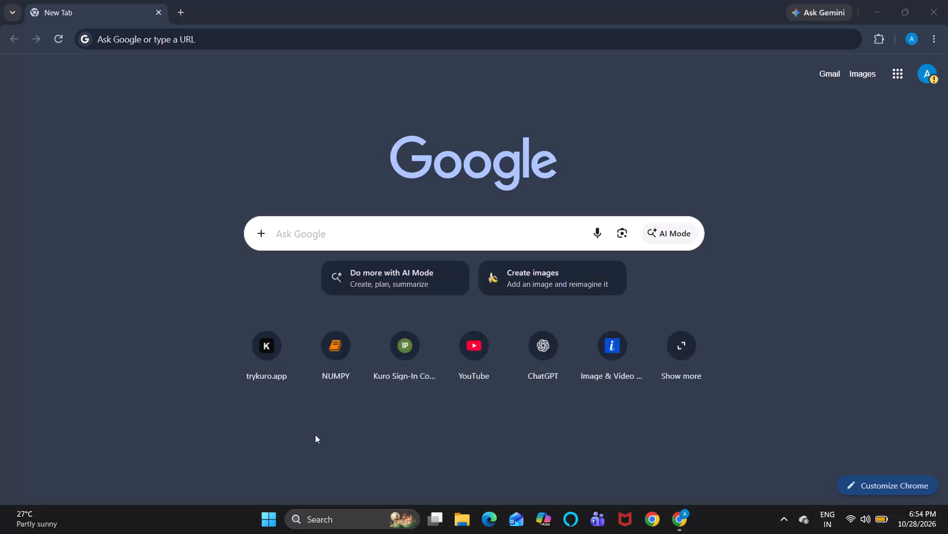
Launch the Kuro app from the recently used apps in Windows search.
left_click(343, 520)
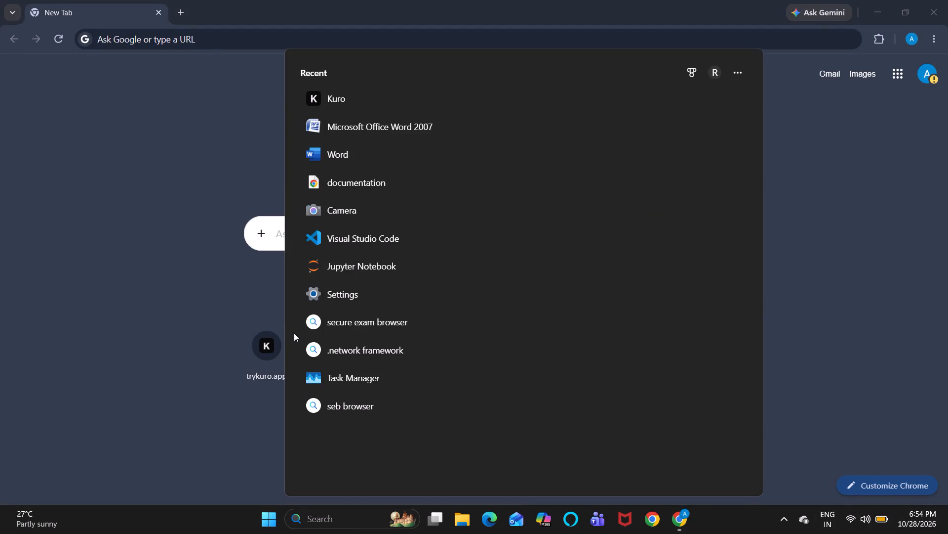
left_click(327, 100)
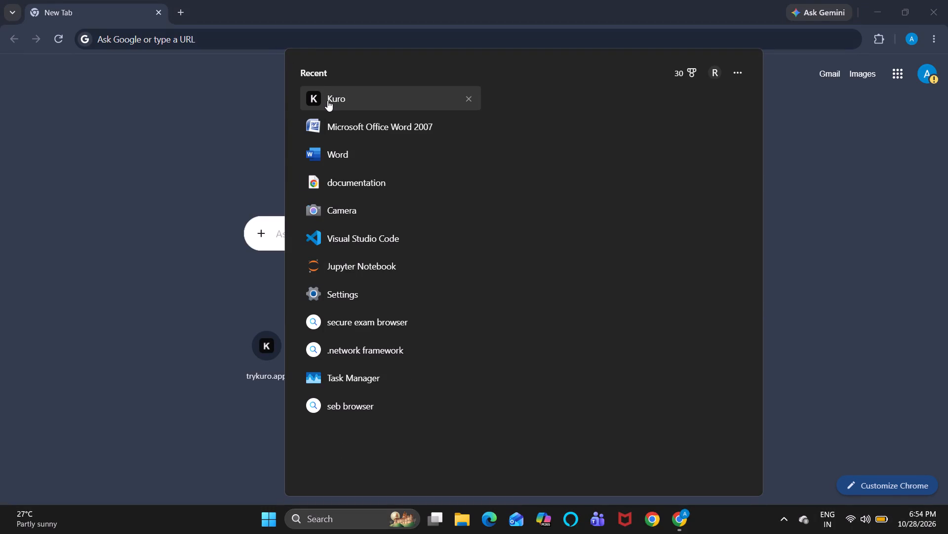
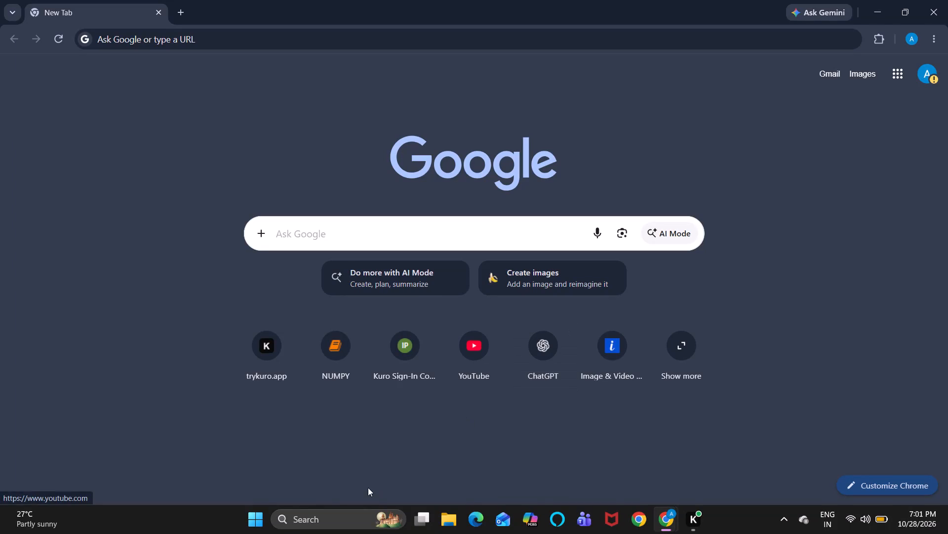
Launch Microsoft Office Word 2007 from the recent apps in Windows search, cancelling the Office configuration and dismissing its error dialogs.
left_click(312, 519)
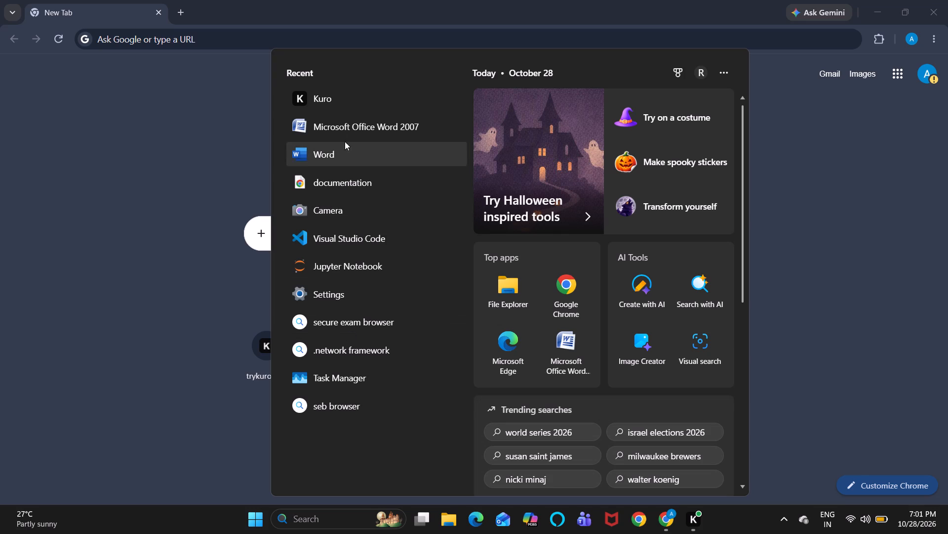
left_click(352, 130)
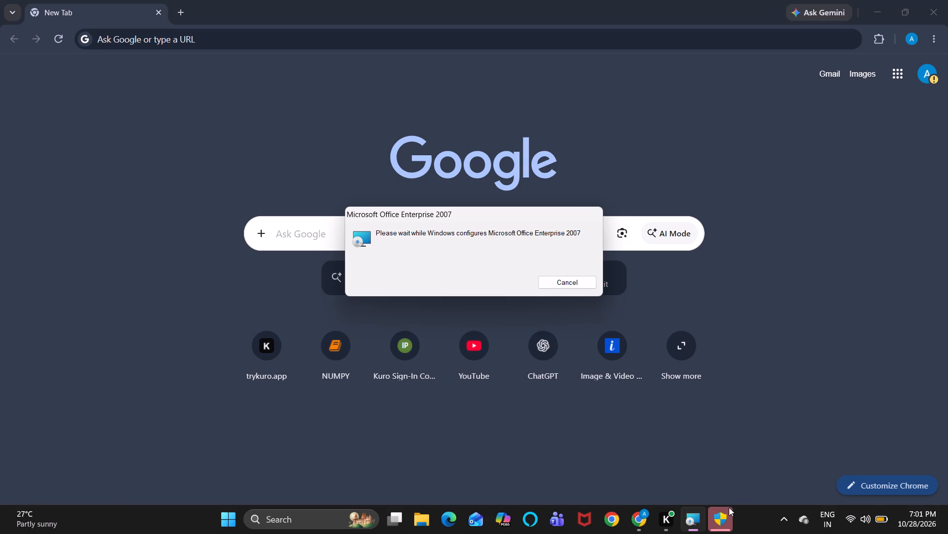
left_click(776, 417)
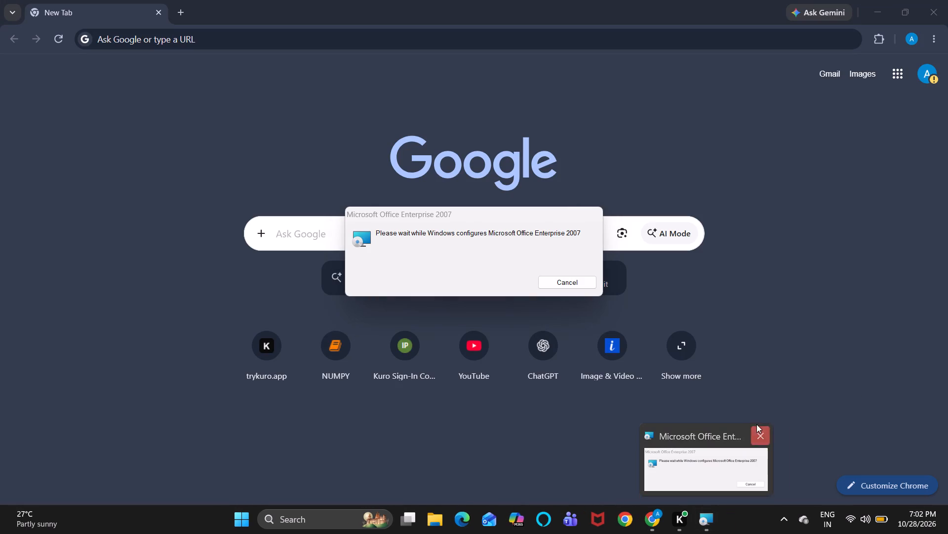
left_click(760, 435)
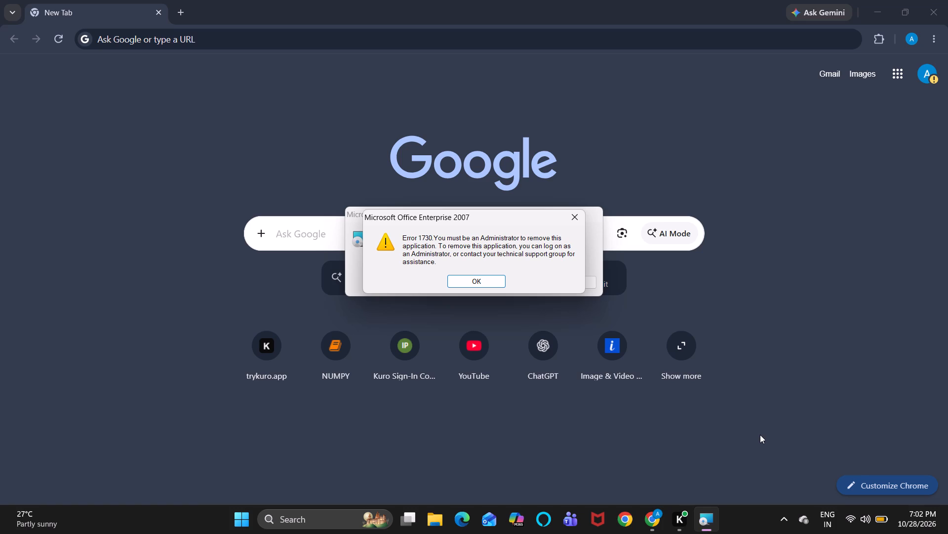
left_click(479, 279)
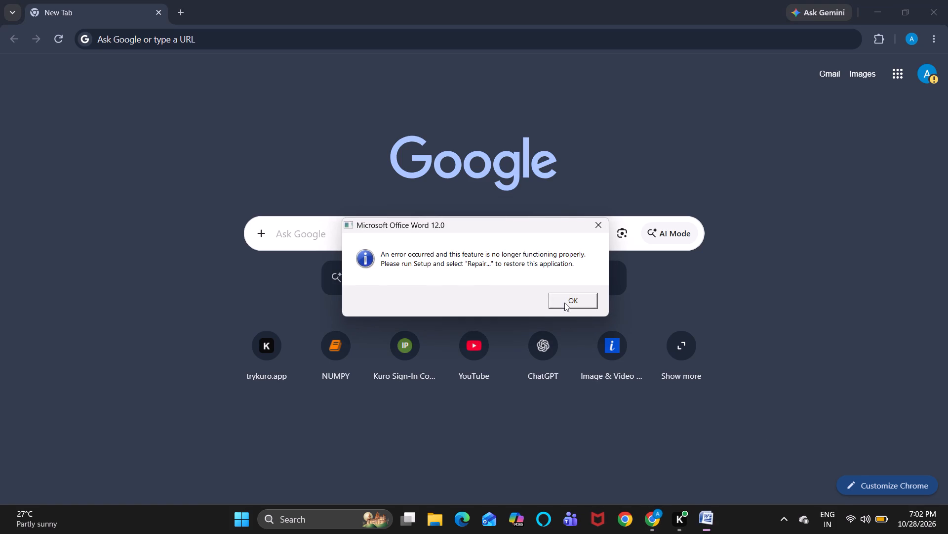
left_click(579, 301)
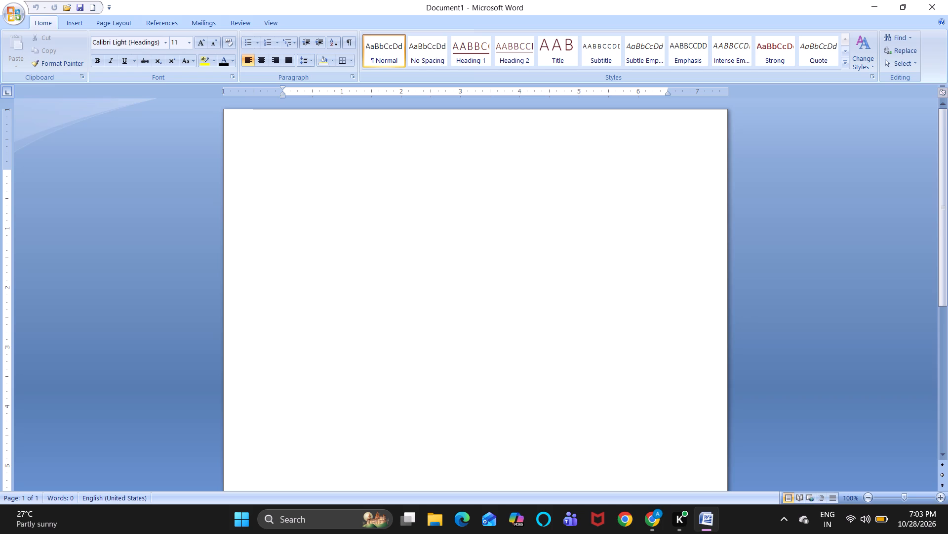
Open the Word document Self_Healing_Graphene_Epoxy_Nanocomposite_Report_Enhanced_No_Inline_Refs from the Downloads folder in File Explorer.
left_click(429, 522)
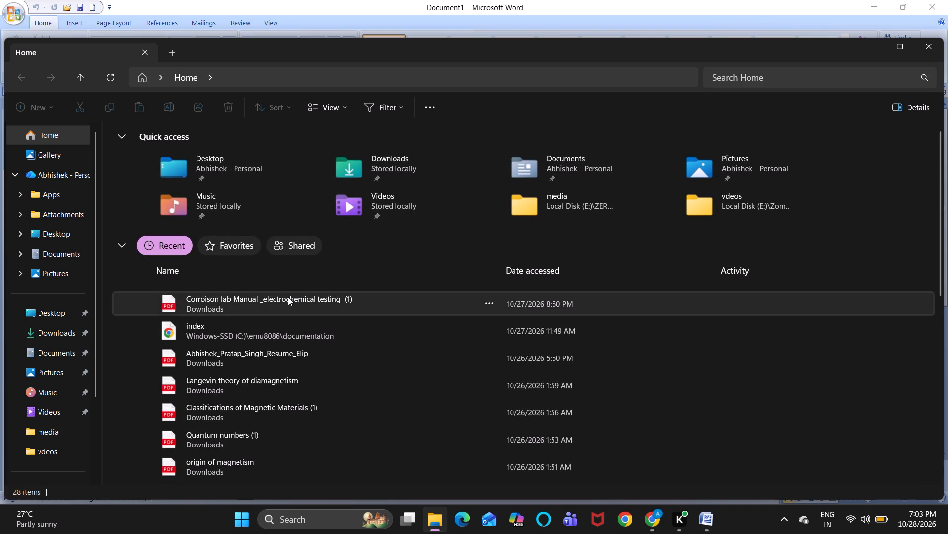
right_click(277, 335)
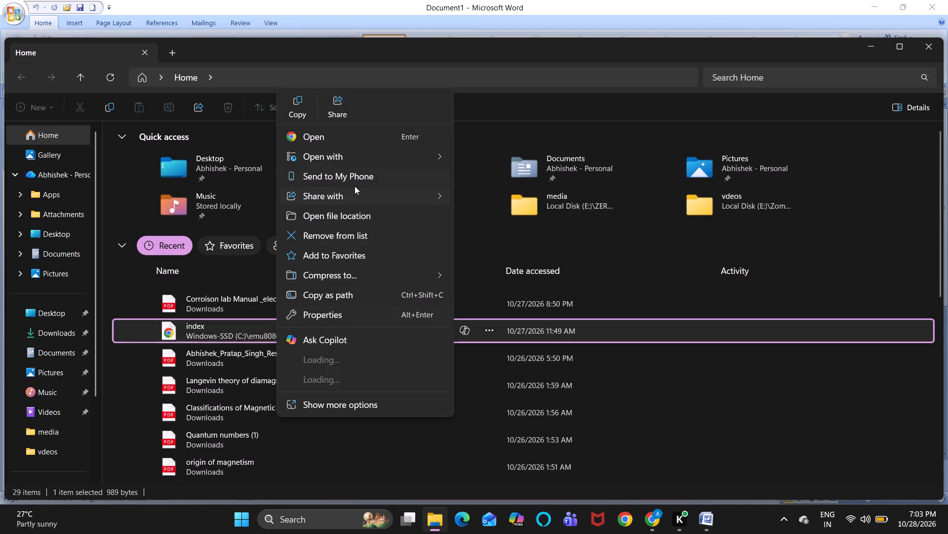
left_click(385, 446)
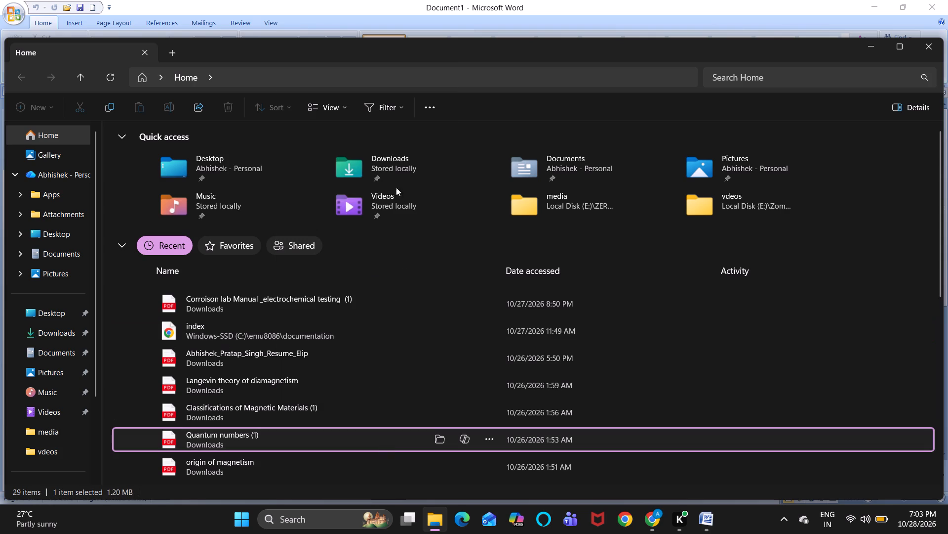
double_click(389, 162)
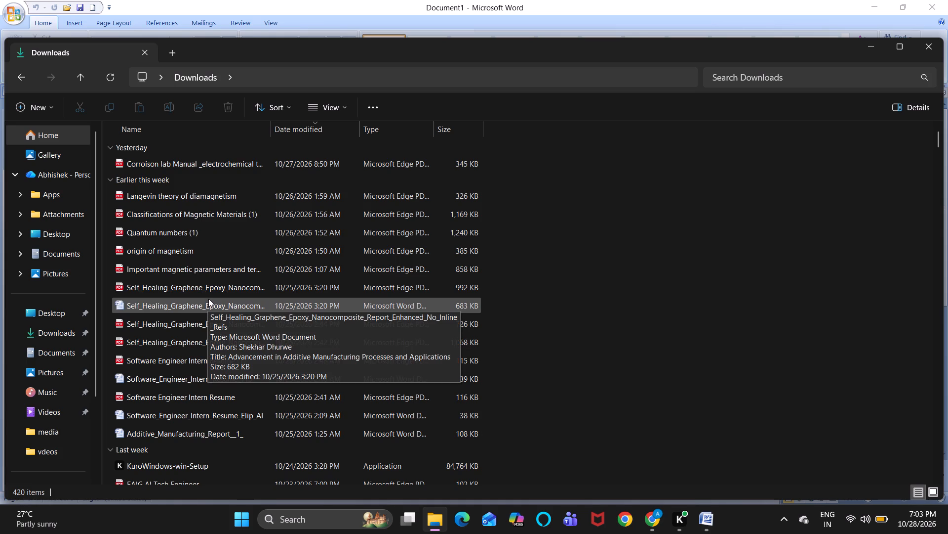
double_click(208, 299)
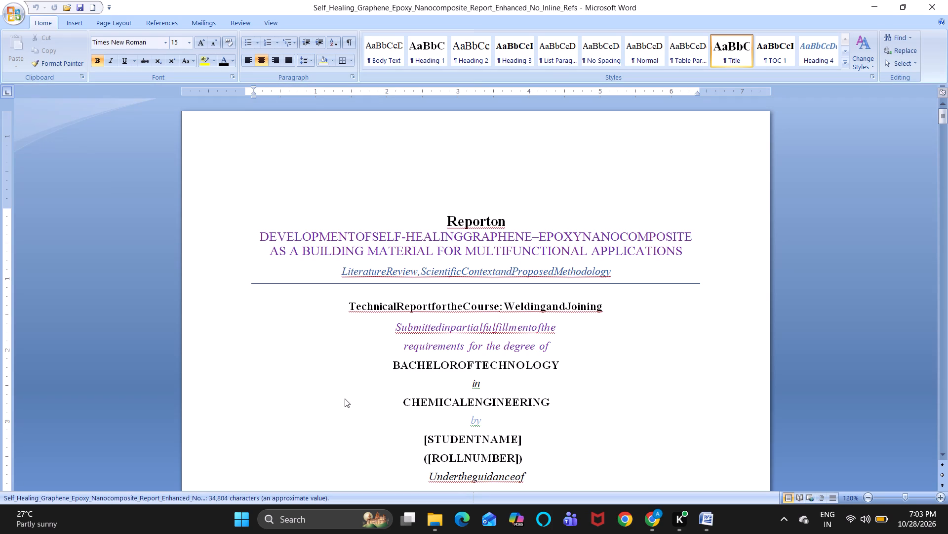
Examine the report's cover page, from the title and student placeholders to the institute logo and date.
scroll(344, 404, "down", 1)
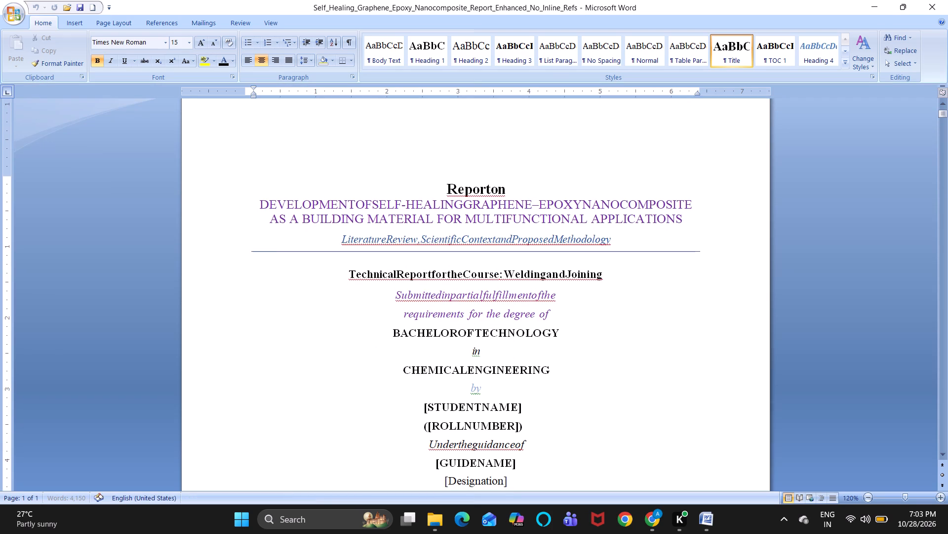
scroll(389, 324, "down", 2)
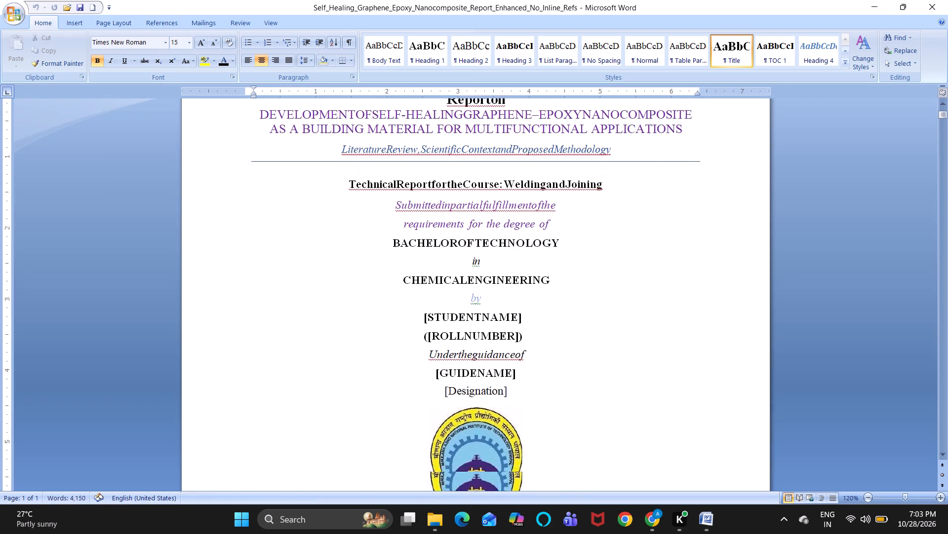
scroll(389, 324, "down", 1)
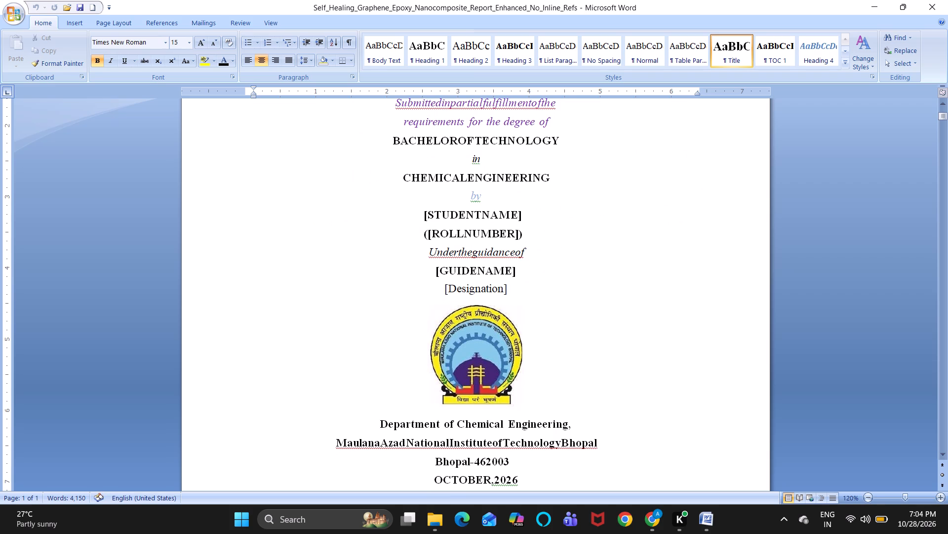
scroll(376, 346, "up", 4)
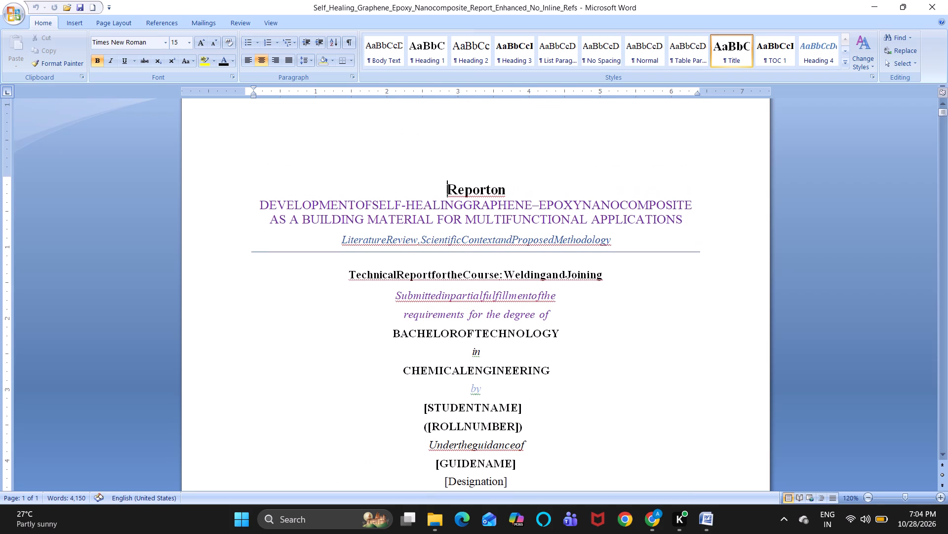
scroll(376, 346, "down", 2)
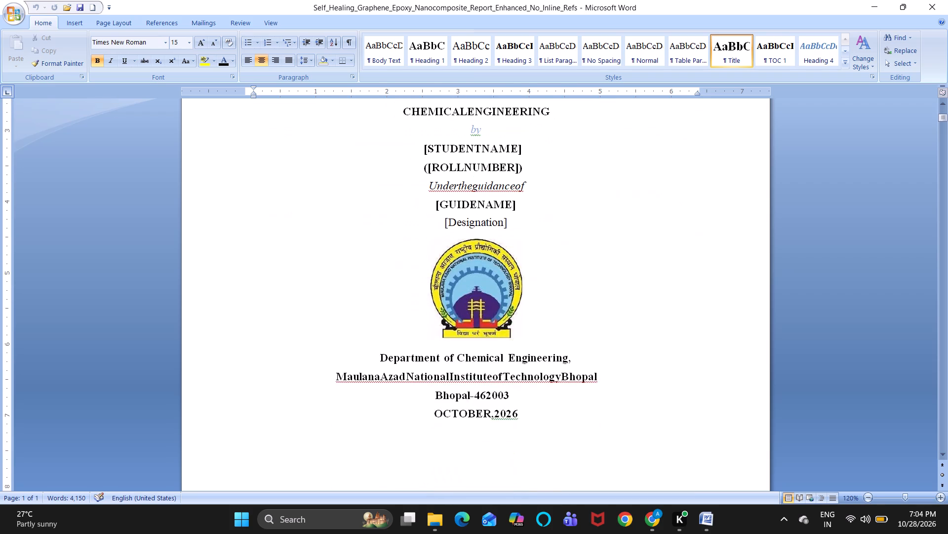
Examine the report's CONTENT page with its list of numbered sections.
scroll(376, 346, "down", 8)
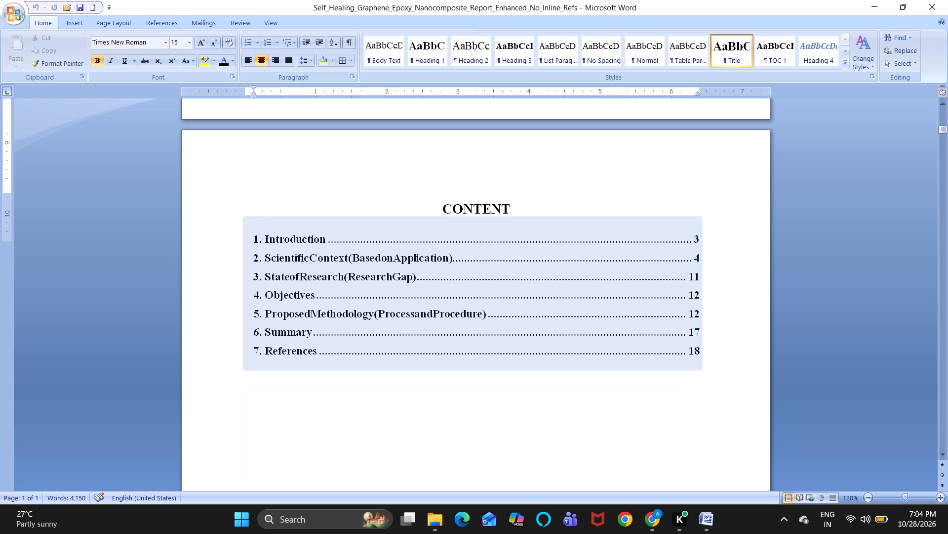
scroll(376, 346, "down", 4)
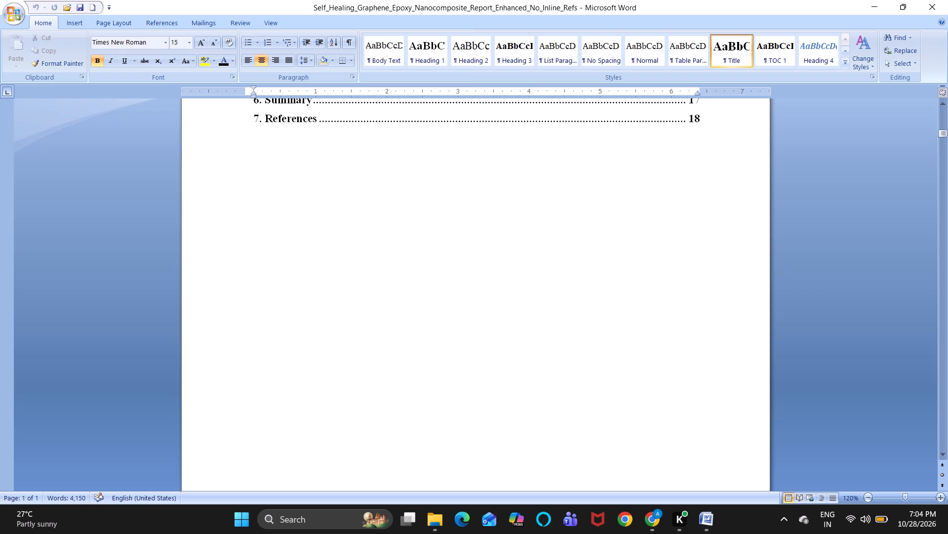
scroll(376, 346, "down", 1)
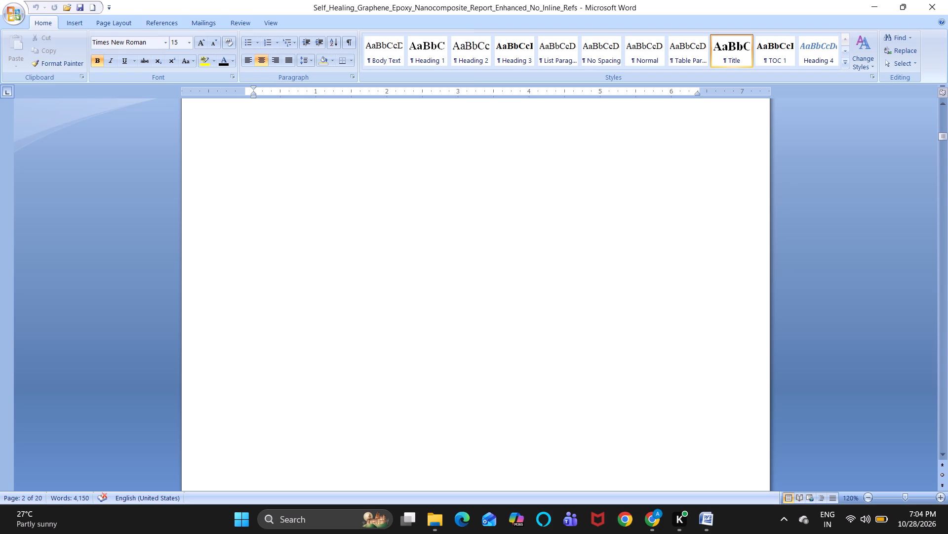
scroll(370, 257, "down", 1)
scroll(370, 257, "up", 6)
scroll(370, 257, "down", 10)
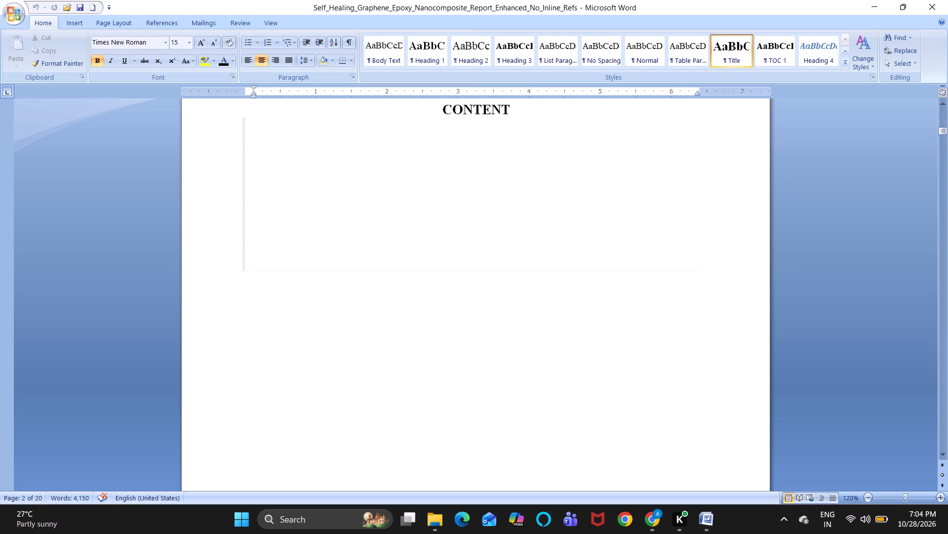
Look through the report's body text and figures up to page 6, and return to the cover page.
scroll(370, 257, "down", 13)
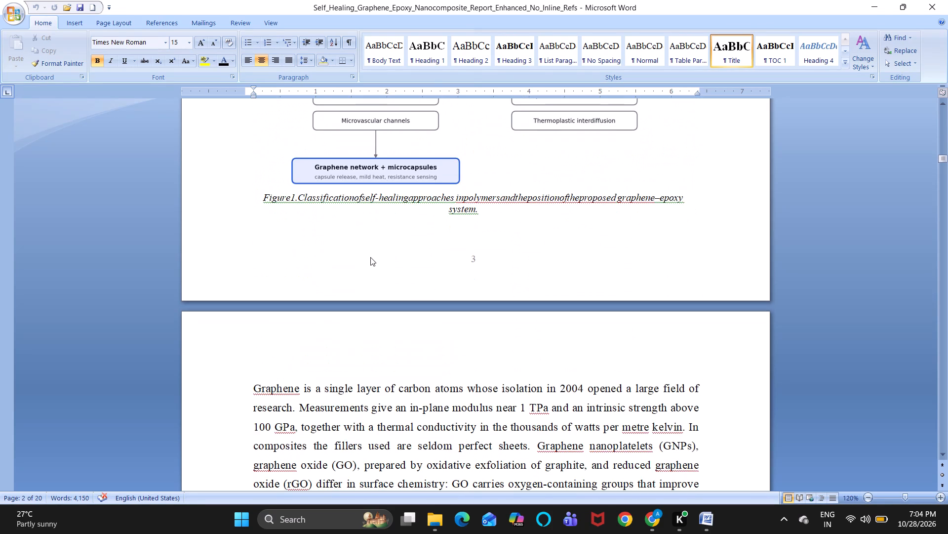
scroll(370, 257, "down", 4)
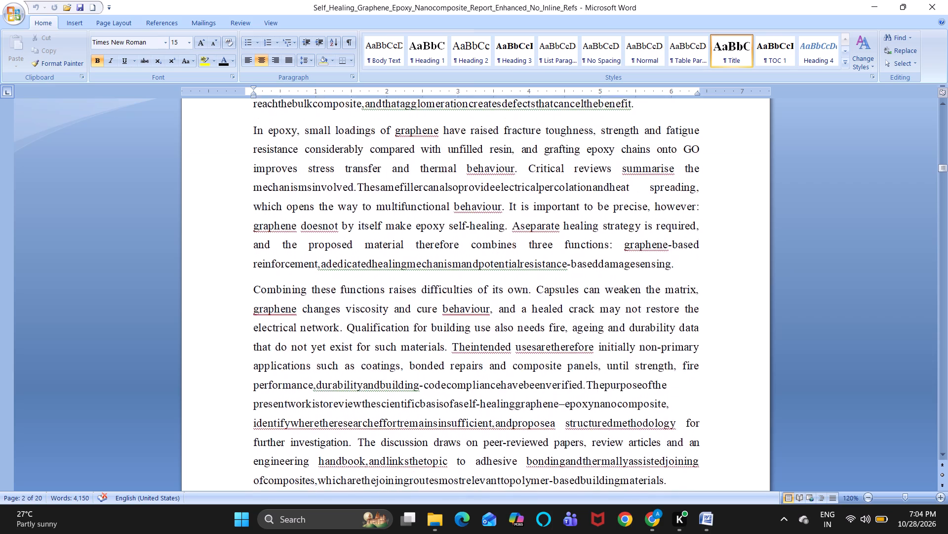
scroll(370, 257, "down", 5)
left_click(370, 257)
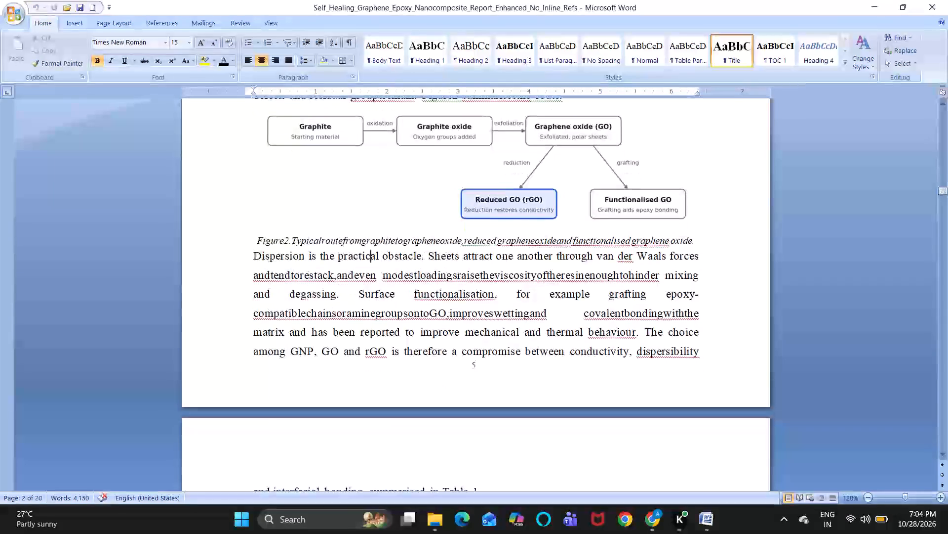
scroll(361, 391, "down", 6)
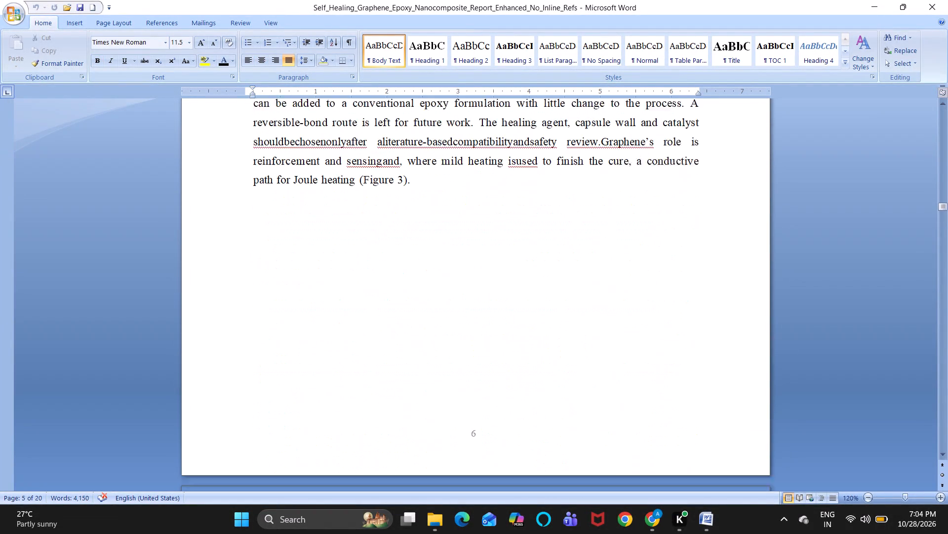
scroll(361, 391, "up", 20)
scroll(361, 391, "up", 7)
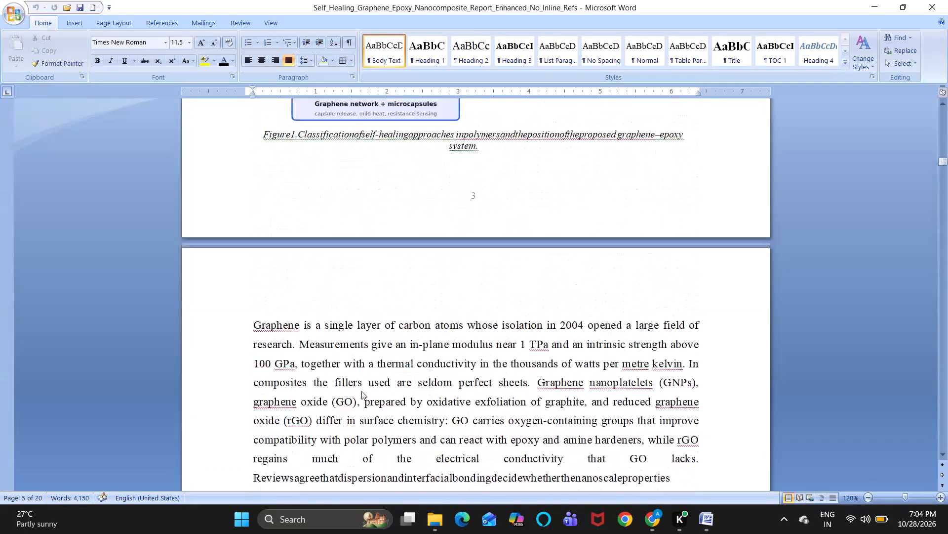
scroll(361, 391, "up", 15)
scroll(361, 391, "up", 16)
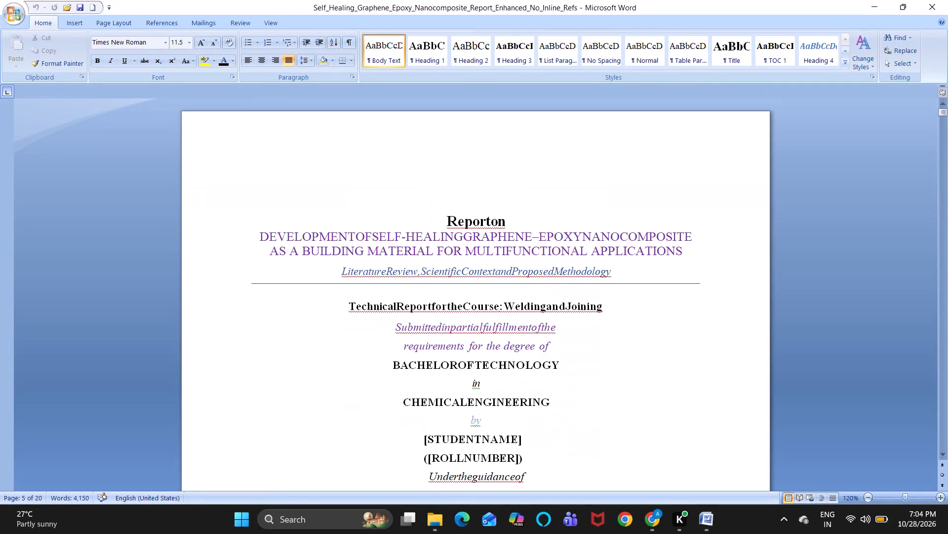
Switch to the Google Chrome window with the loaded new tab page and open Gmail from the Google apps.
scroll(361, 391, "up", 1)
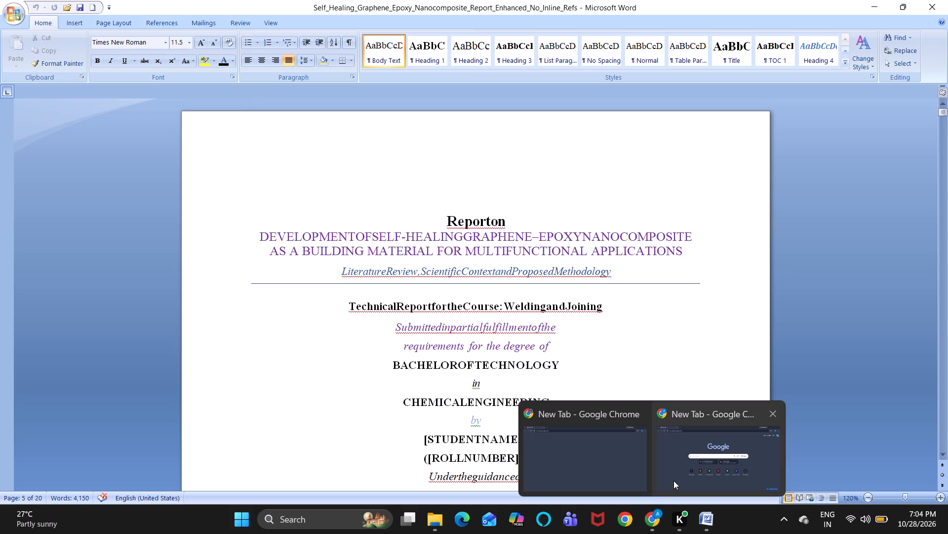
left_click(681, 469)
left_click(897, 68)
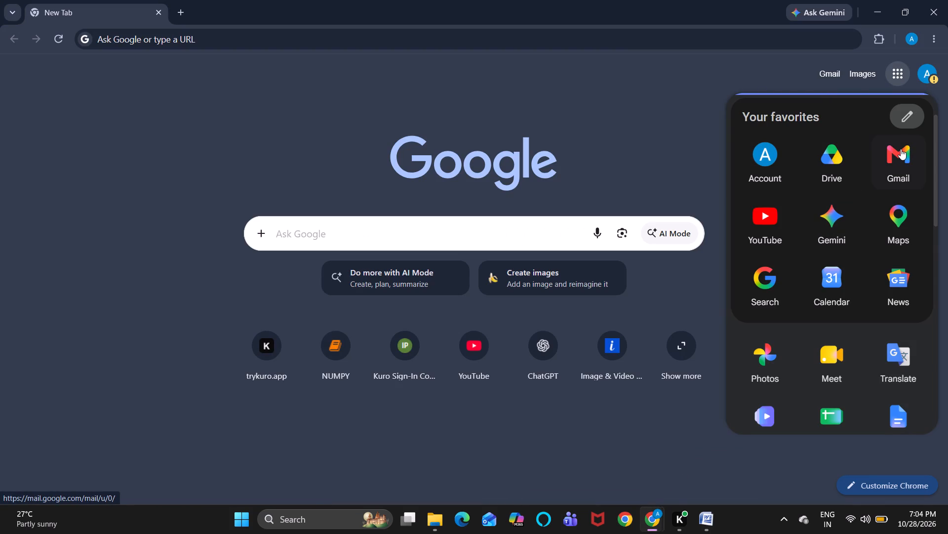
left_click(901, 149)
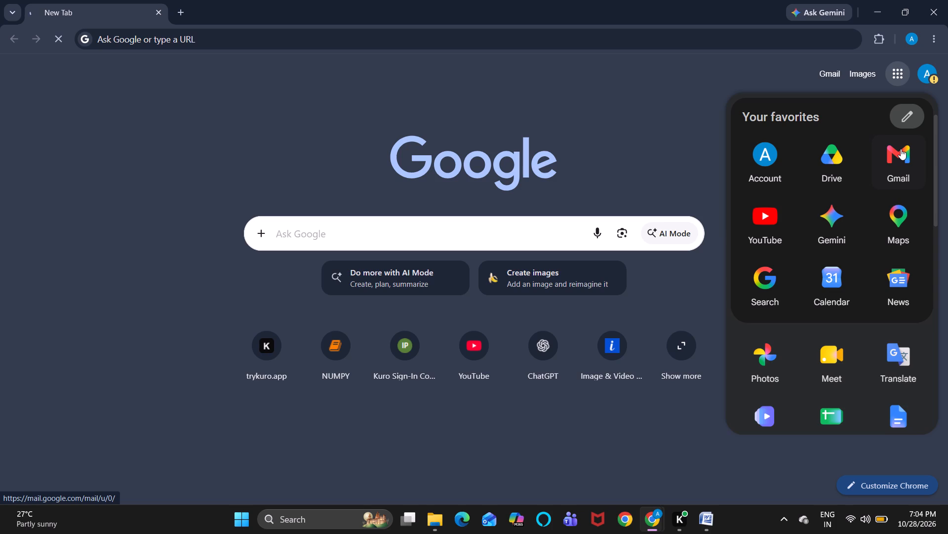
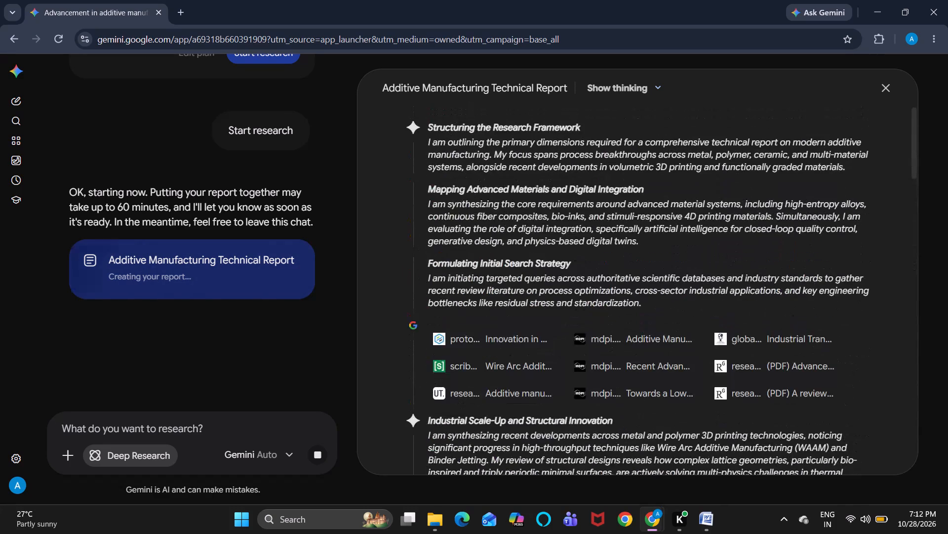
scroll(612, 251, "up", 5)
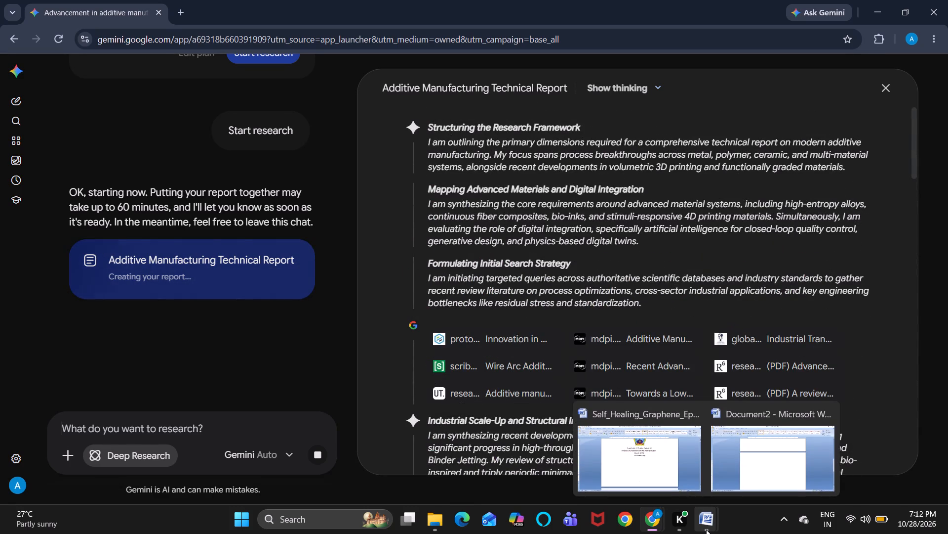
Switch to Document2 in Word and replace CHEMICALENGINEERING on the cover page with "Materials and Metallurgical Engineering".
left_click(773, 454)
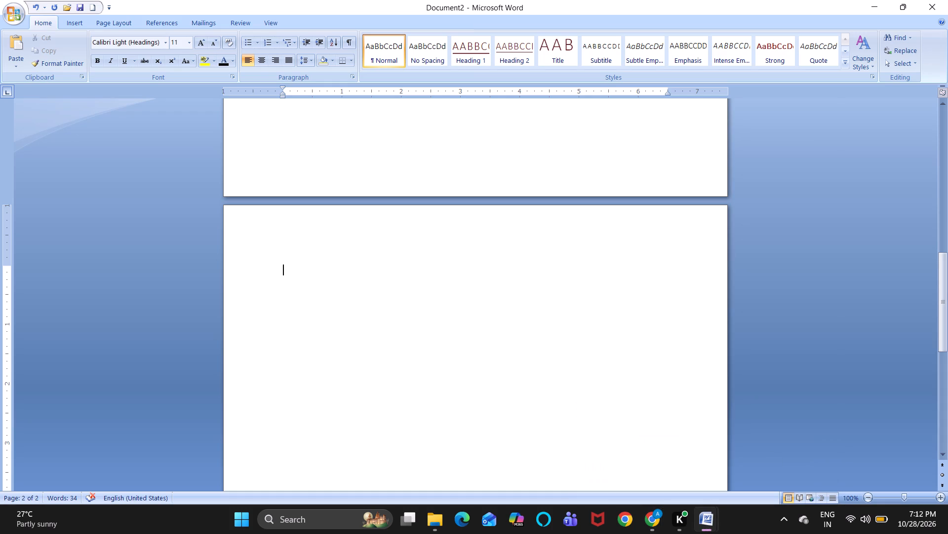
scroll(601, 287, "up", 8)
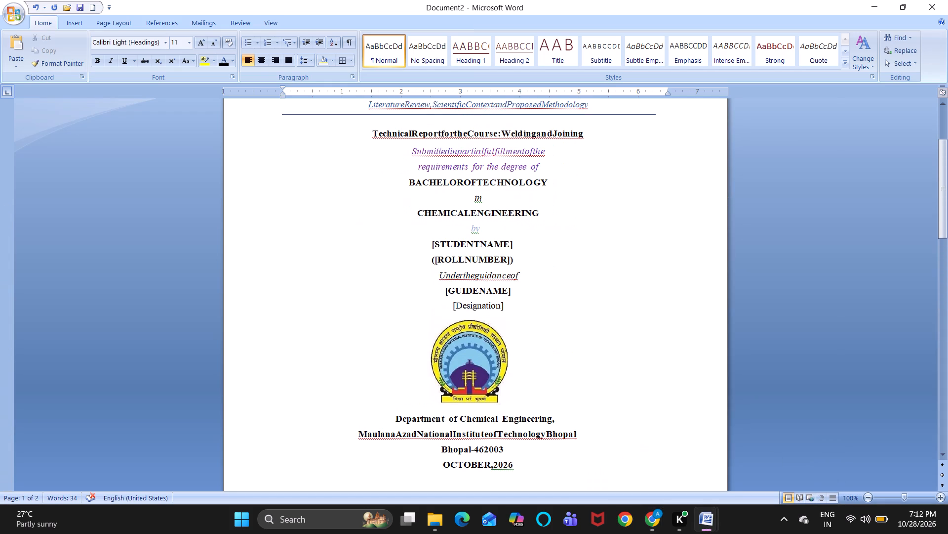
left_click(553, 214)
key("BackSpace")
key("BackSpace")
key("BackSpace")
key("BackSpace")
key("BackSpace")
key("BackSpace")
key("BackSpace")
key("BackSpace")
key("BackSpace")
key("BackSpace")
key("BackSpace")
key("BackSpace")
key("BackSpace")
key("BackSpace")
key("BackSpace")
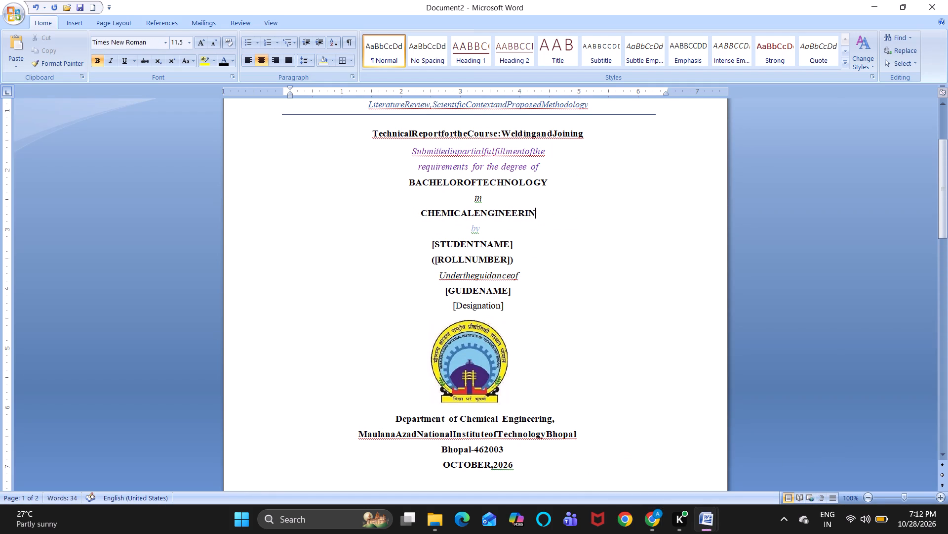
key("BackSpace")
key("BackSpace")
key("BackSpace")
key("BackSpace")
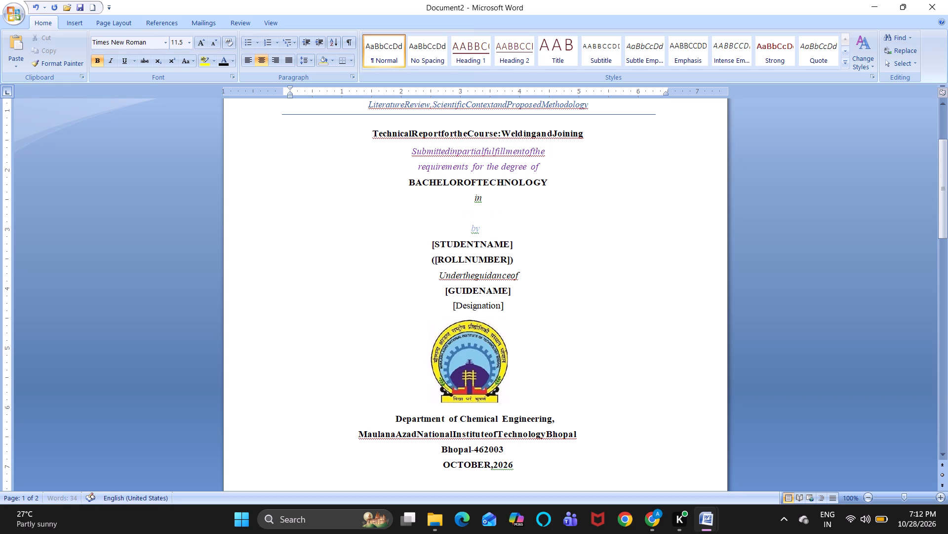
type("Ma")
type("teric")
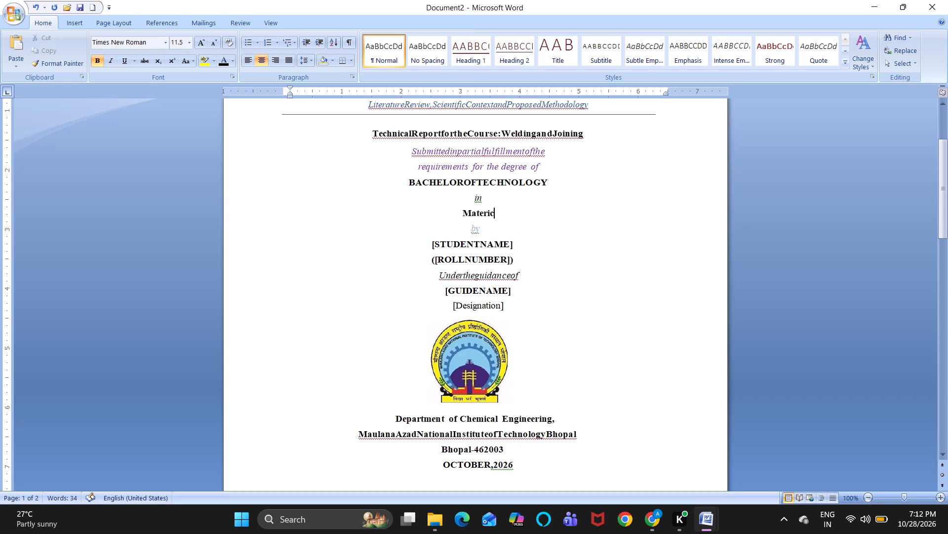
key("BackSpace")
type("als")
key("space")
type("and")
key("space")
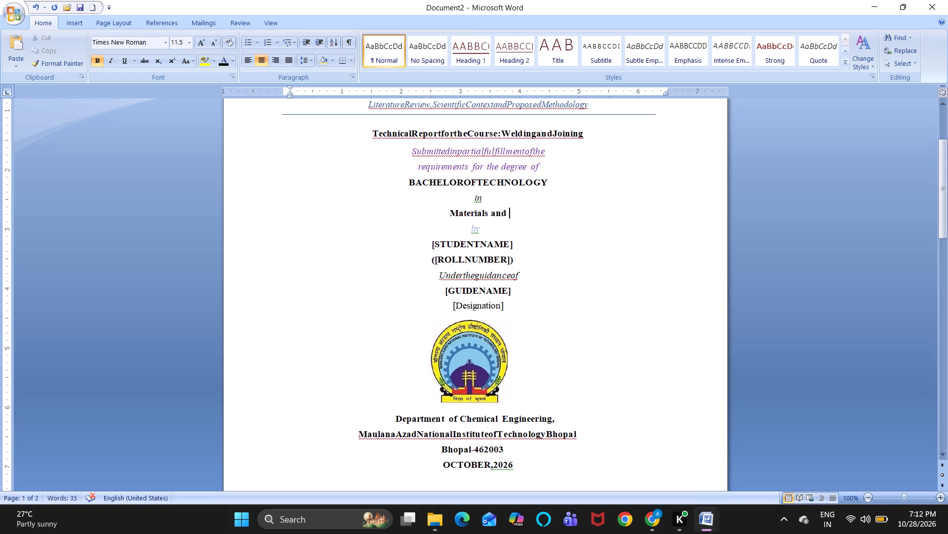
key("shift+m")
key("e")
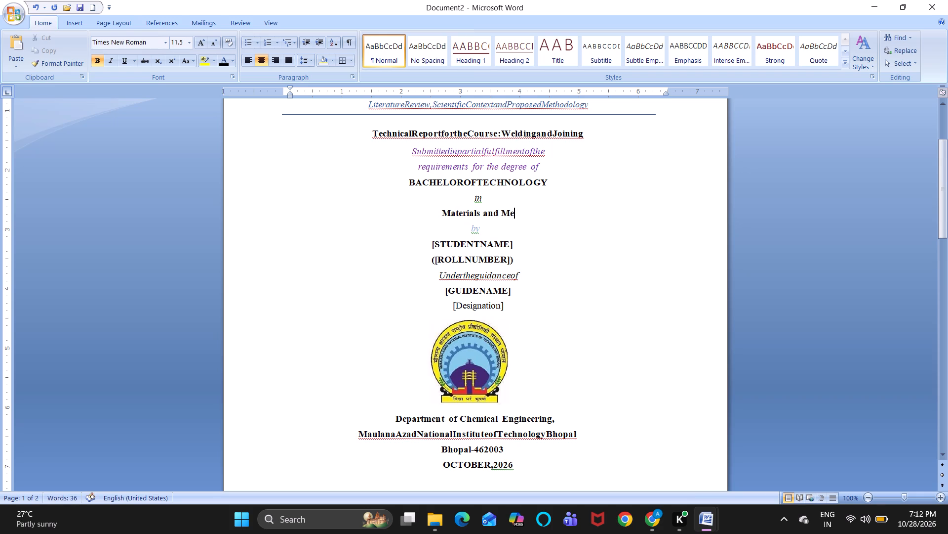
type("ta")
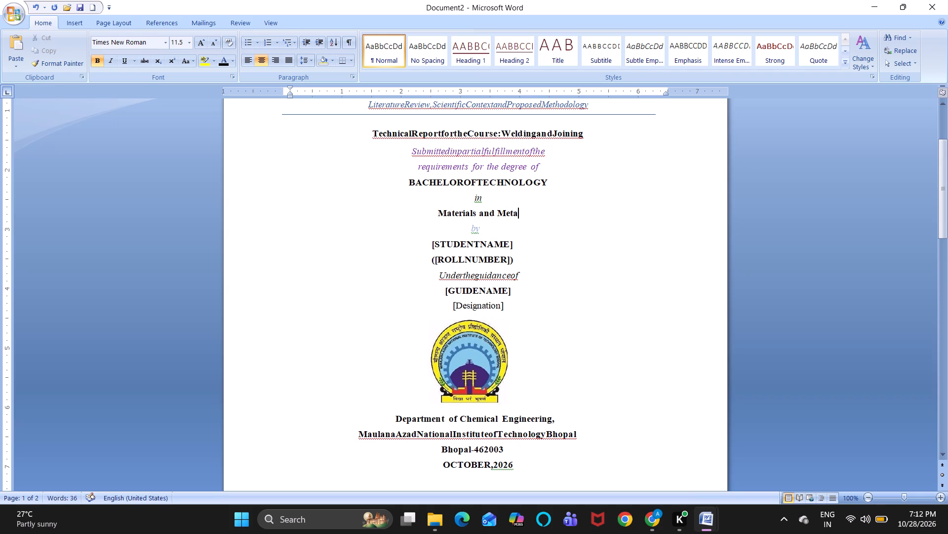
type("llurgical")
key("space")
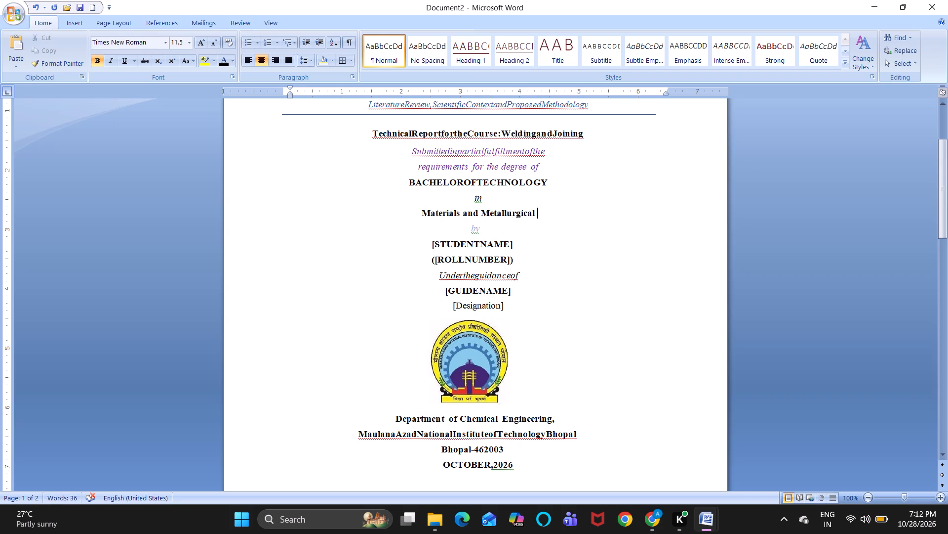
type("Engineer")
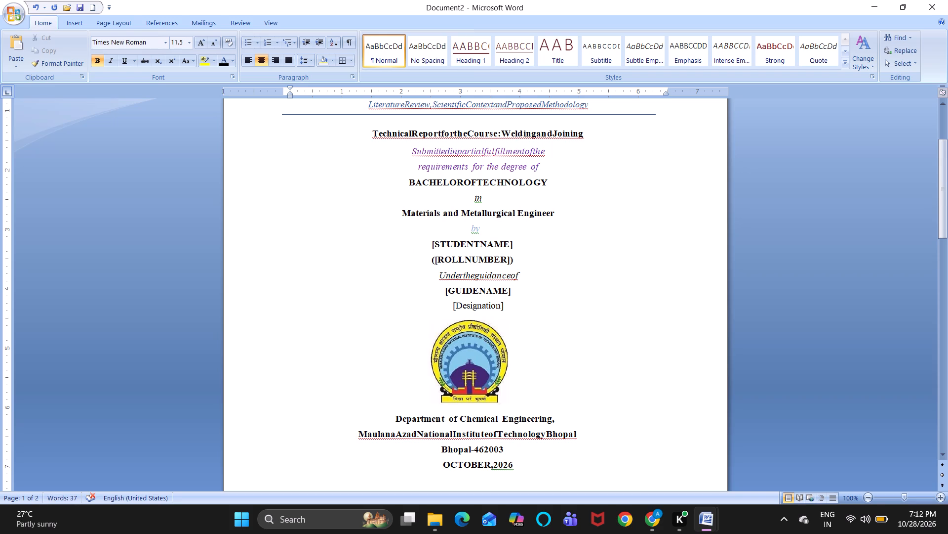
type("ing")
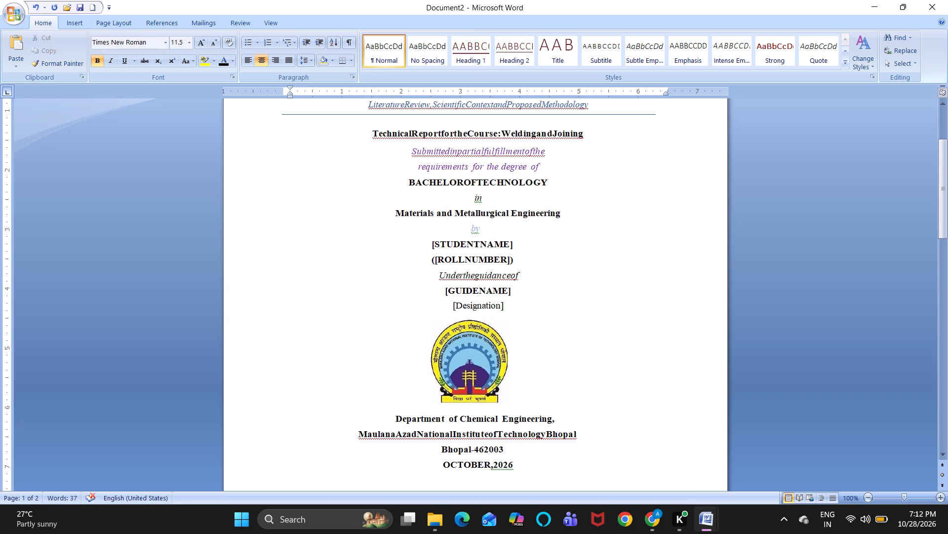
Insert a space after the comma in the cover page date so it reads "OCTOBER, 2026".
scroll(542, 290, "down", 1)
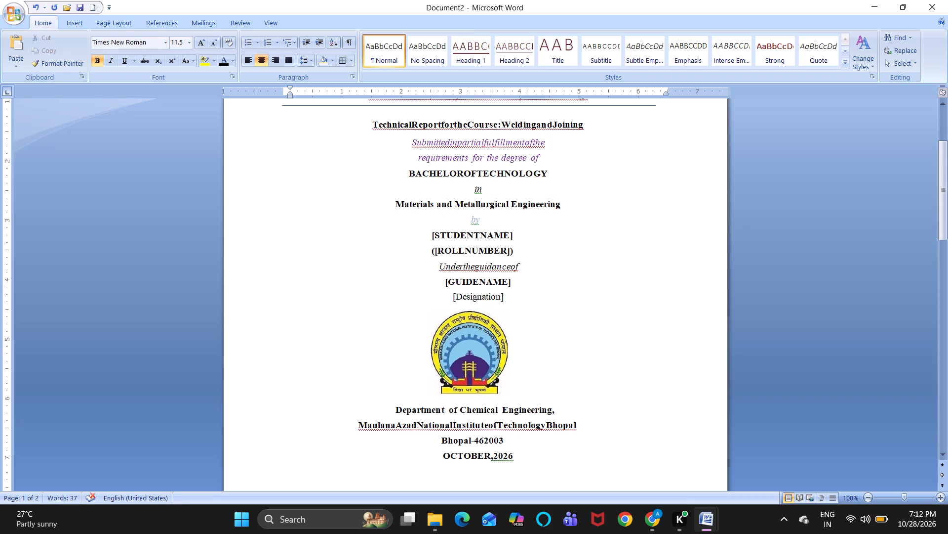
scroll(542, 290, "down", 3)
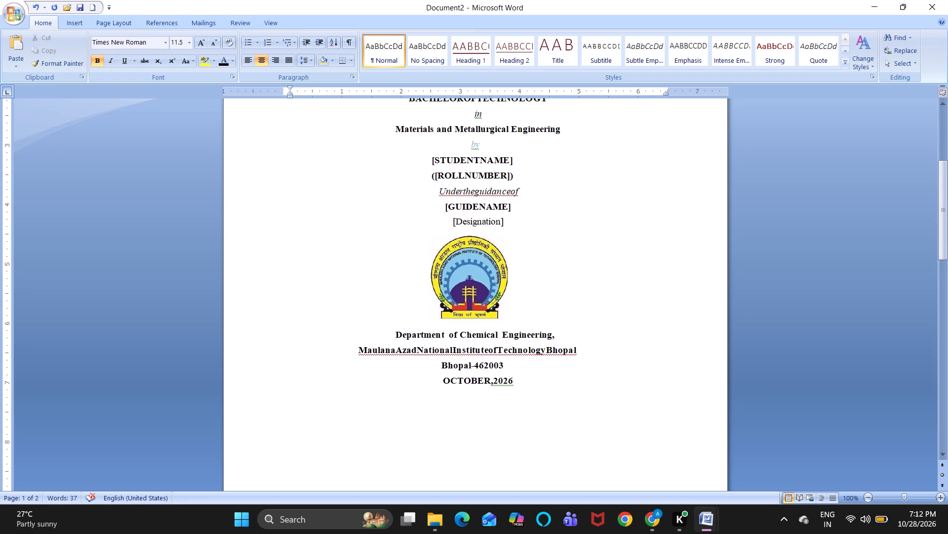
left_click(493, 380)
key("space")
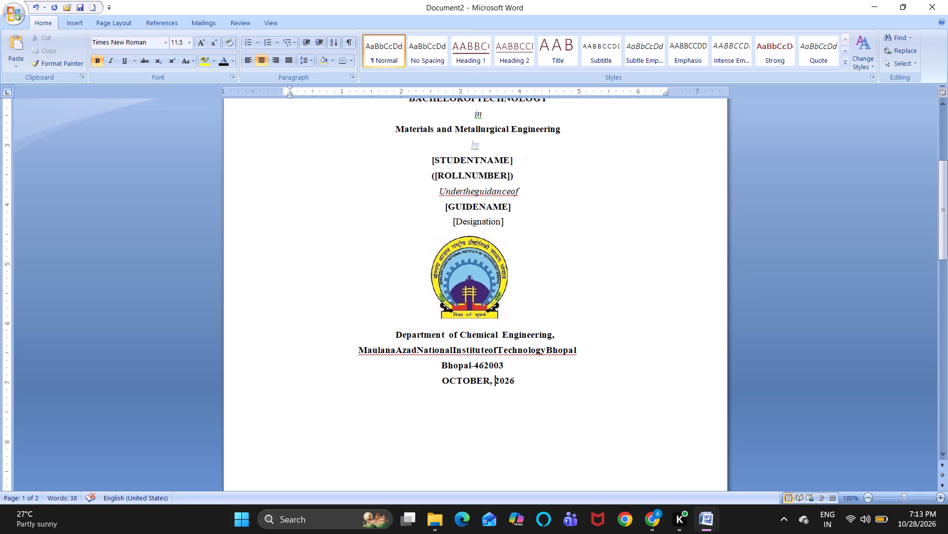
Replace "Chemical" in the department line below the logo with "Materials and Metallurgical".
left_click_drag(497, 334, 459, 334)
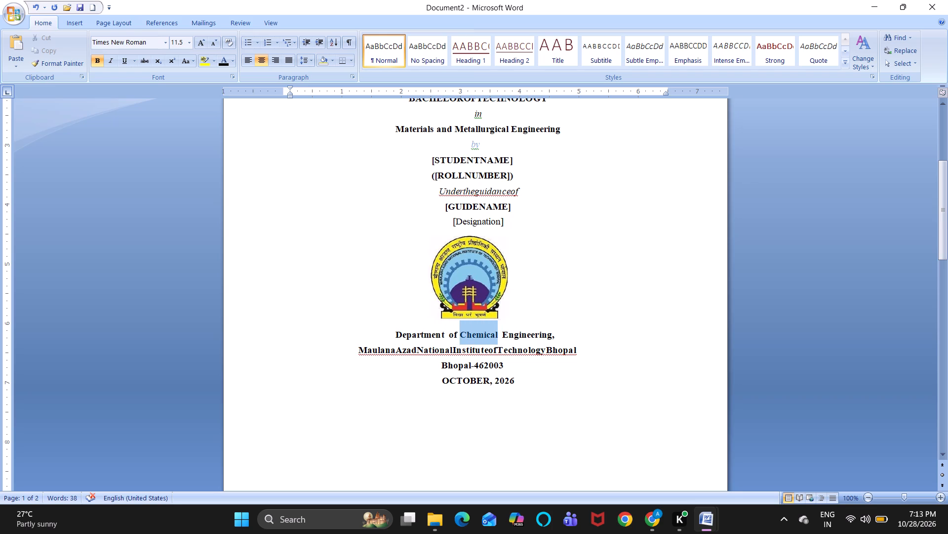
left_click_drag(459, 334, 461, 332)
key("BackSpace")
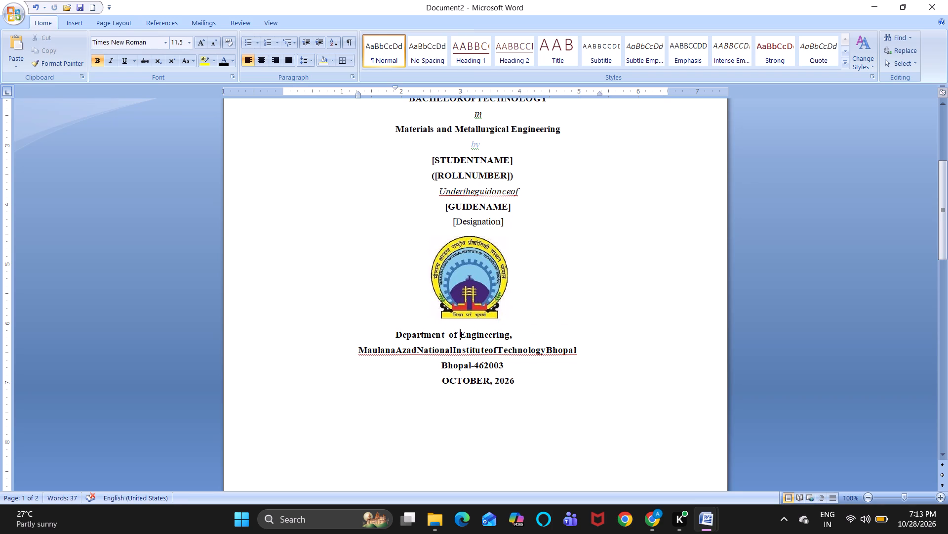
type("Mate")
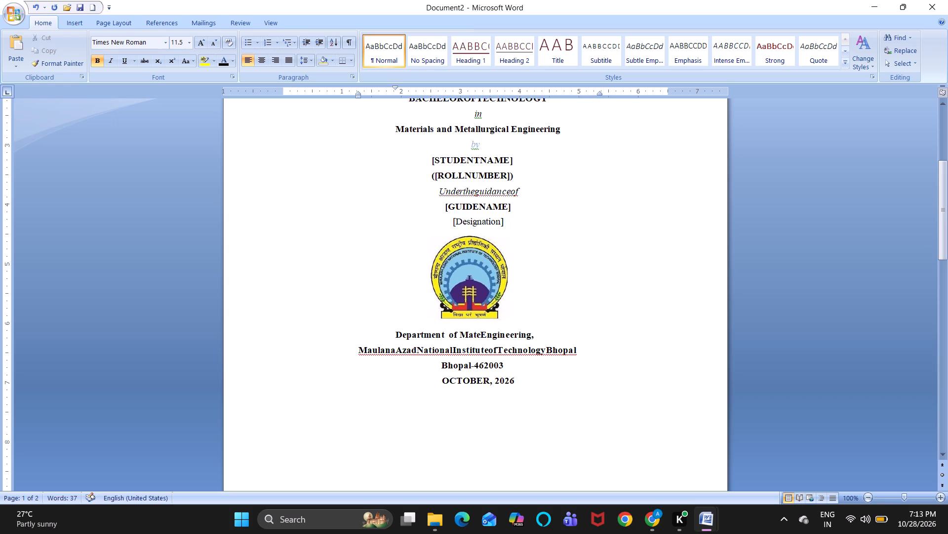
type("ri")
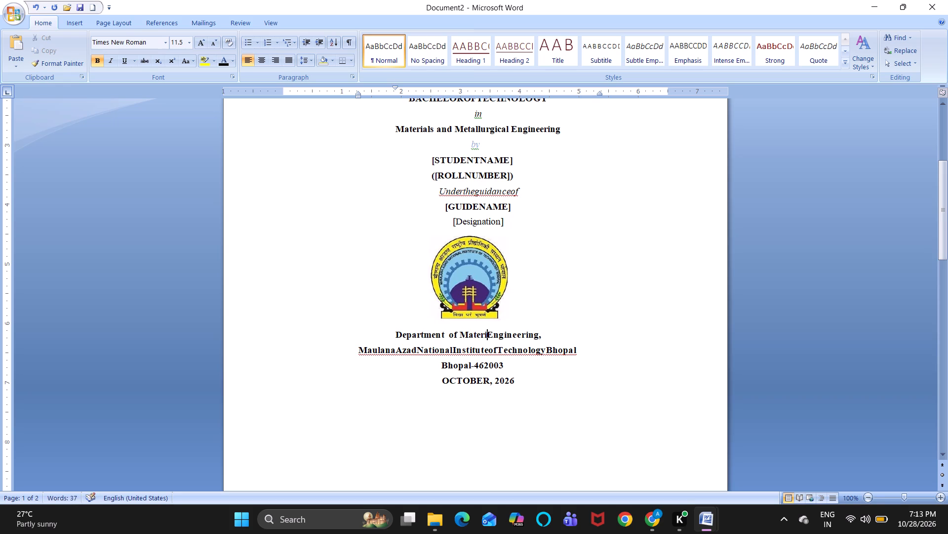
key("a")
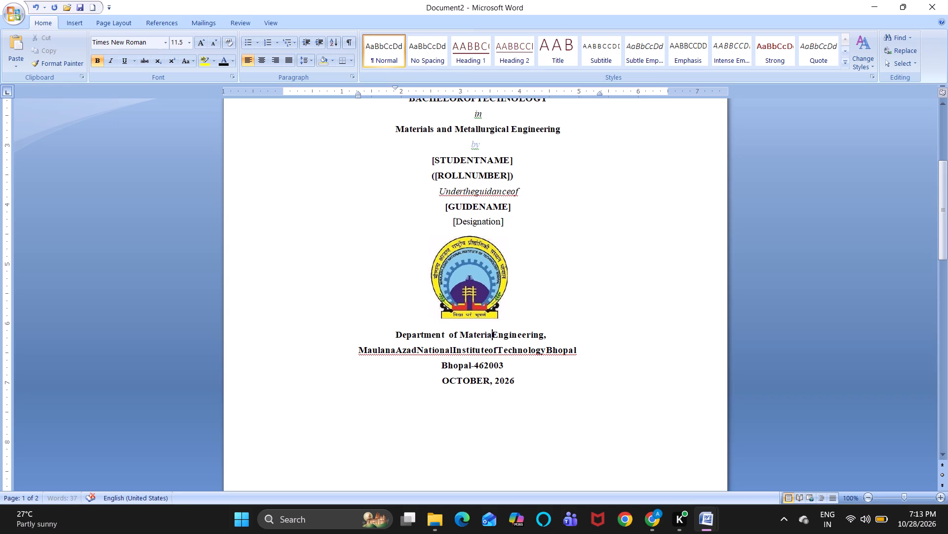
type("ls")
key("space")
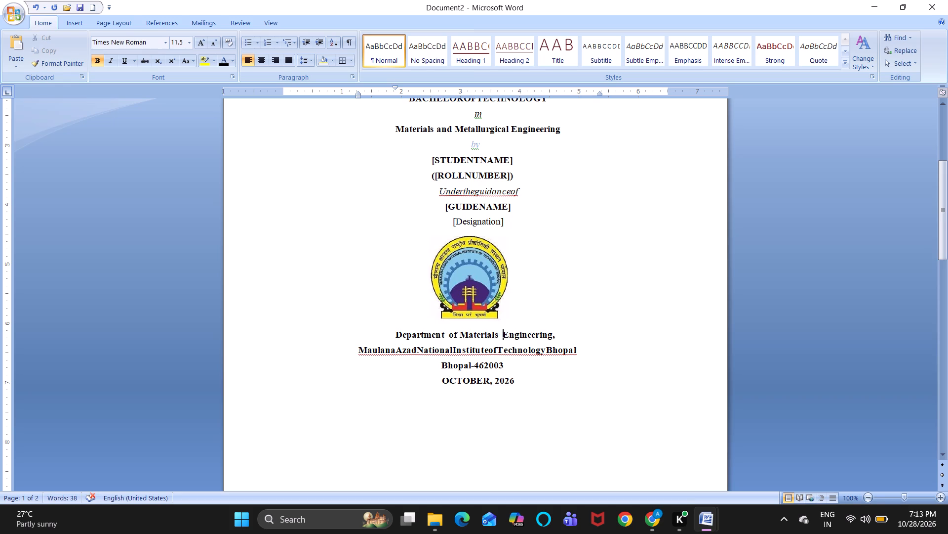
type("an")
type("d")
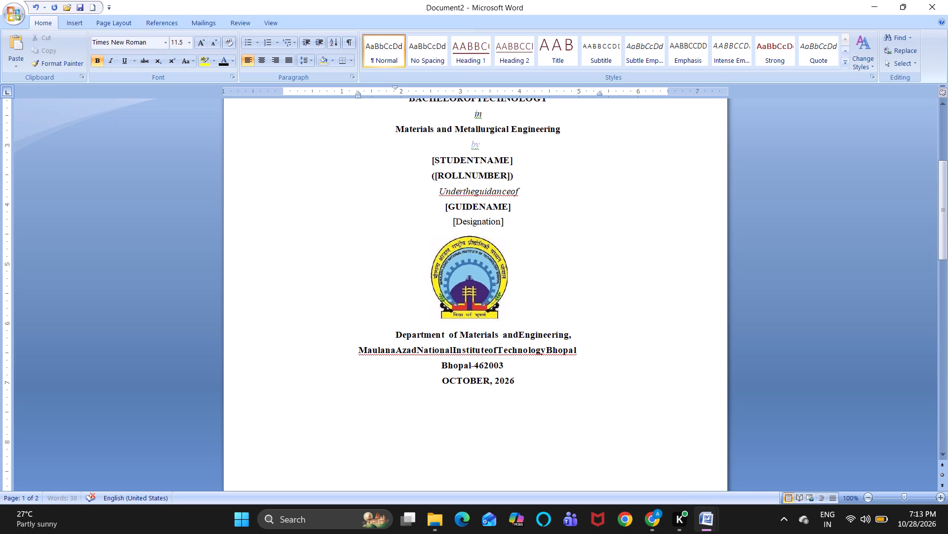
key("space")
key("shift+m")
key("e")
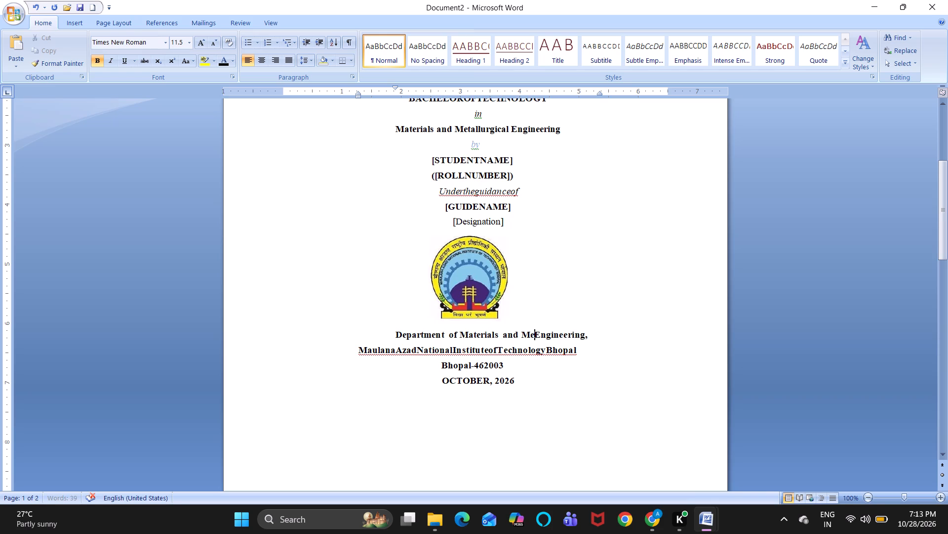
type("tallurgic")
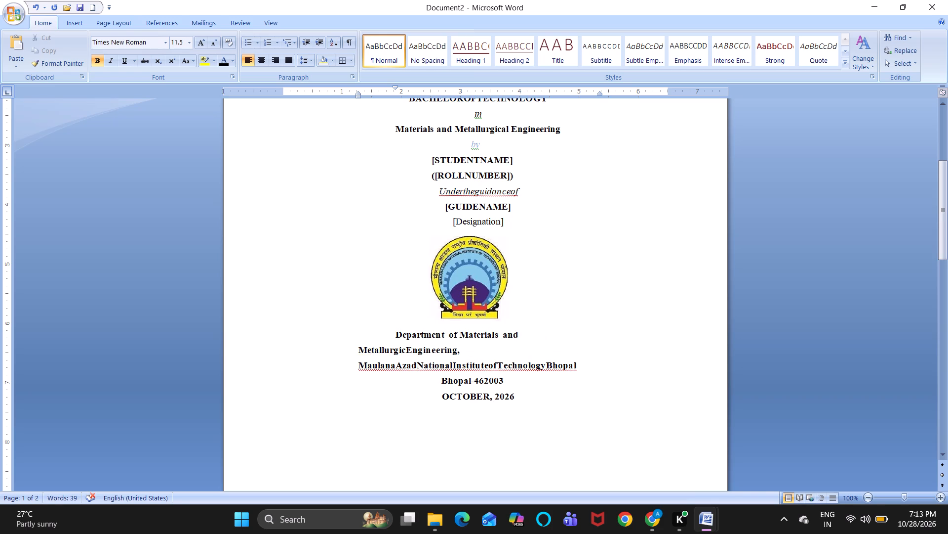
type("al")
key("space")
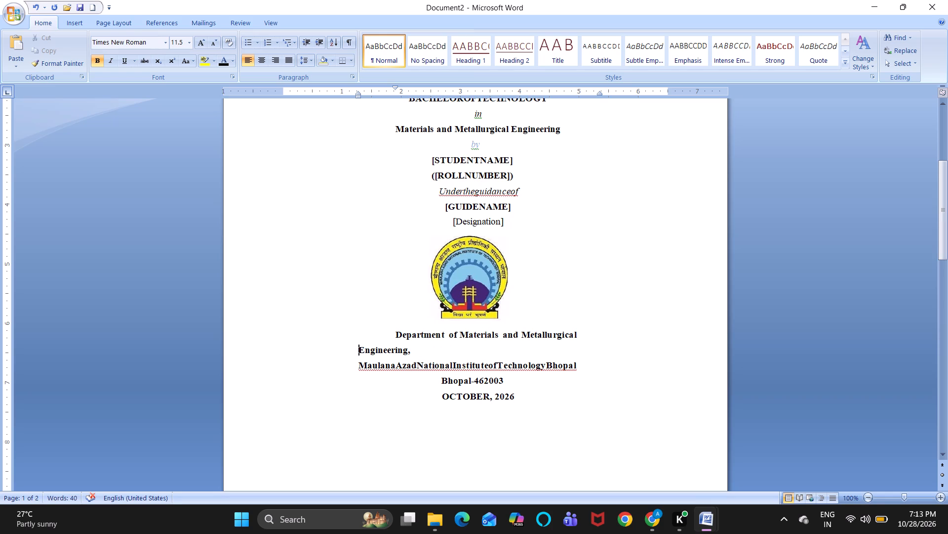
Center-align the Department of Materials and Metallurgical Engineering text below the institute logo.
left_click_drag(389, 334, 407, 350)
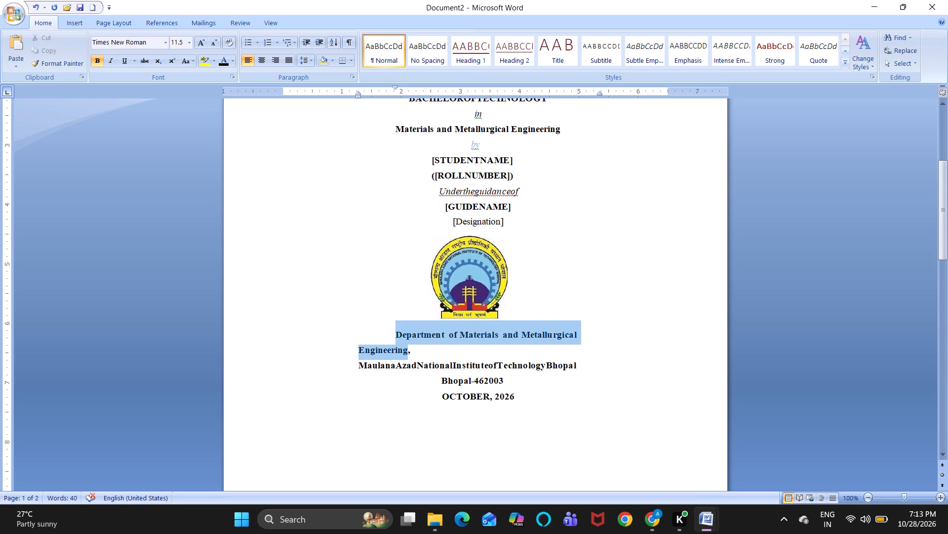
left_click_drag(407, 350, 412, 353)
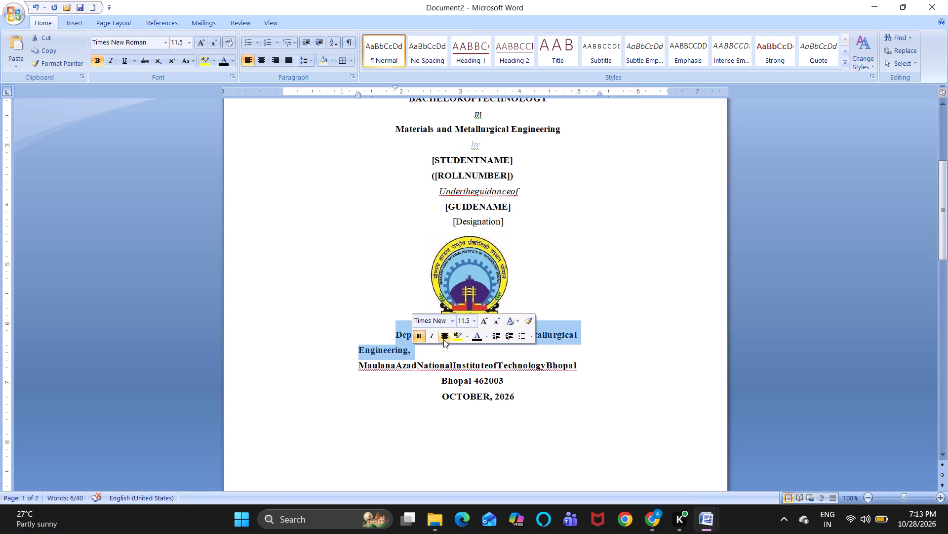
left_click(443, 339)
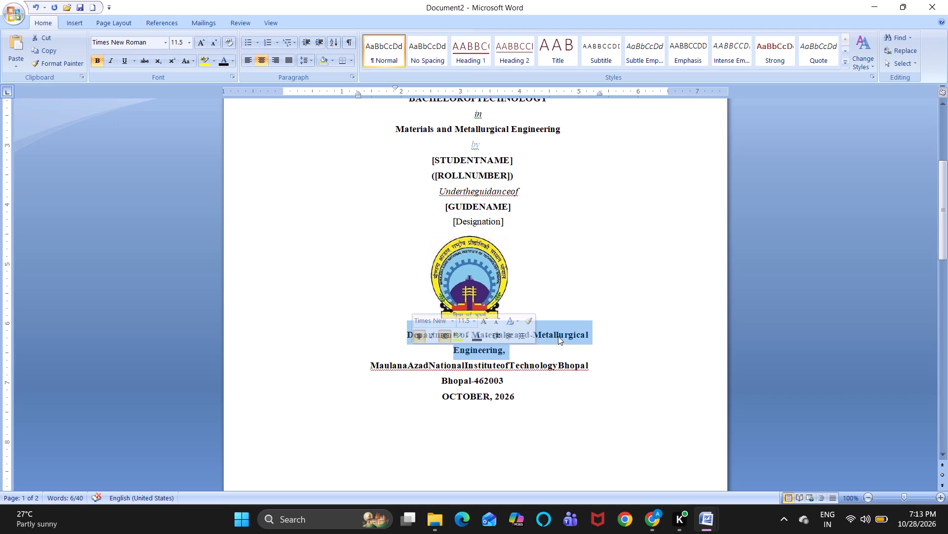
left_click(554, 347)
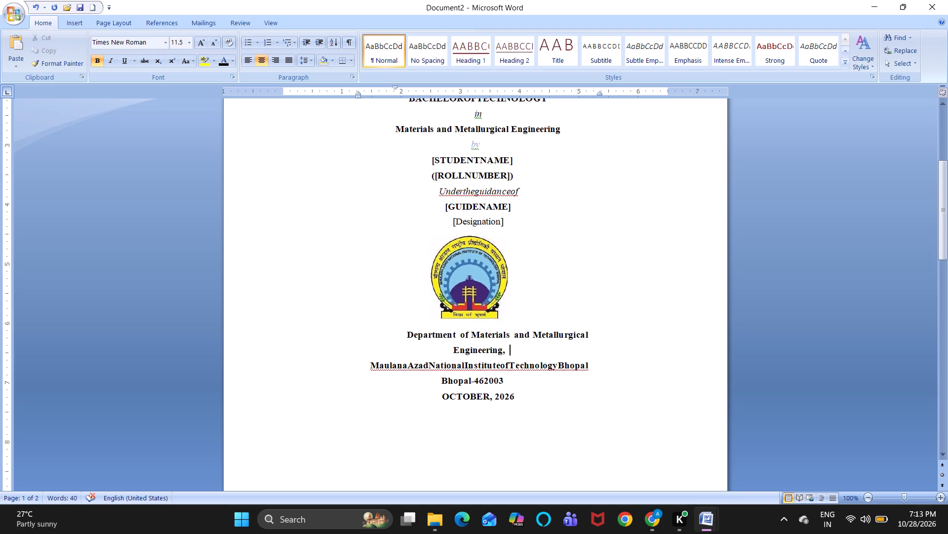
Remove the first-line indent from the department line and center-align the department and institute name lines below the logo.
left_click(404, 335)
key("BackSpace")
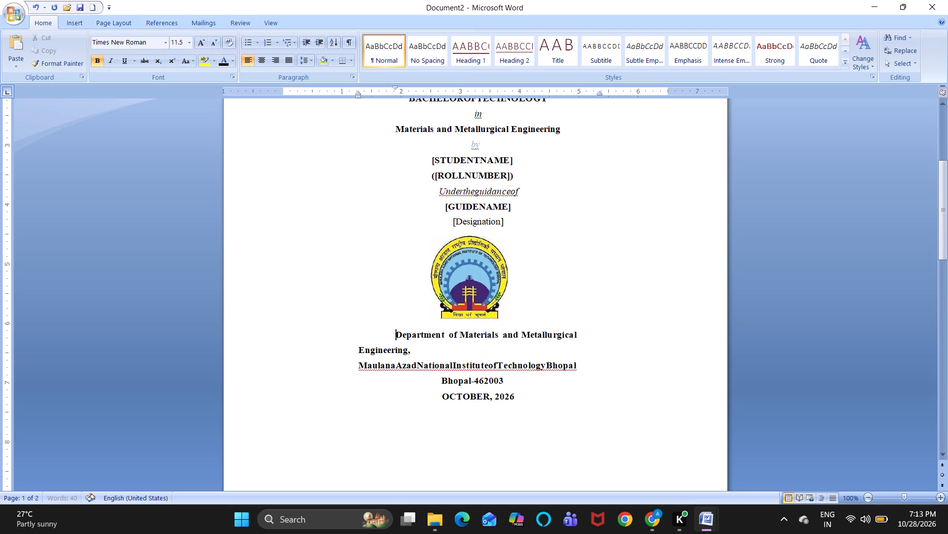
key("BackSpace")
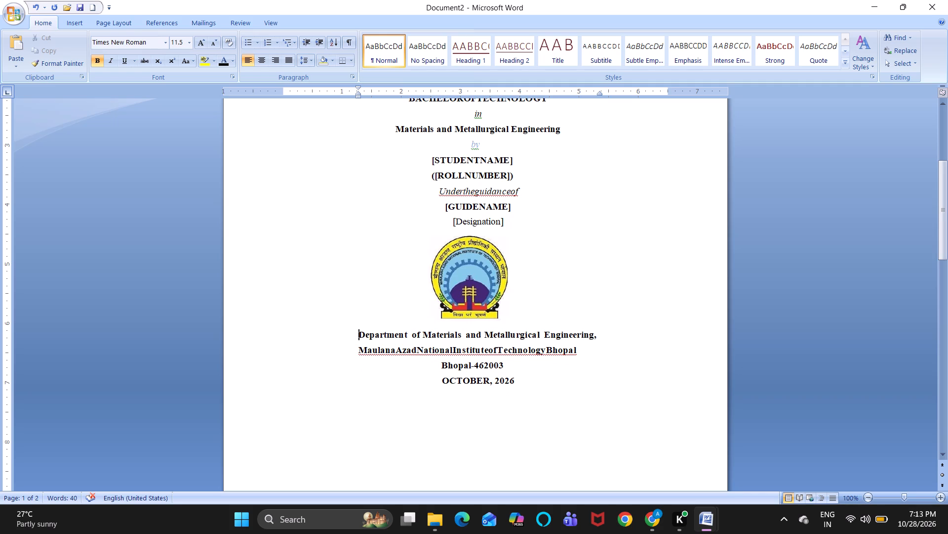
left_click_drag(357, 336, 383, 342)
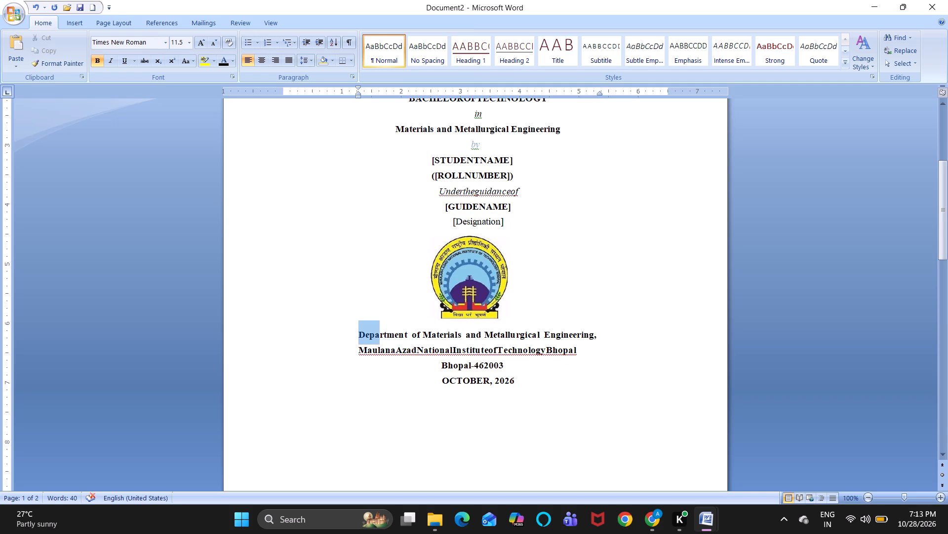
left_click_drag(383, 342, 577, 348)
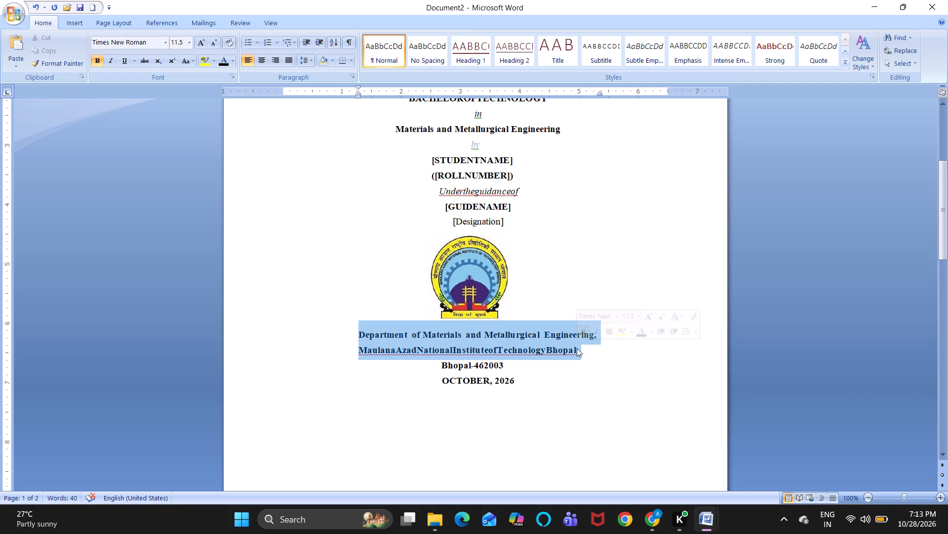
left_click(609, 331)
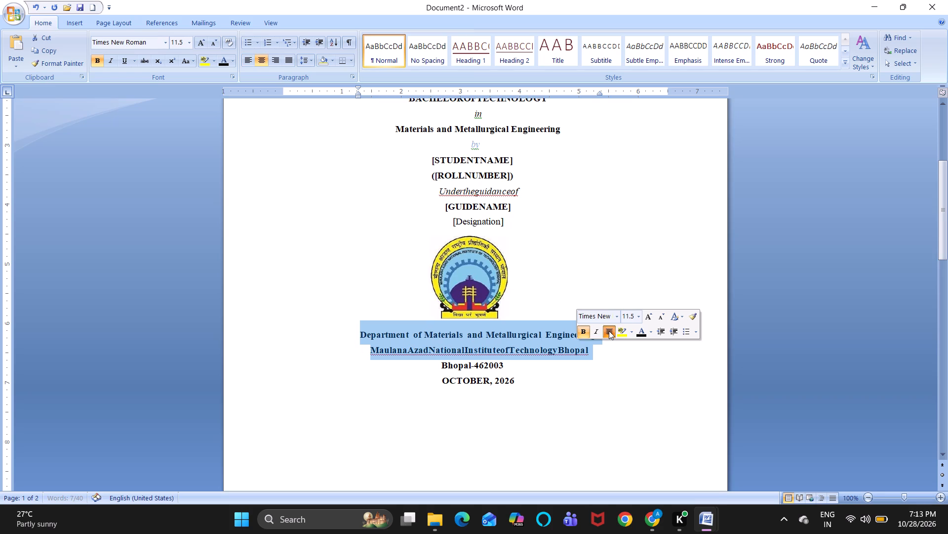
left_click(630, 358)
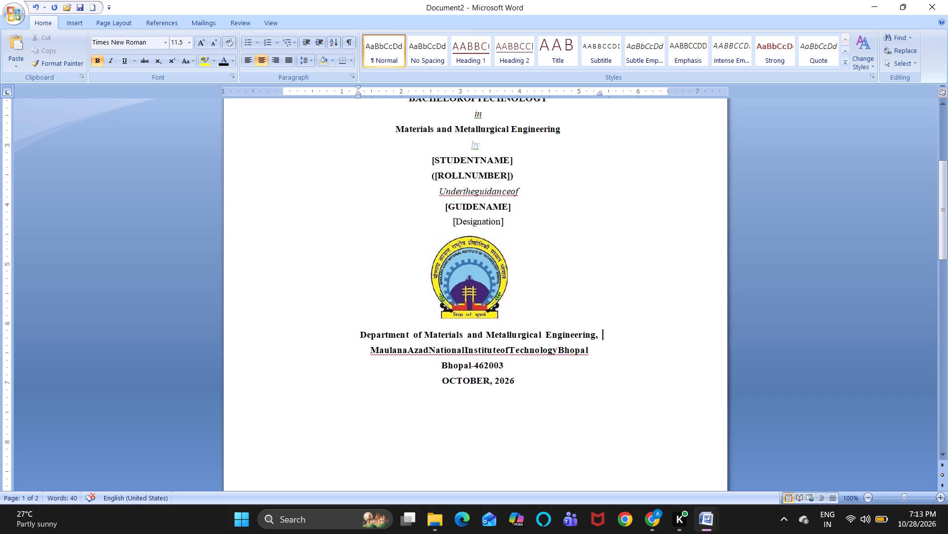
Delete the comma after "Engineering" at the end of the department line below the logo.
left_click(602, 337)
key("Left")
key("BackSpace")
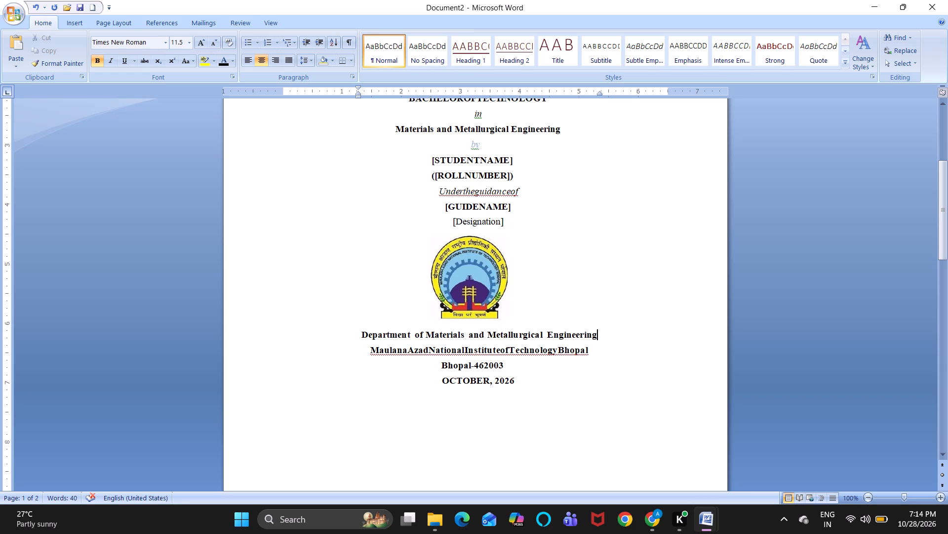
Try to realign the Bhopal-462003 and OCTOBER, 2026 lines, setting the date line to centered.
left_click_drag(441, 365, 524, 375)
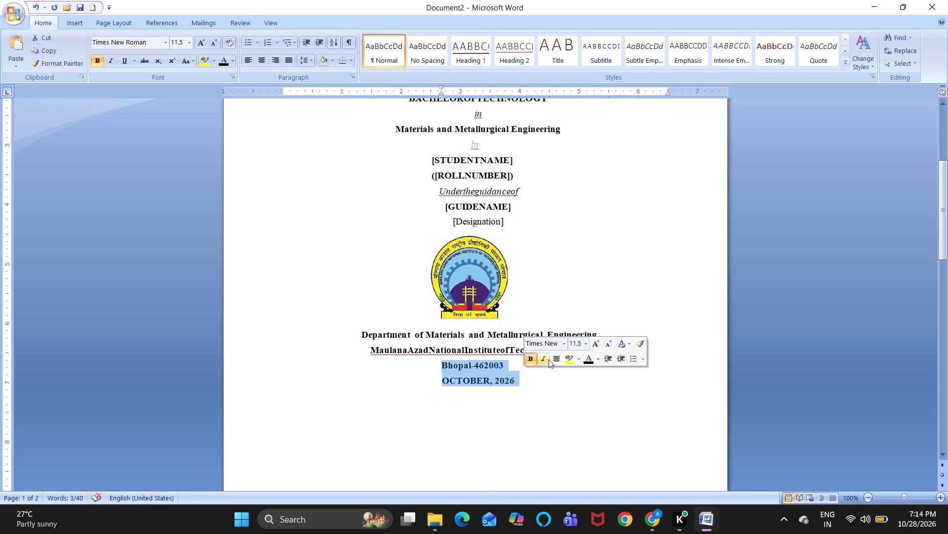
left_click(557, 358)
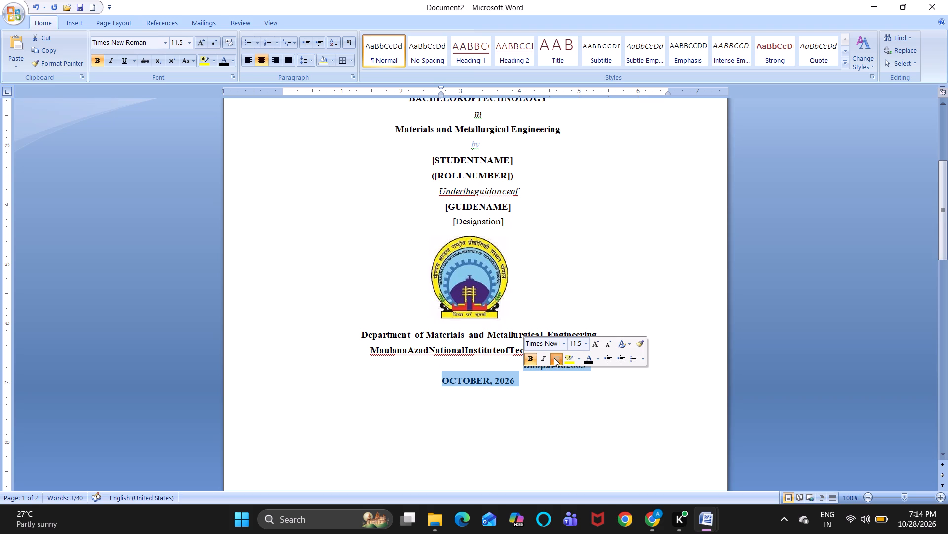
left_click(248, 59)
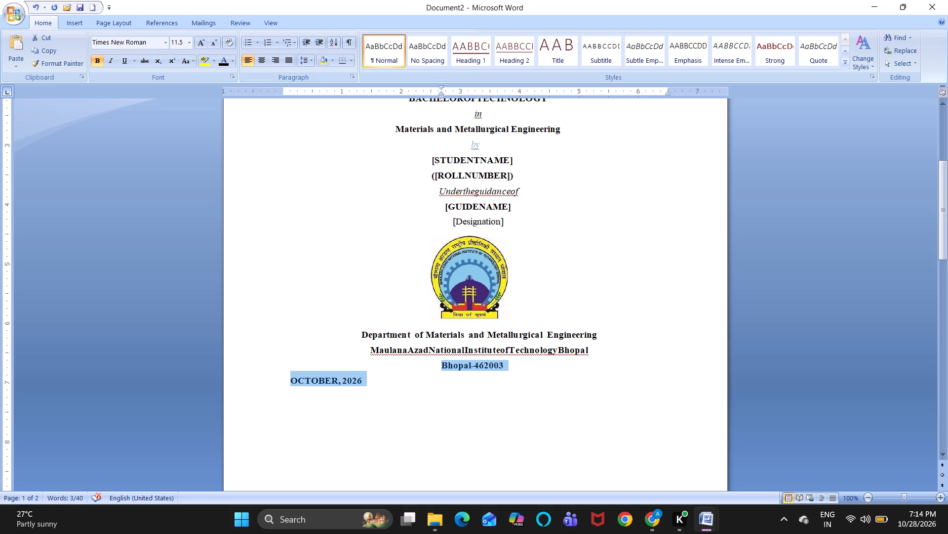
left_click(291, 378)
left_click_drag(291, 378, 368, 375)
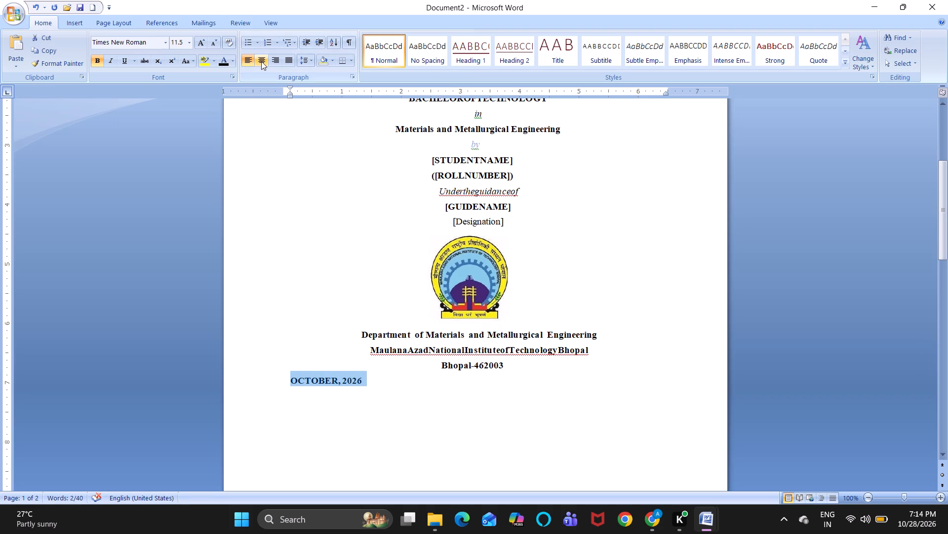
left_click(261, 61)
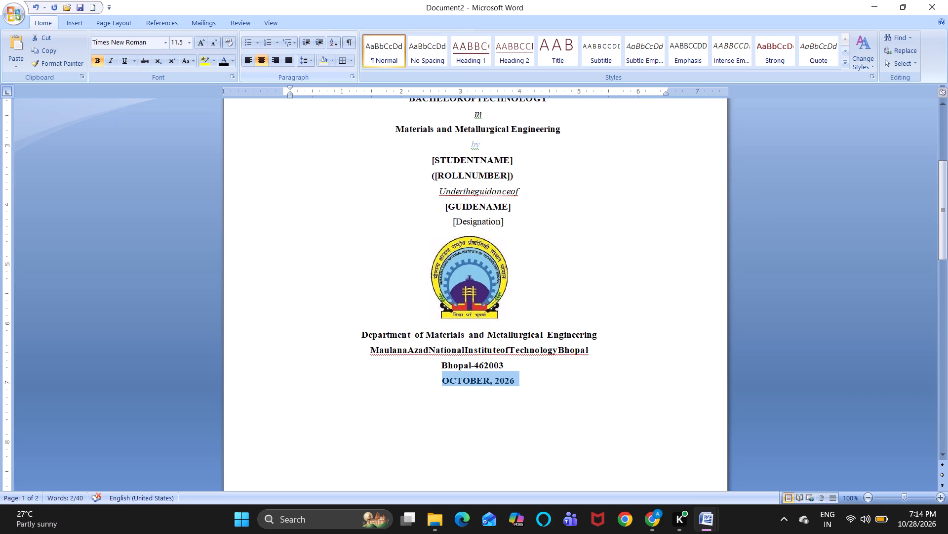
Remove the date line's center alignment and position OCTOBER, 2026 beneath Bhopal-462003 with leading tabs and spaces.
left_click(424, 382)
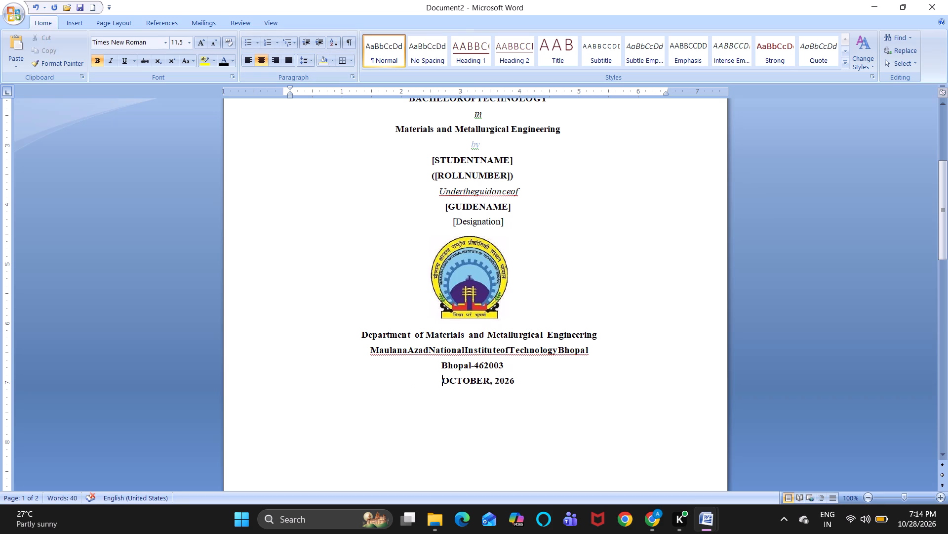
key("BackSpace")
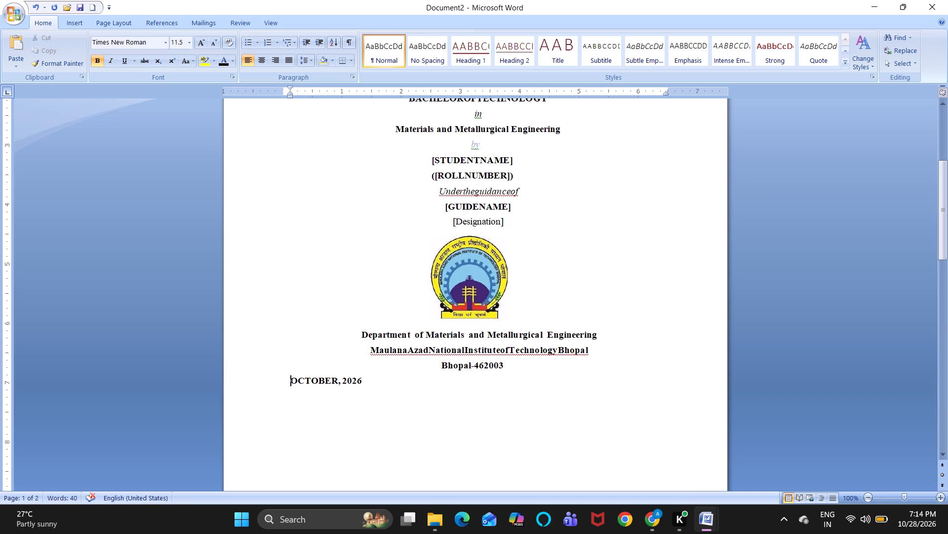
key("ctrl+Tab")
key("ctrl+Tab")
key("ctrl+Tab")
key("ctrl+Tab")
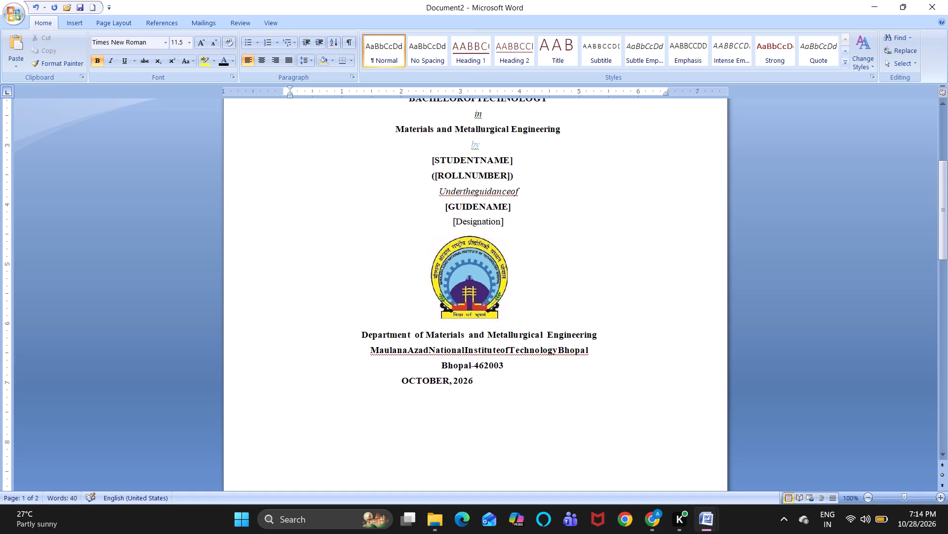
key("ctrl+Tab")
key("ctrl+Tab")
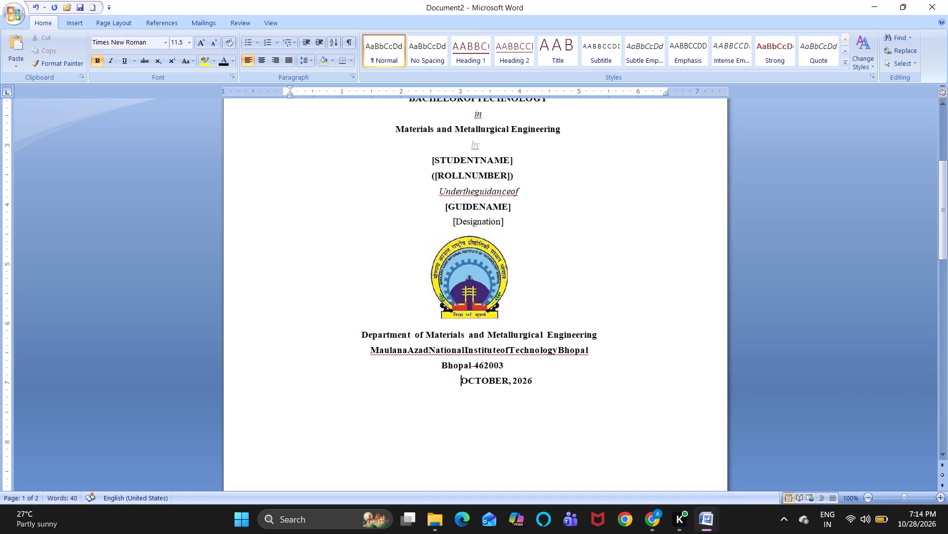
key("BackSpace")
key("space")
key("space")
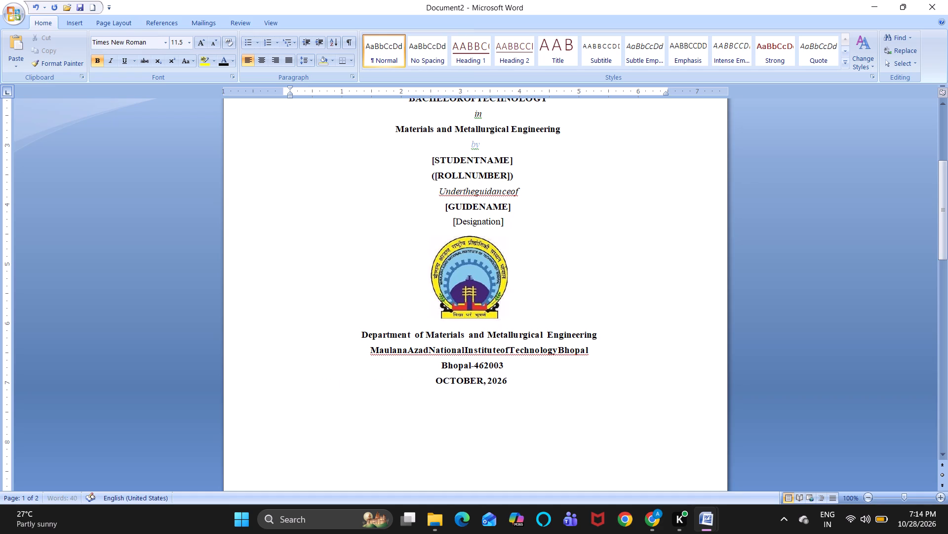
key("space")
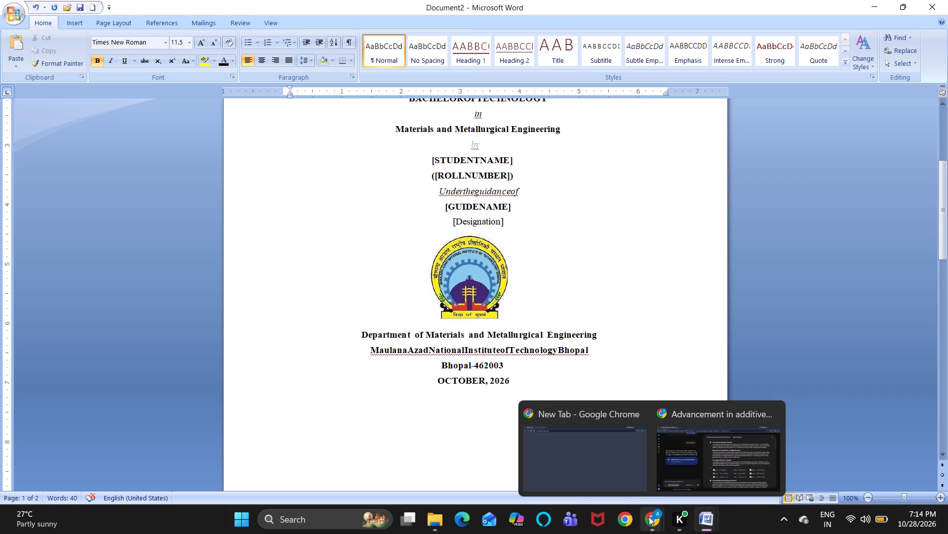
Switch to the Gemini window in Chrome and look through the Additive Manufacturing Technical Report's opening sections and process modality table.
left_click(688, 457)
scroll(635, 361, "down", 5)
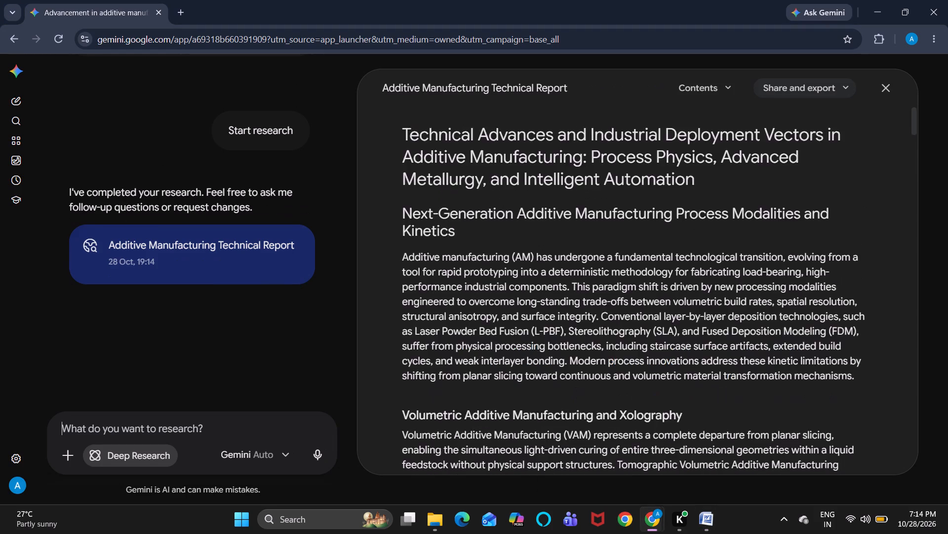
scroll(635, 361, "down", 9)
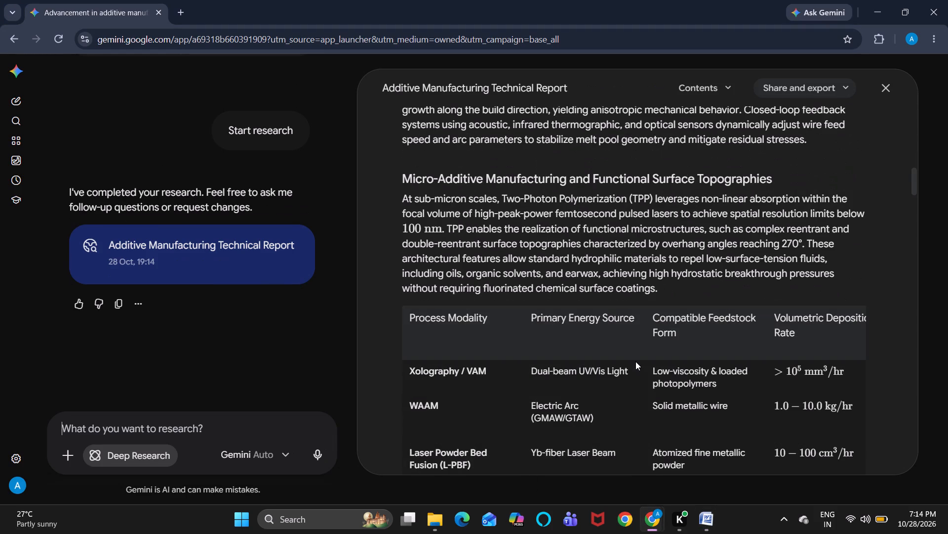
scroll(635, 361, "down", 3)
scroll(635, 361, "up", 5)
scroll(700, 315, "up", 14)
scroll(689, 202, "up", 18)
scroll(689, 202, "up", 5)
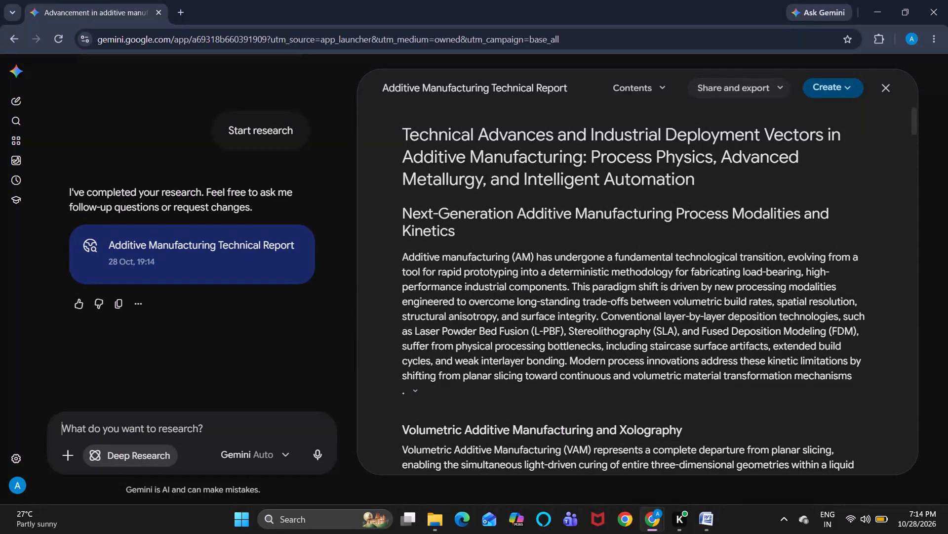
Expand the sources below the report's opening paragraph and copy the "Next-Generation Additive Manufacturing Process Modalities and Kinetics" heading with that paragraph's text.
scroll(523, 222, "down", 1)
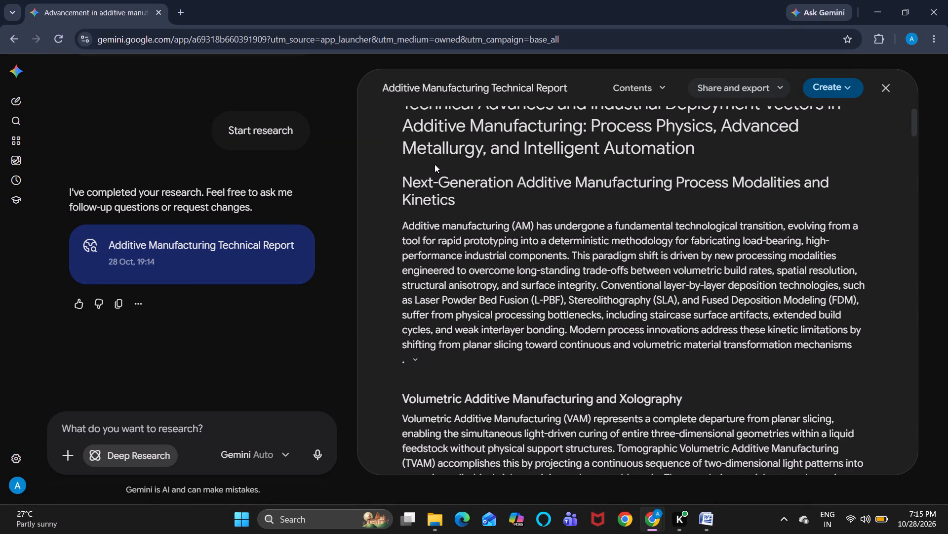
left_click_drag(402, 178, 489, 311)
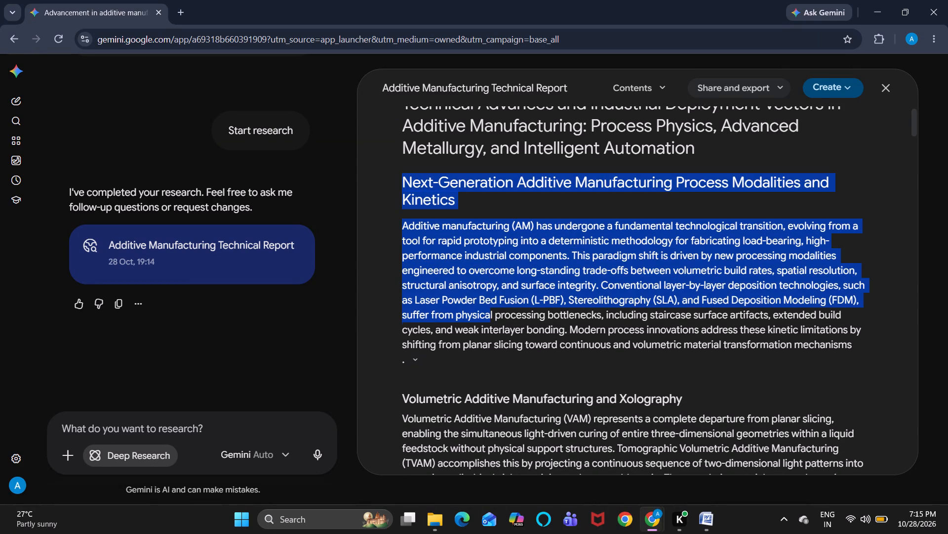
left_click_drag(489, 311, 541, 264)
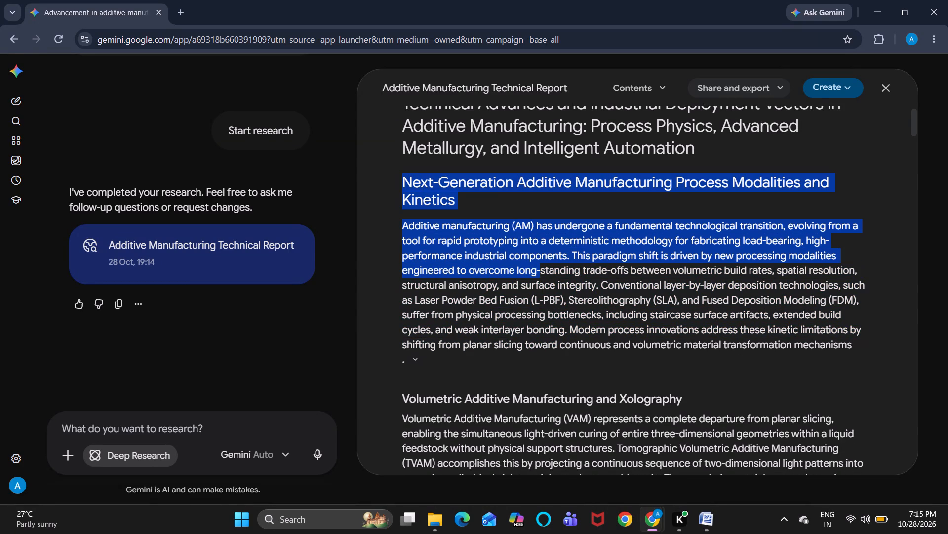
left_click(414, 360)
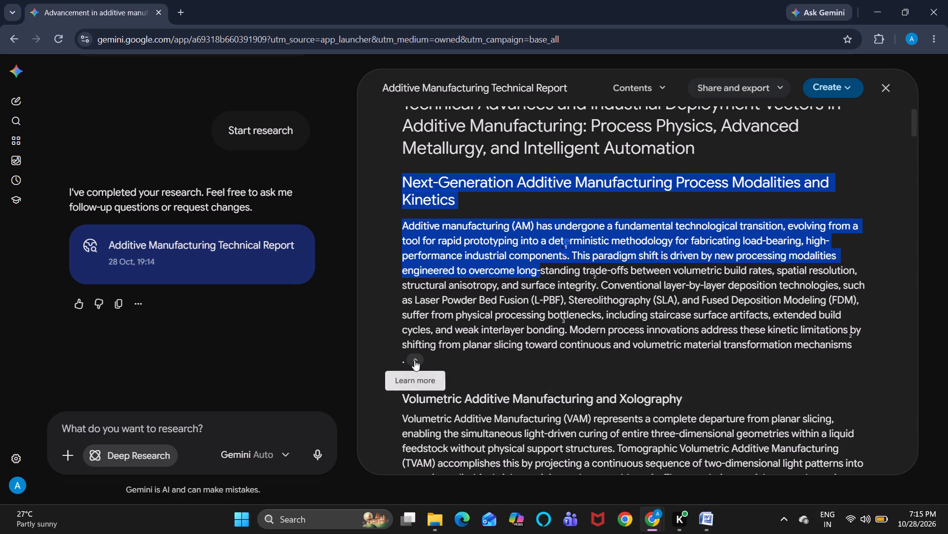
scroll(518, 355, "down", 1)
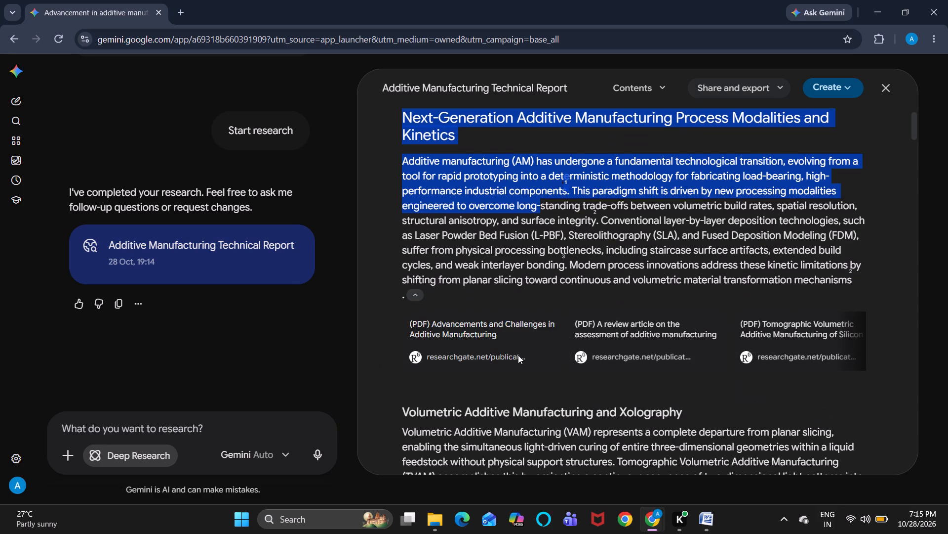
left_click(444, 204)
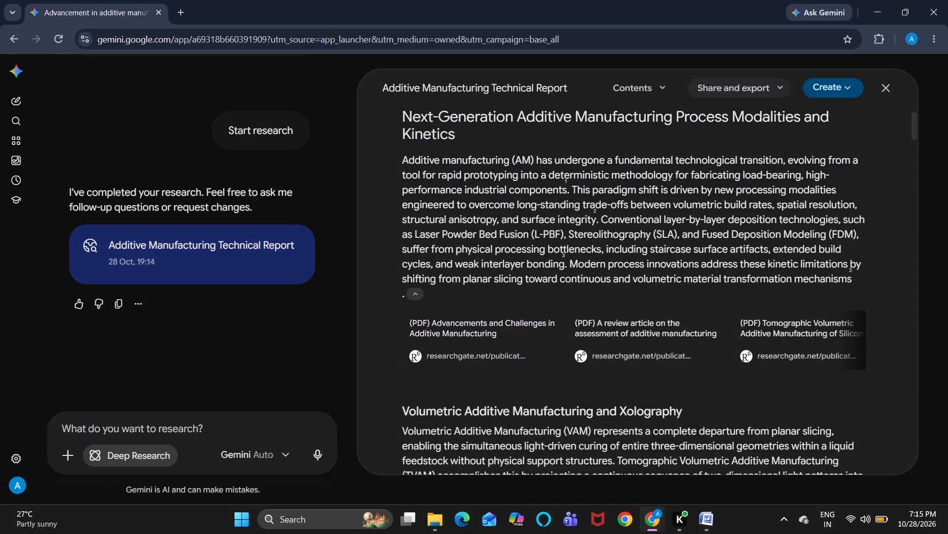
left_click_drag(402, 113, 425, 154)
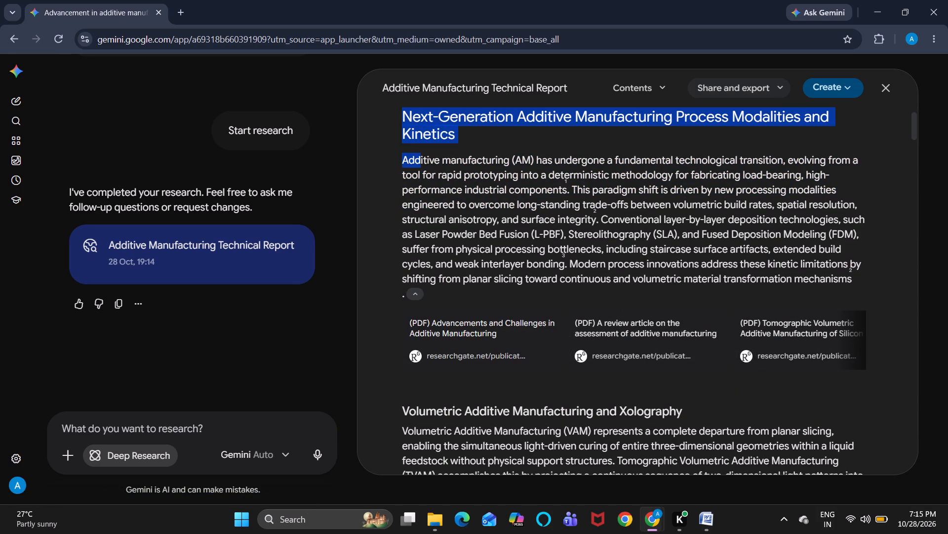
left_click_drag(425, 154, 765, 269)
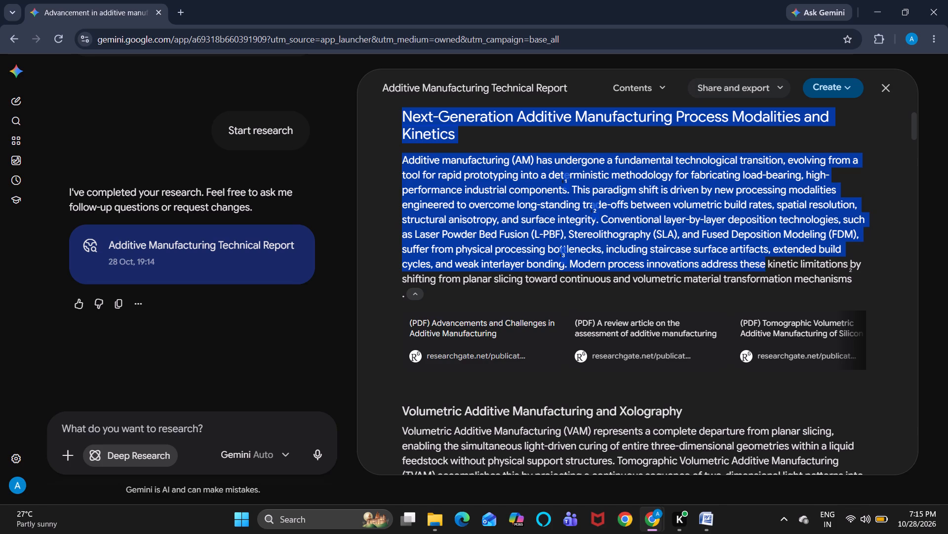
left_click_drag(765, 269, 856, 285)
key("ctrl+c")
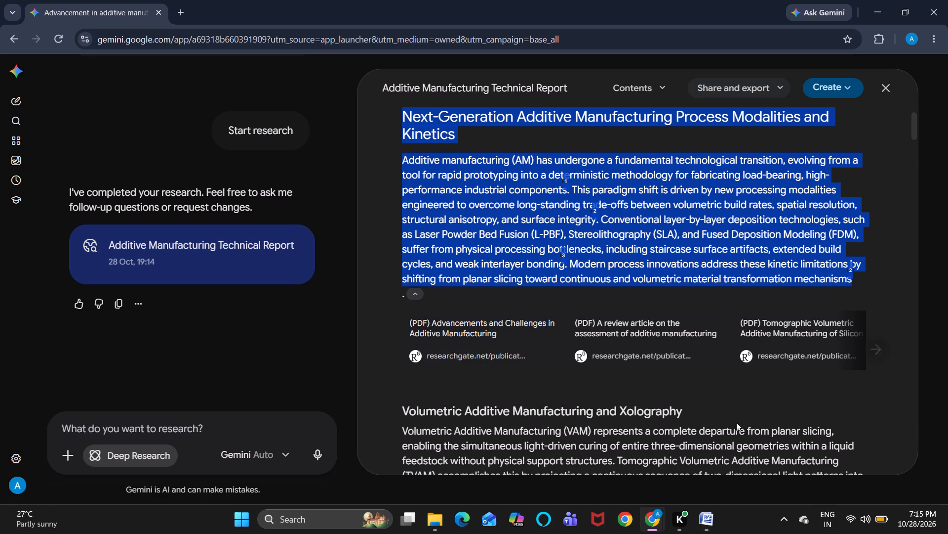
Switch to Document2 in Word and paste the copied heading and paragraph onto page 2, keeping text only.
scroll(734, 424, "down", 3)
left_click(706, 515)
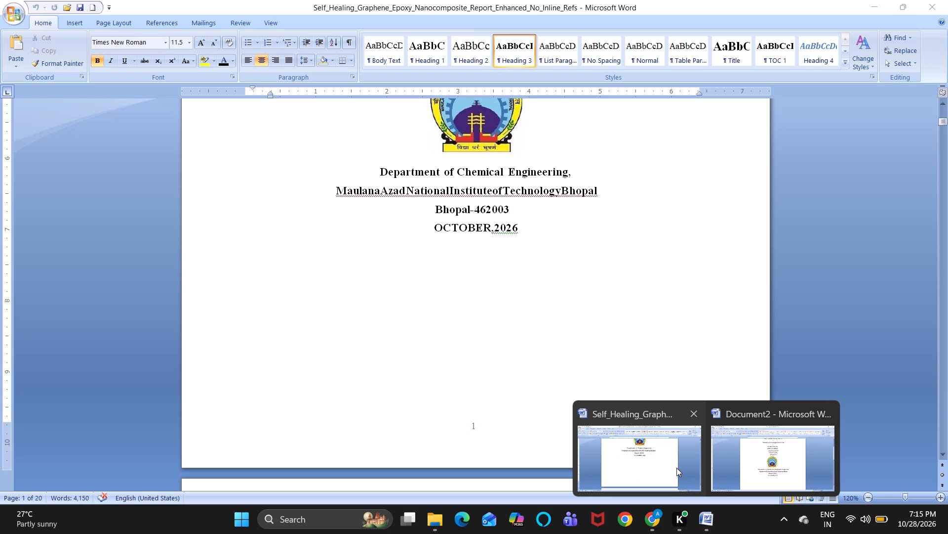
left_click(758, 473)
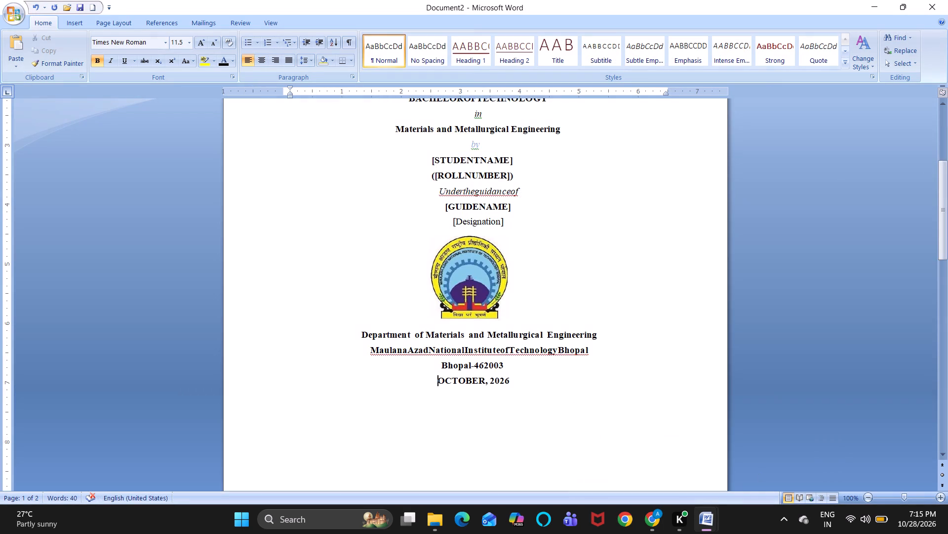
scroll(606, 414, "down", 2)
left_click(366, 354)
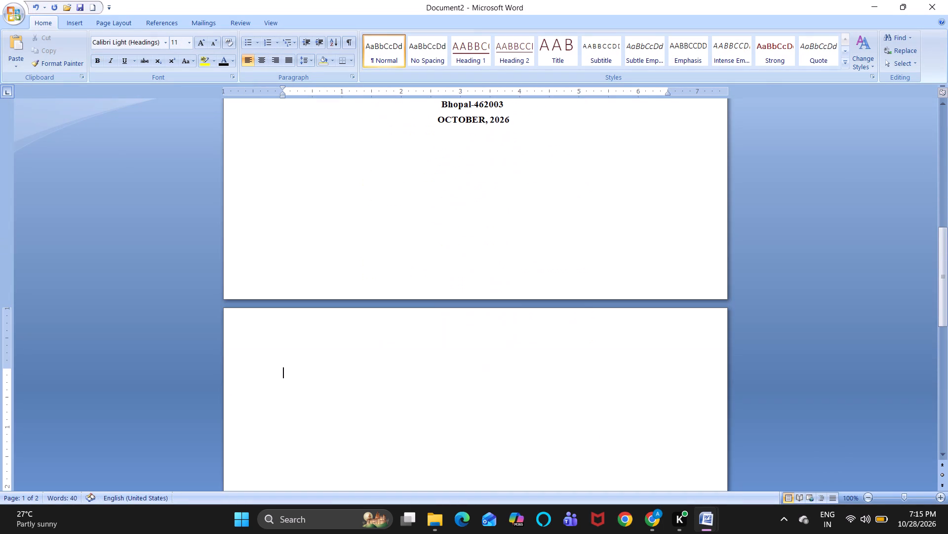
key("ctrl+v")
scroll(378, 382, "down", 1)
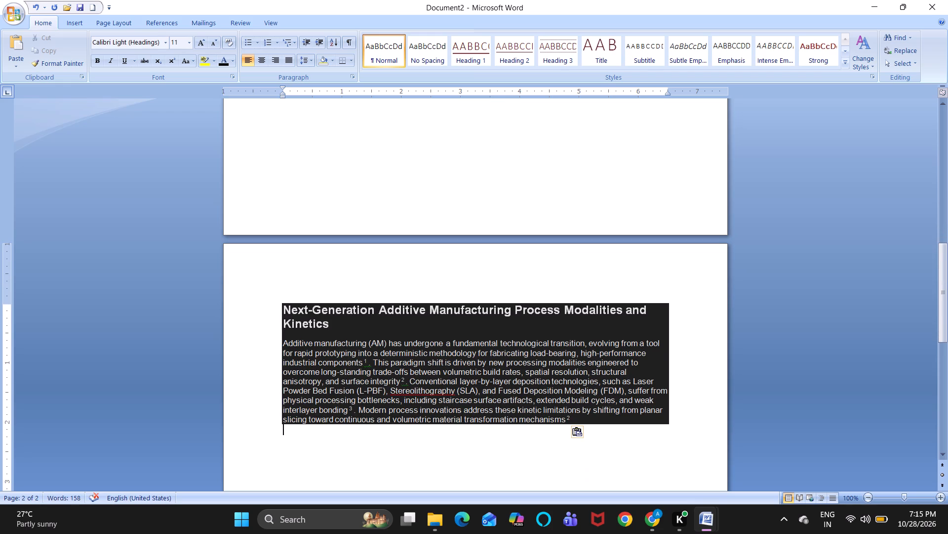
left_click(576, 434)
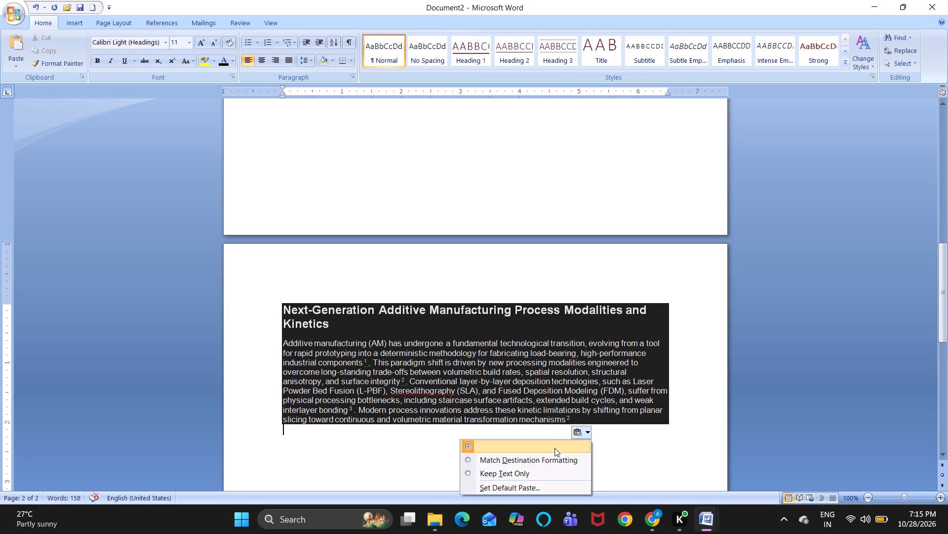
left_click(527, 472)
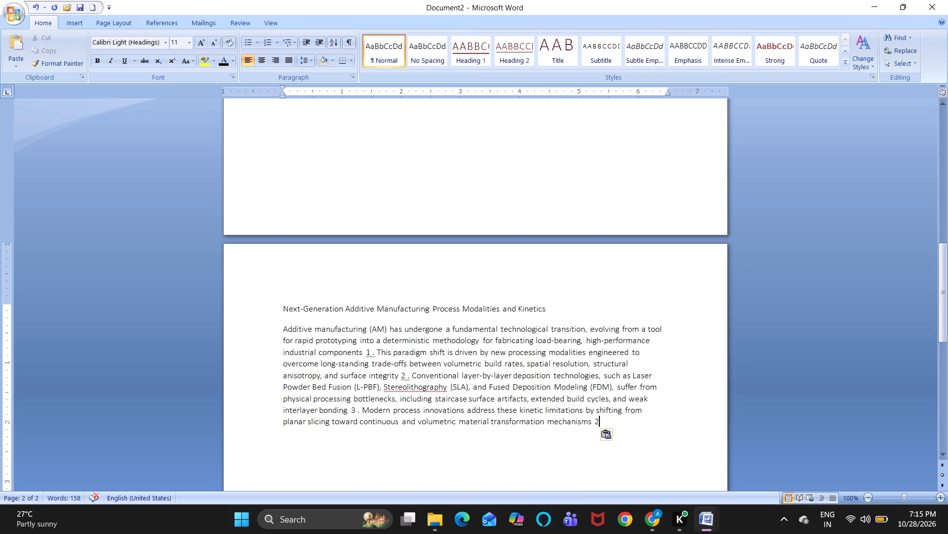
Format the "Next-Generation Additive Manufacturing Process Modalities and Kinetics" heading as Arial Rounded MT Bold, bold, size 16, centered.
left_click_drag(281, 307, 429, 311)
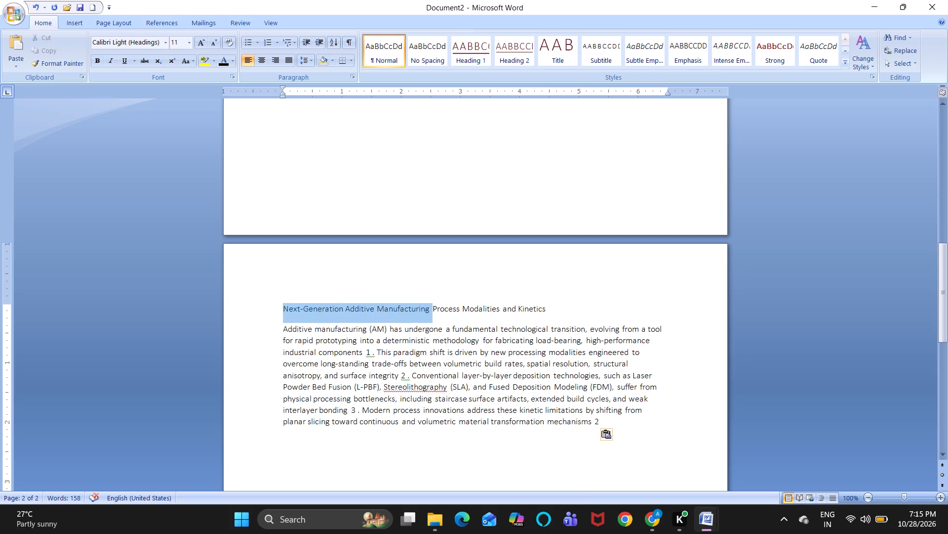
left_click_drag(429, 311, 570, 310)
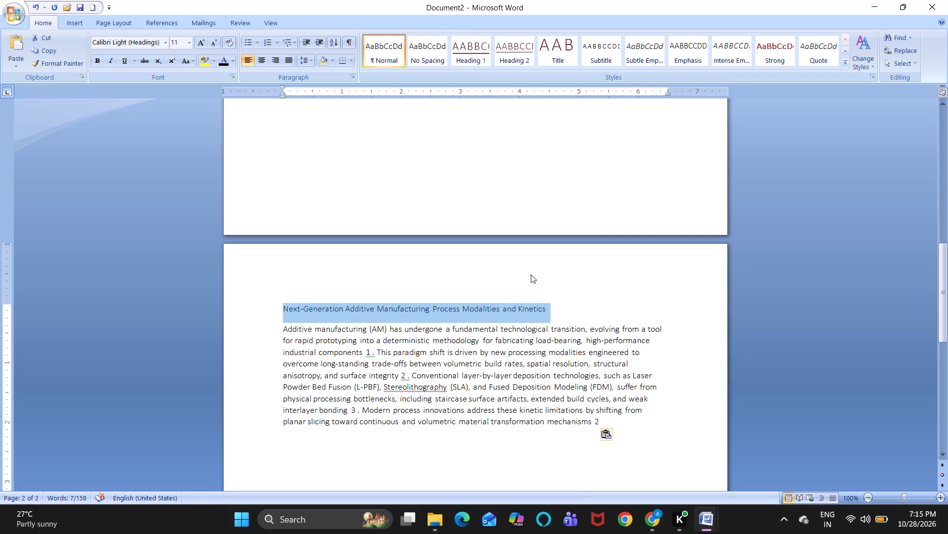
left_click(162, 39)
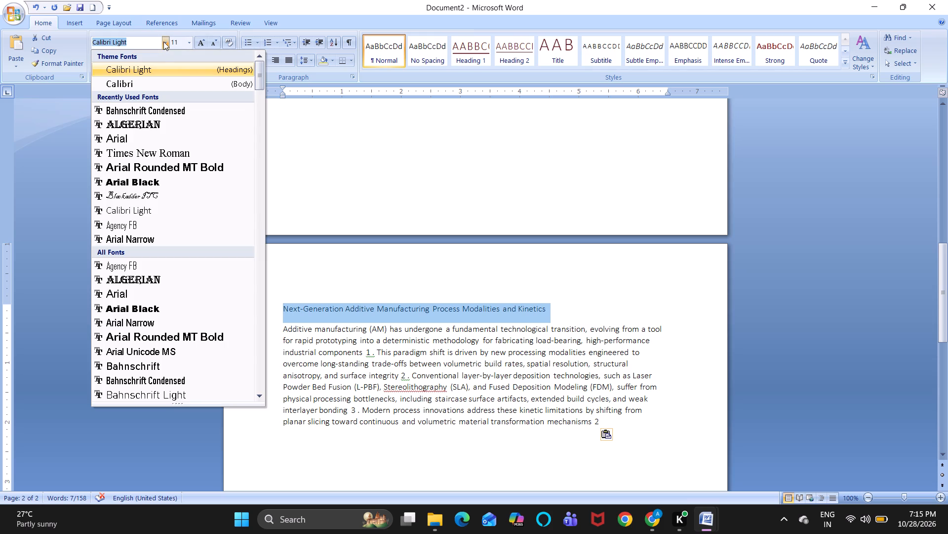
left_click(151, 171)
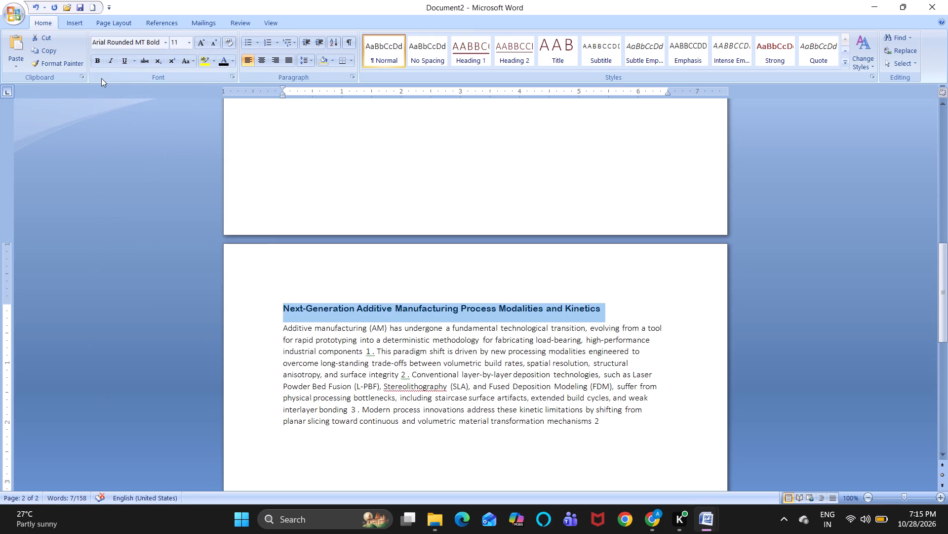
left_click(95, 60)
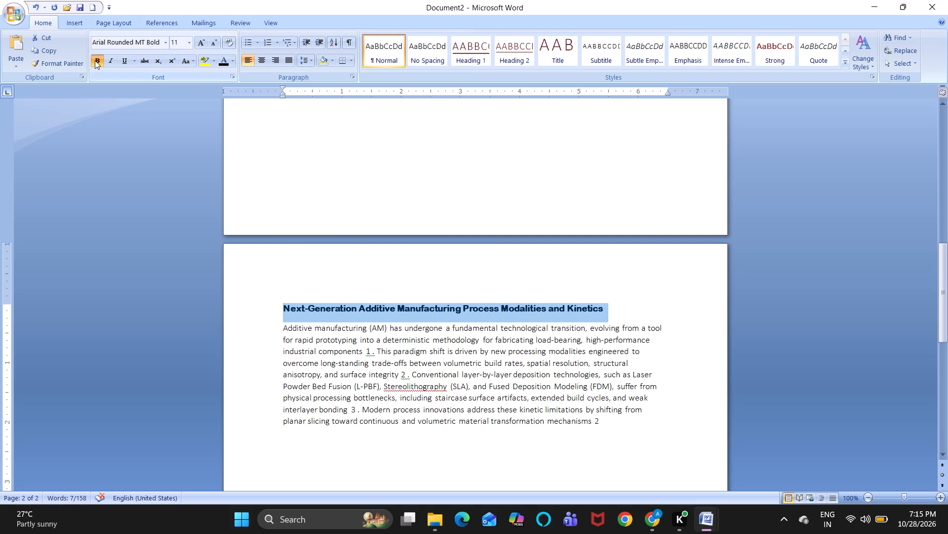
left_click(200, 42)
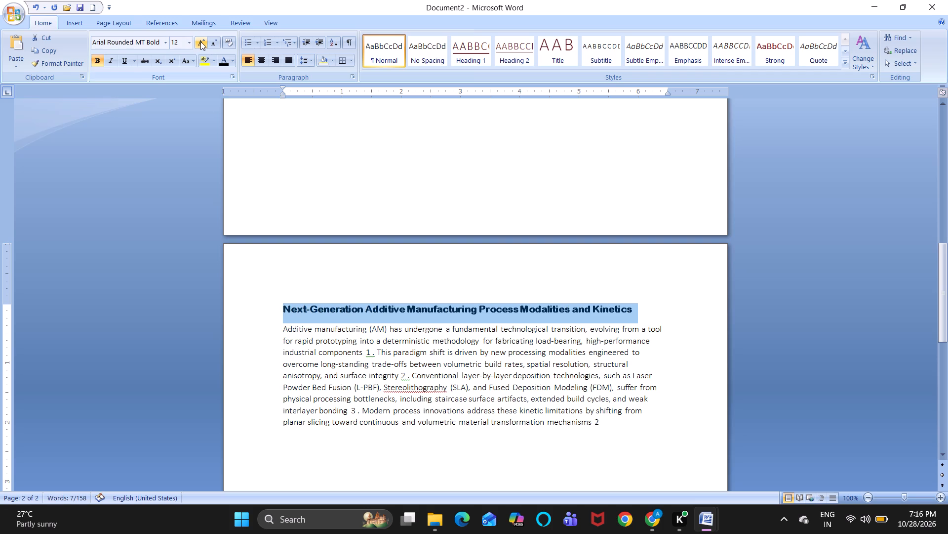
left_click(200, 42)
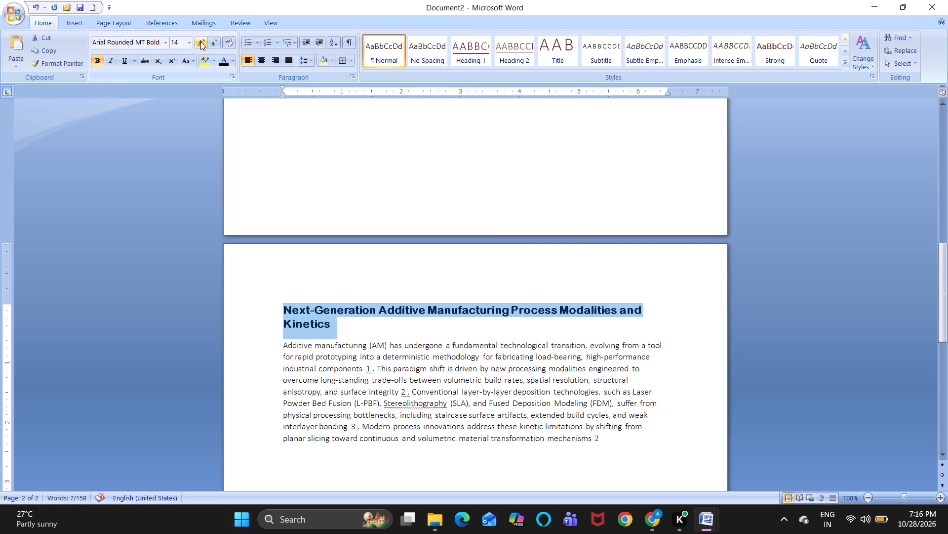
left_click(200, 42)
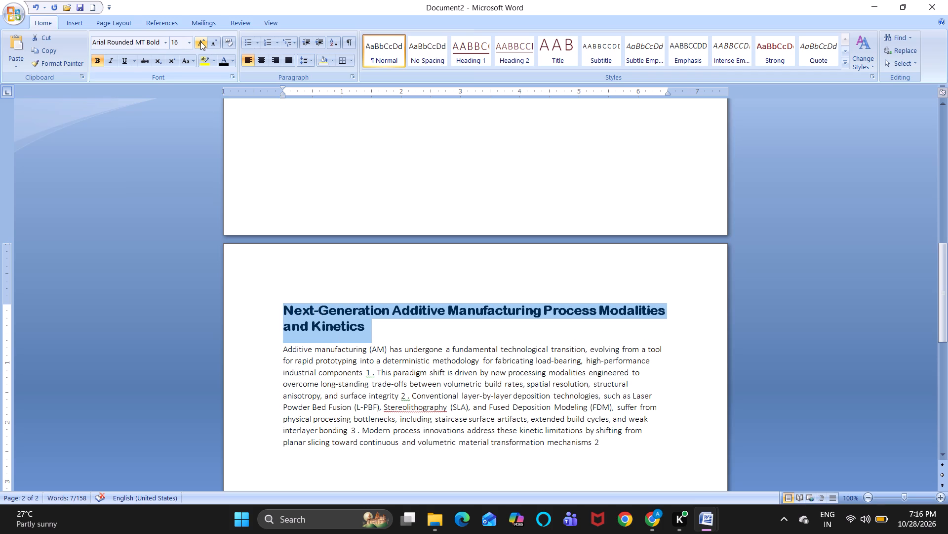
left_click(262, 60)
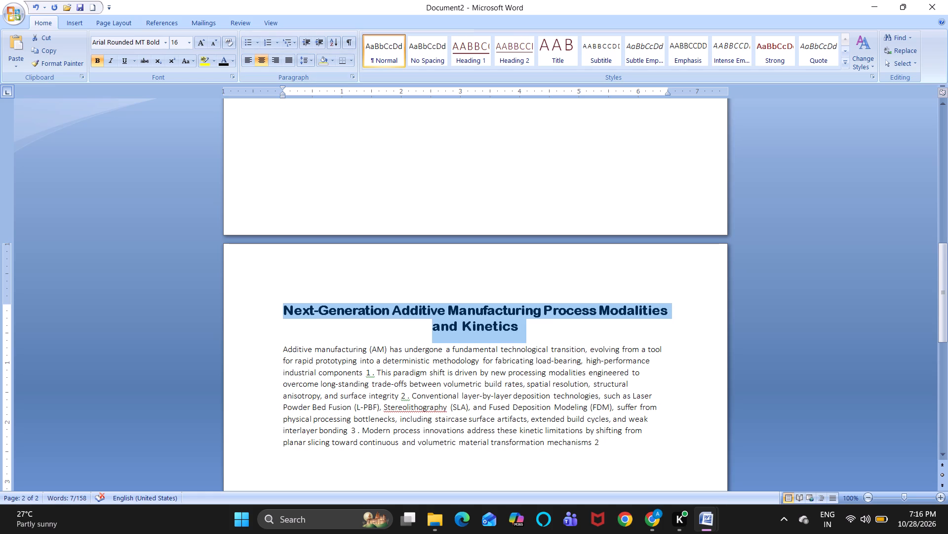
Format the paragraph below the heading in Calibri (Body), size 14, with justified alignment.
scroll(276, 355, "down", 1)
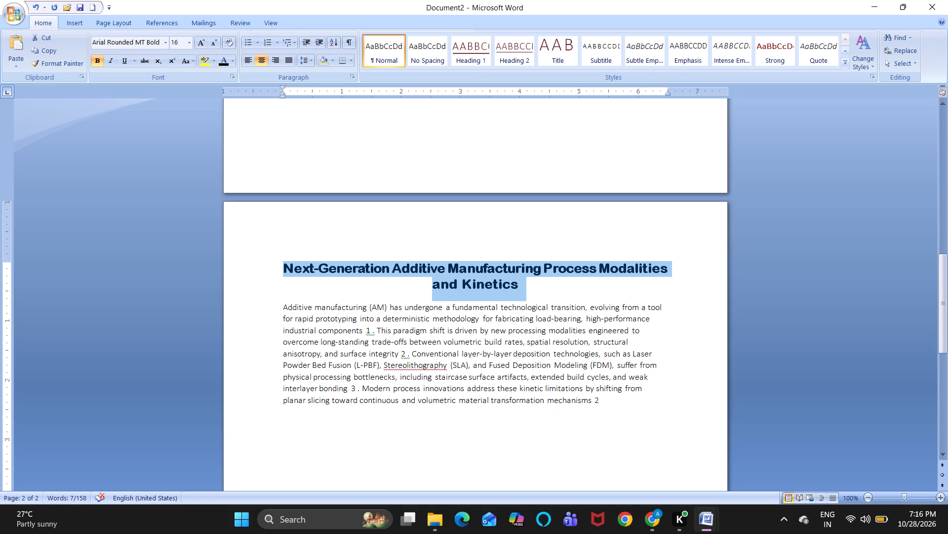
left_click_drag(281, 308, 420, 368)
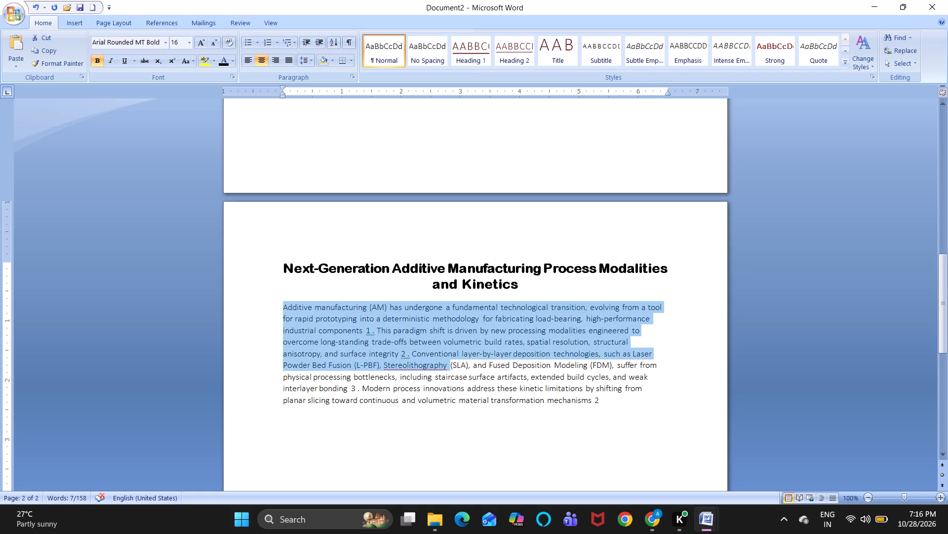
left_click_drag(420, 368, 600, 405)
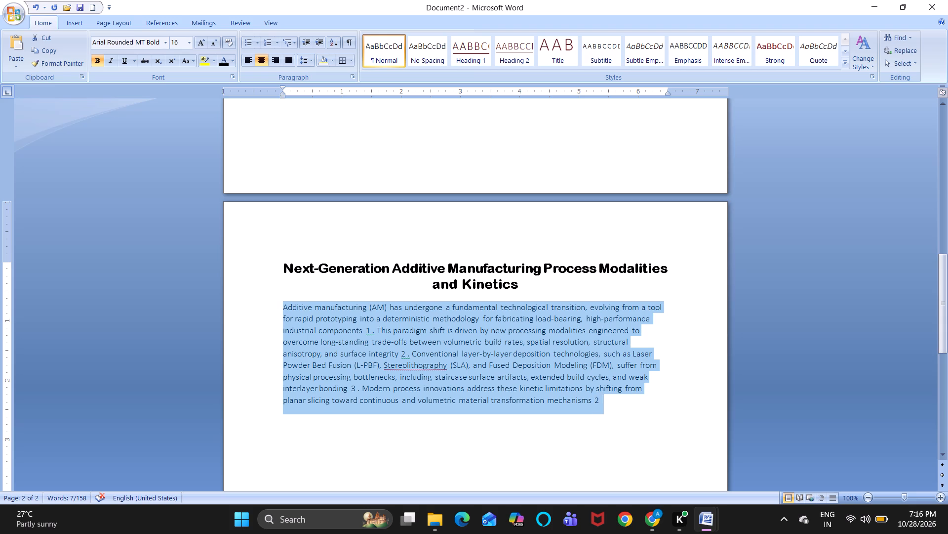
left_click_drag(600, 405, 605, 400)
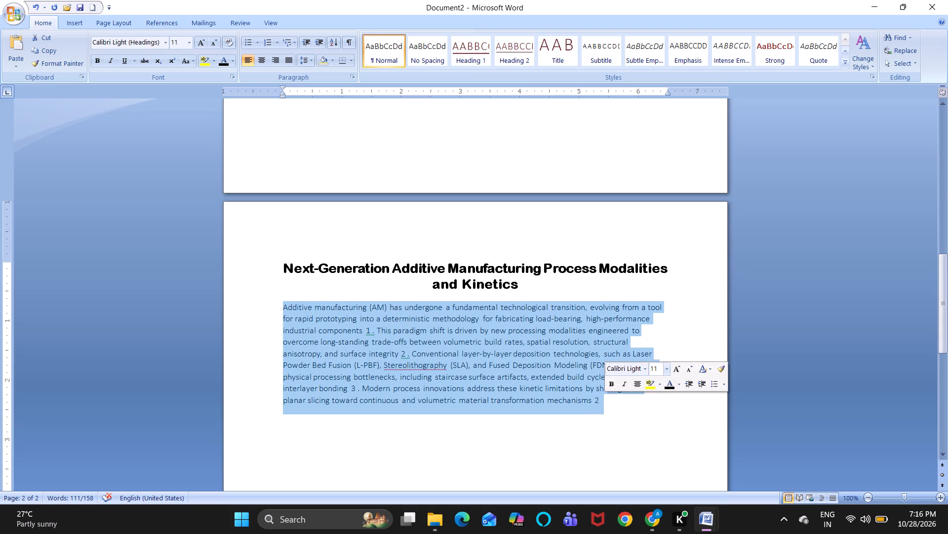
left_click(646, 372)
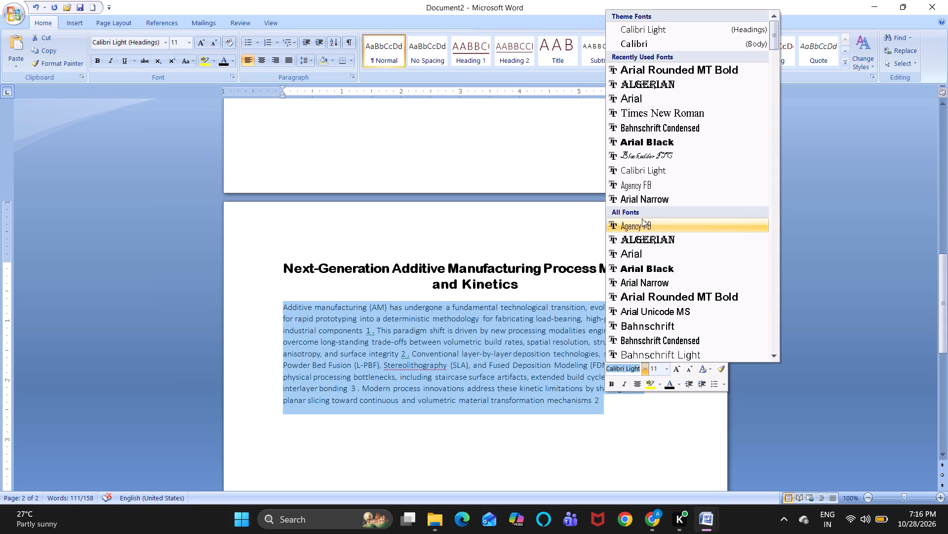
left_click(631, 39)
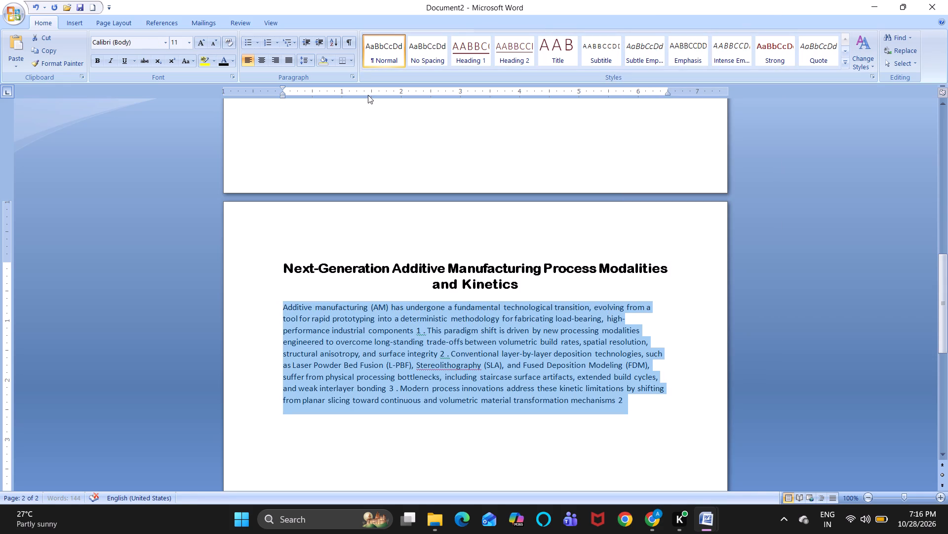
left_click(286, 61)
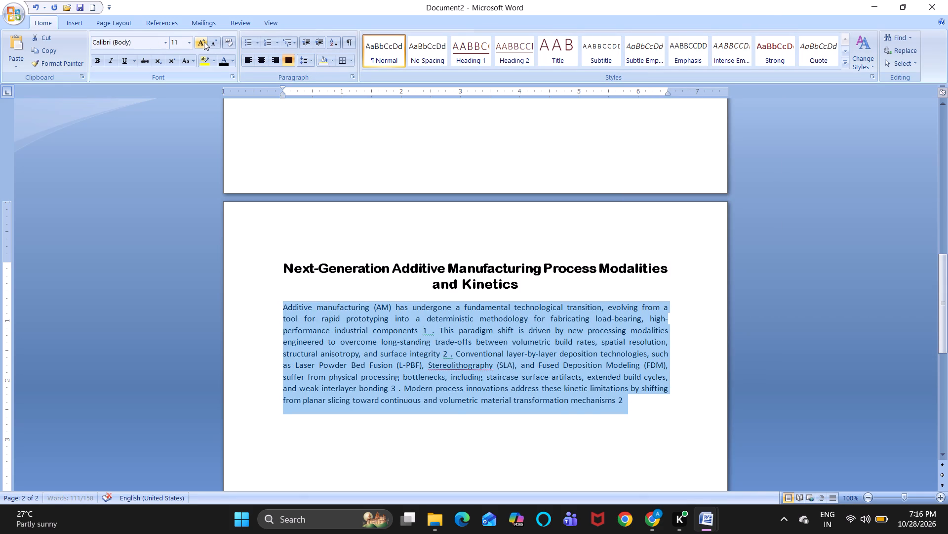
left_click(203, 42)
left_click(203, 42)
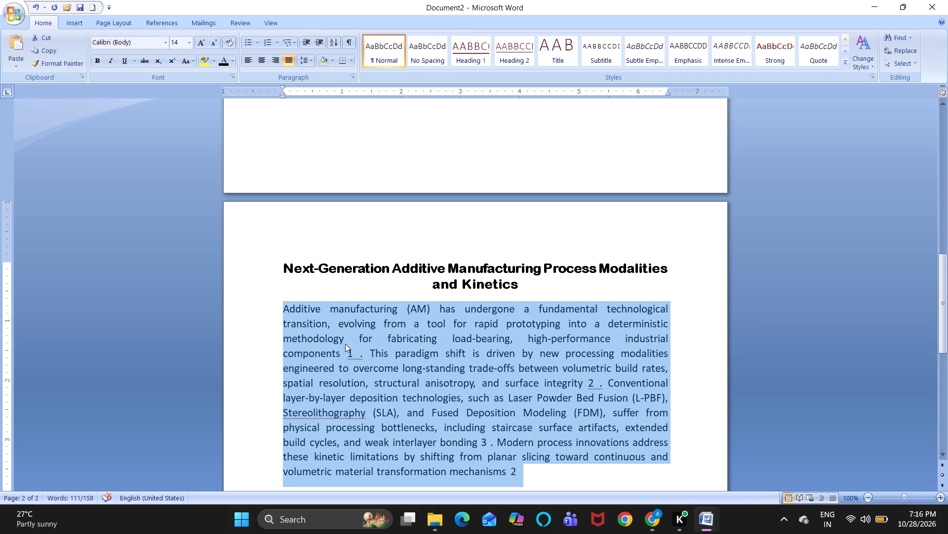
Remove the citation numbers 1 and 2 and their extra spaces after "industrial components" and "surface integrity".
left_click(356, 353)
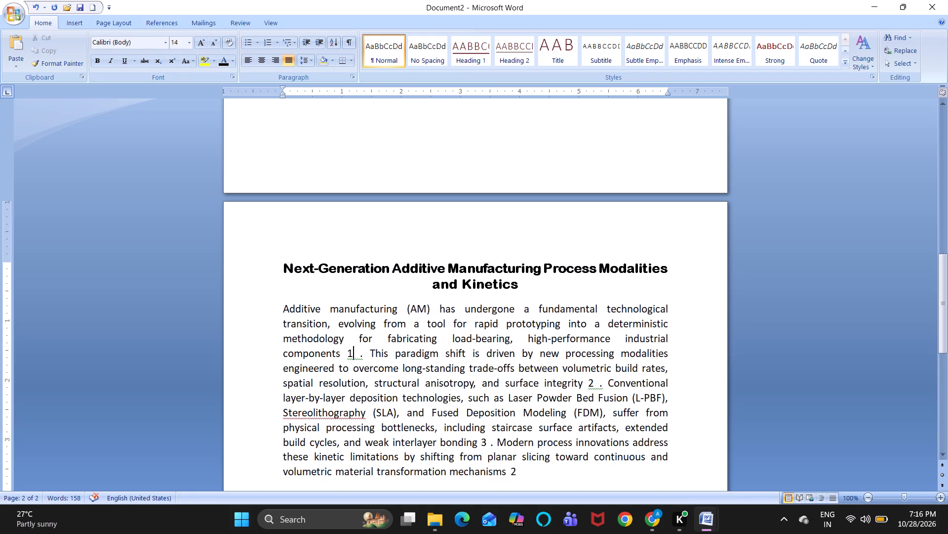
key("BackSpace")
key("Right")
key("BackSpace")
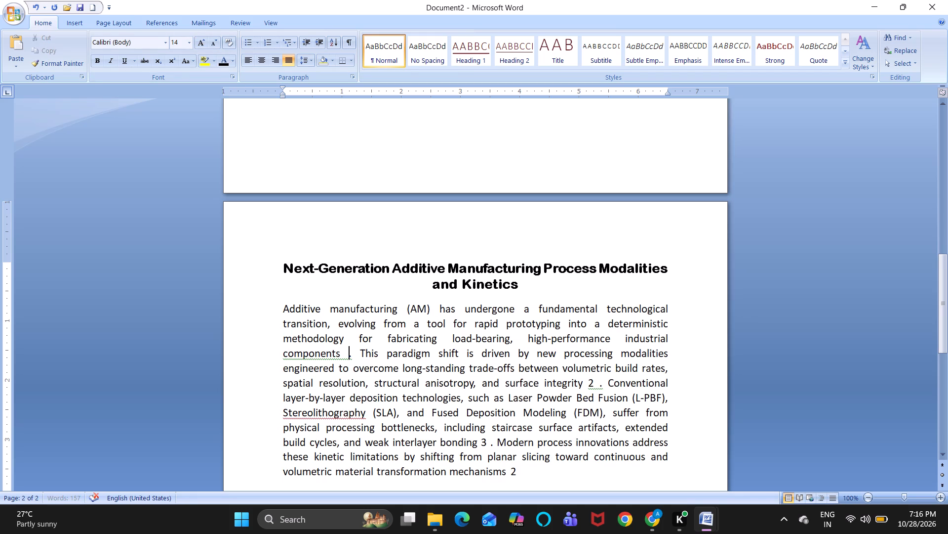
key("BackSpace")
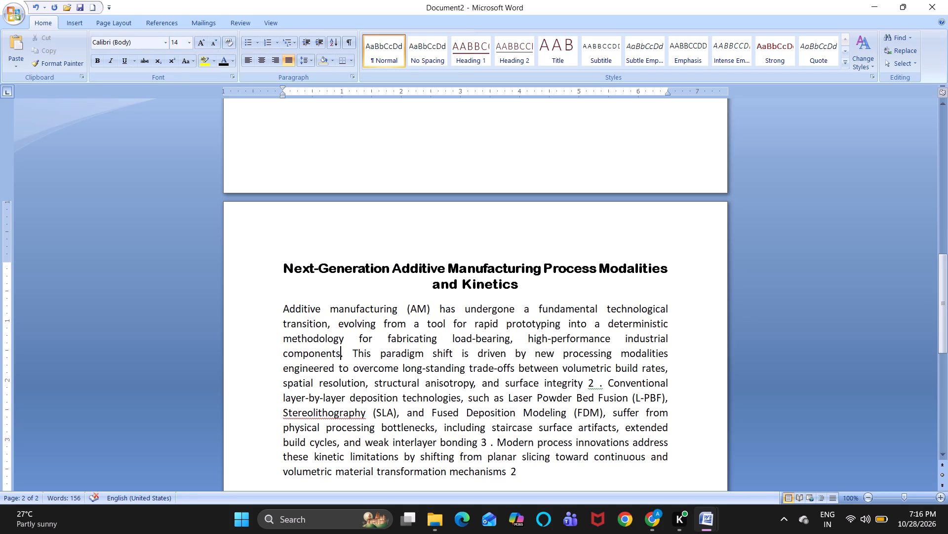
scroll(468, 398, "down", 1)
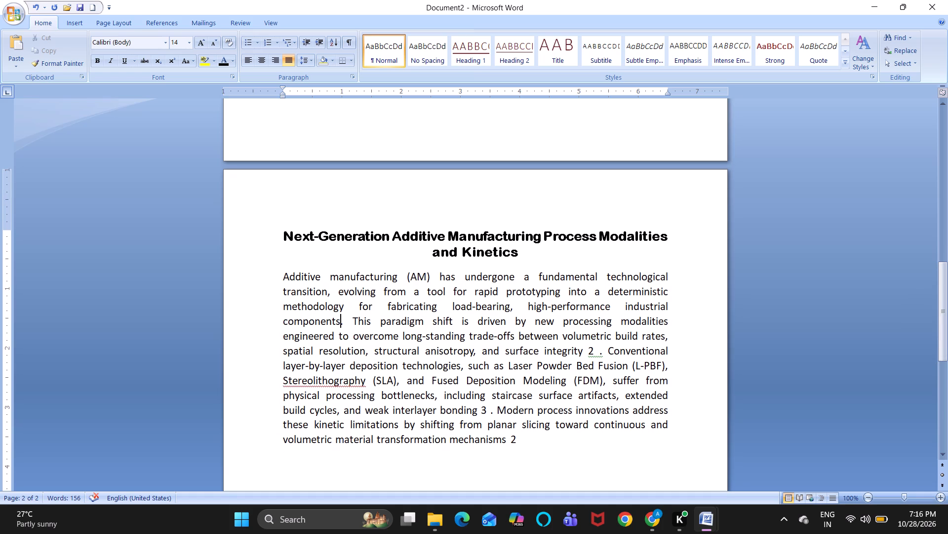
left_click(598, 353)
key("BackSpace")
key("BackSpace")
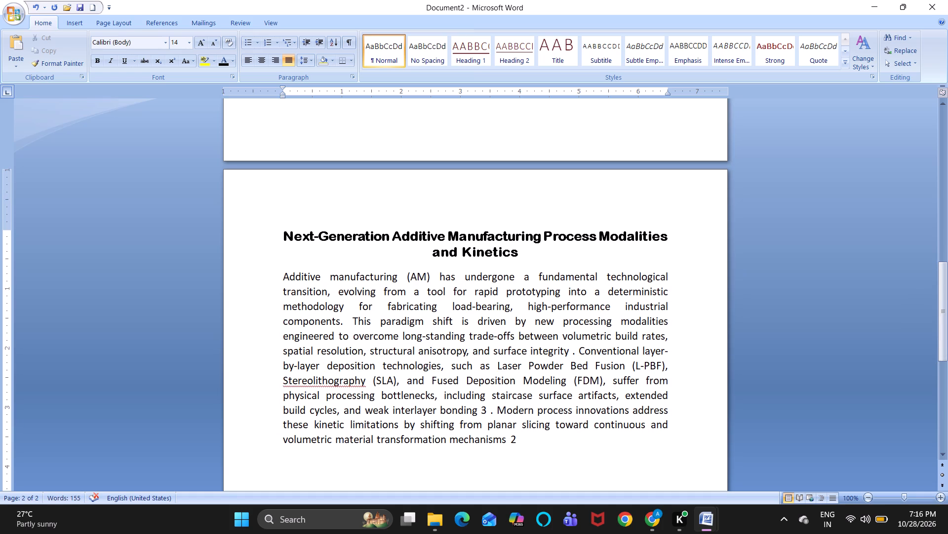
key("BackSpace")
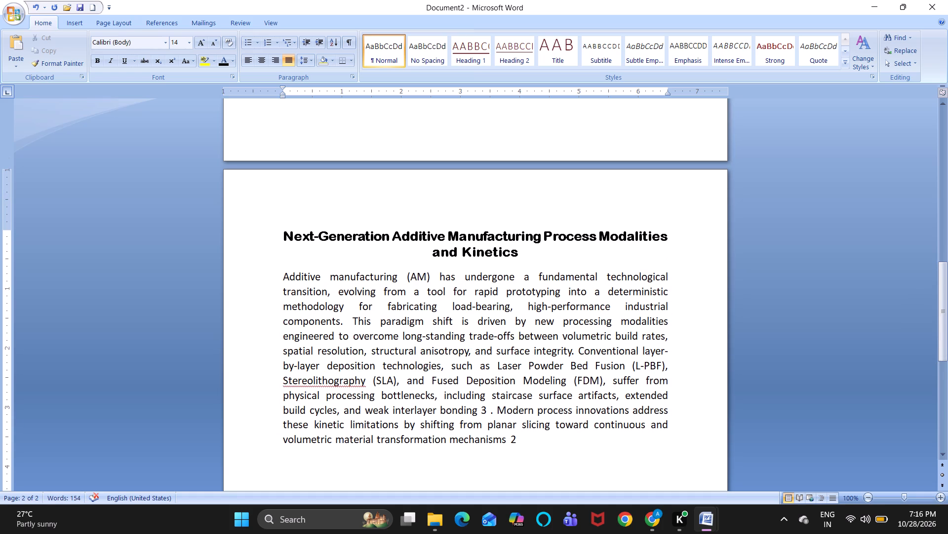
Remove the citation numbers 3 and 2 and their extra spaces after "interlayer bonding" and "transformation mechanisms".
scroll(513, 417, "down", 1)
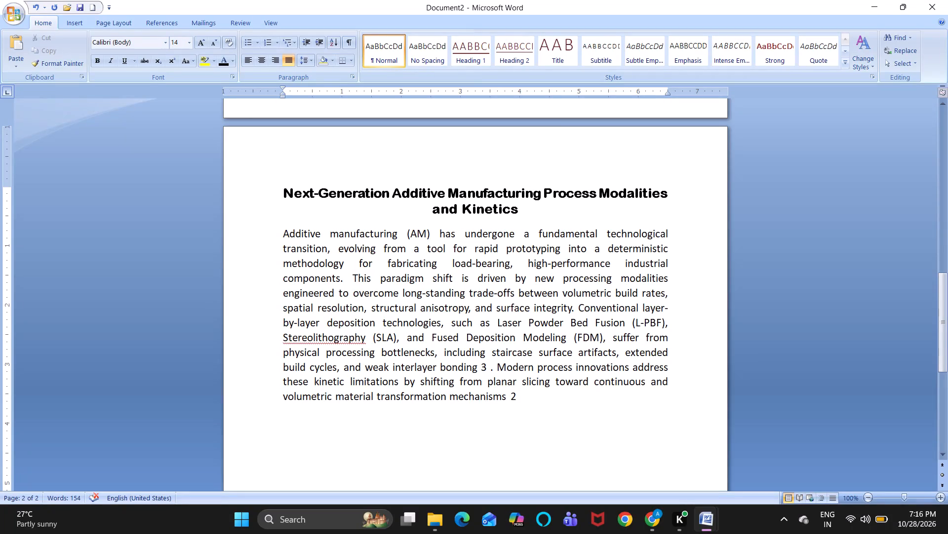
left_click(489, 369)
key("BackSpace")
key("BackSpace")
key("BackSpace")
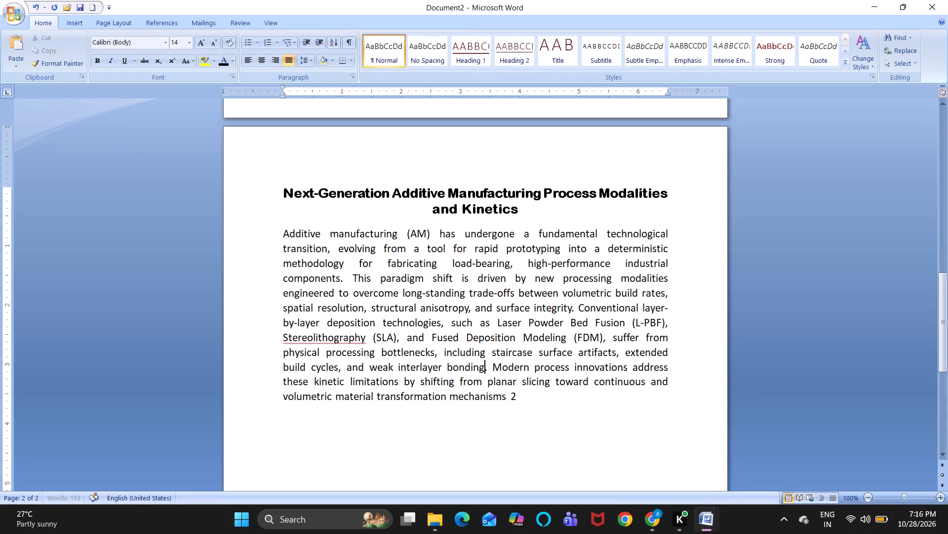
left_click(525, 396)
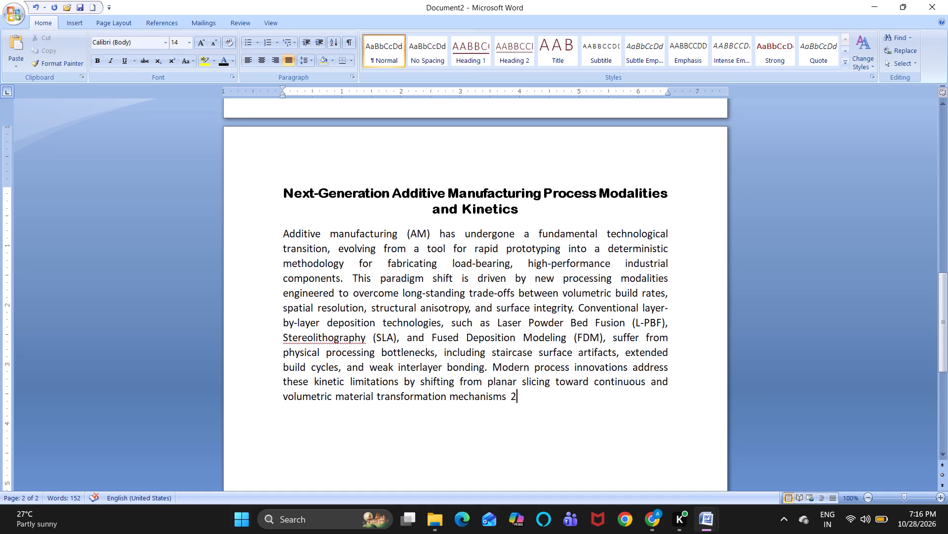
key("BackSpace")
key("BackSpace")
End the introductory paragraph with a period after "transformation mechanisms".
key("period")
Underline the "Next-Generation Additive Manufacturing Process Modalities and Kinetics" heading.
scroll(533, 461, "down", 1)
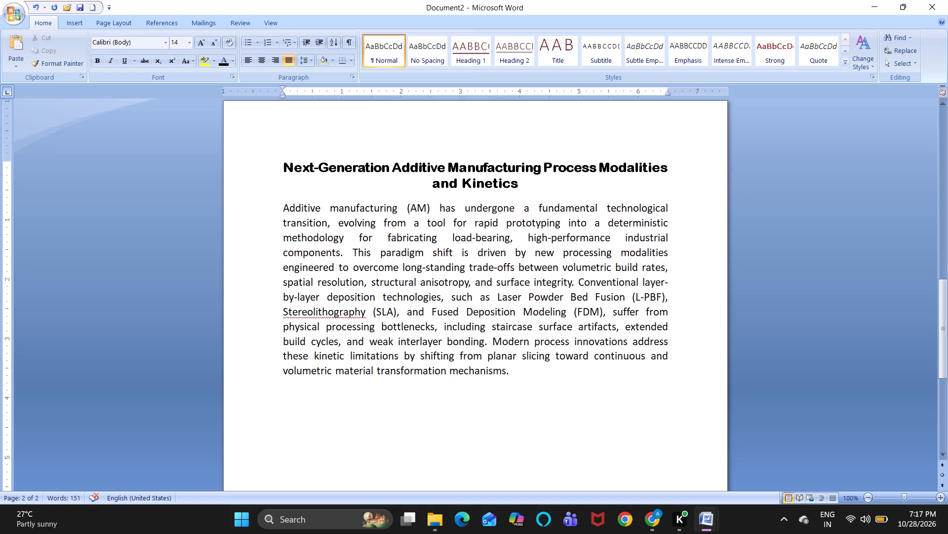
scroll(533, 461, "down", 1)
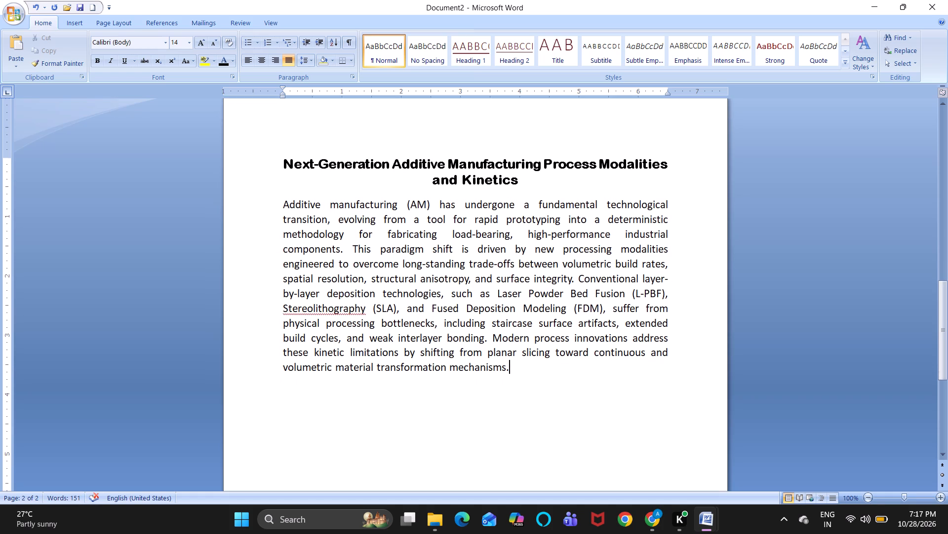
left_click_drag(282, 158, 496, 180)
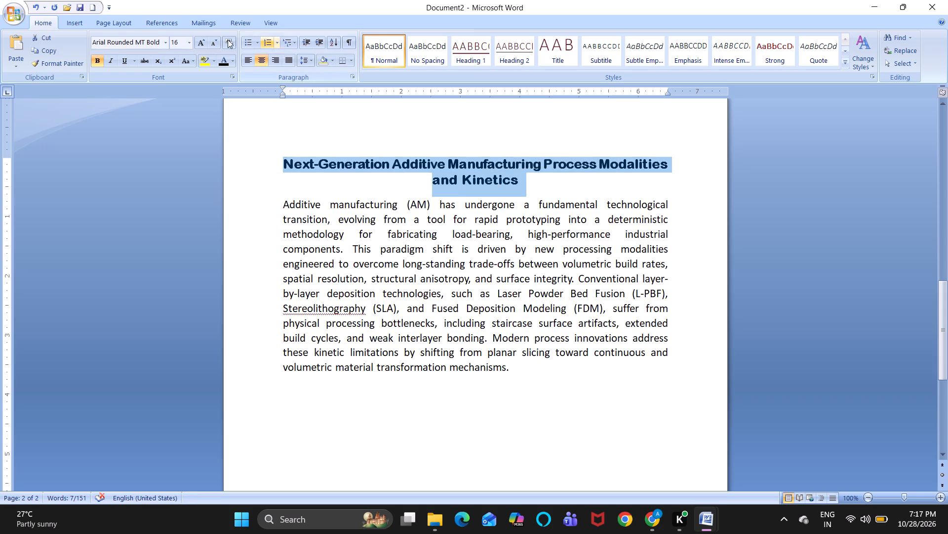
left_click(122, 61)
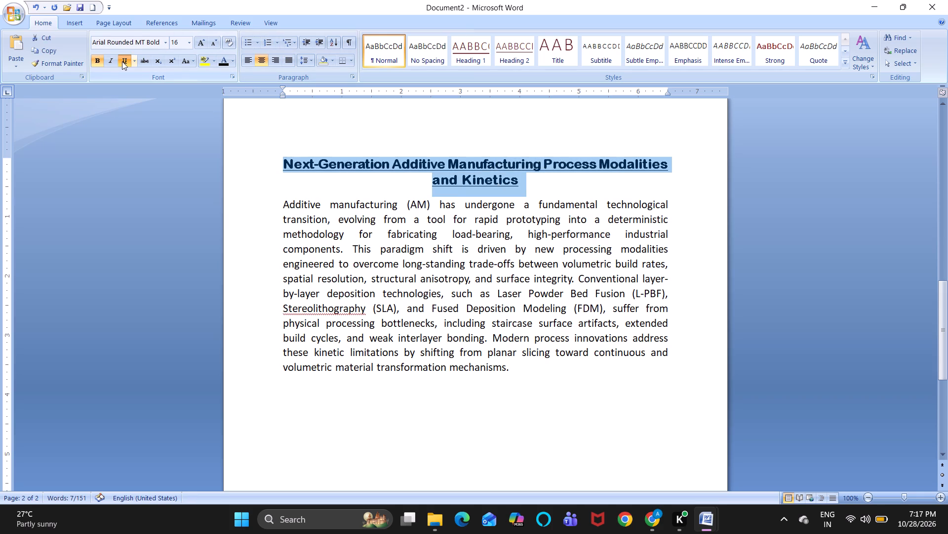
Add two new empty lines after the paragraph ending in "transformation mechanisms.".
left_click(546, 367)
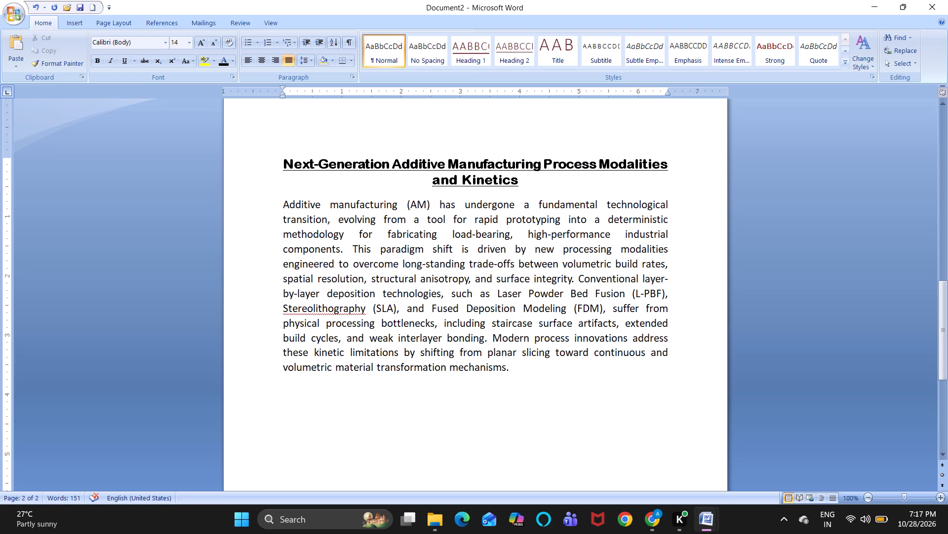
key("Return")
key("Return")
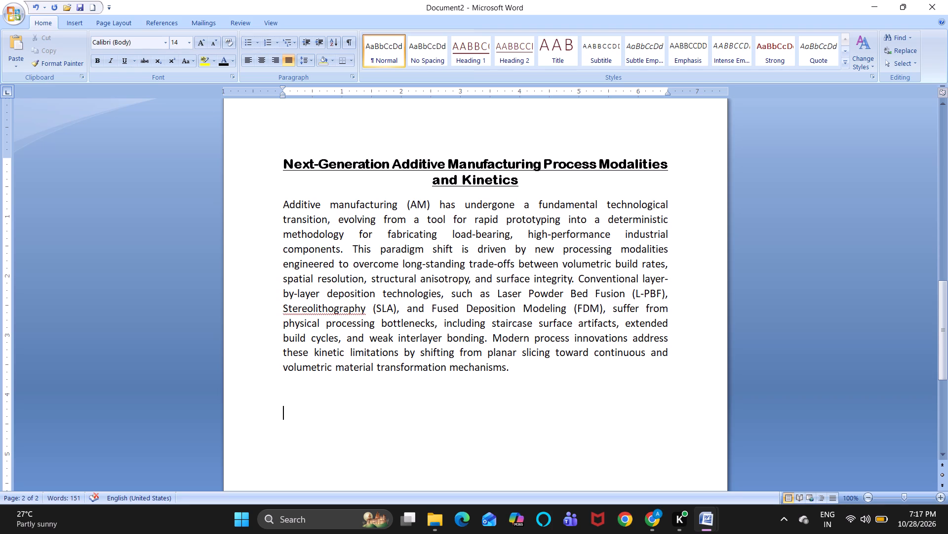
scroll(522, 417, "down", 5)
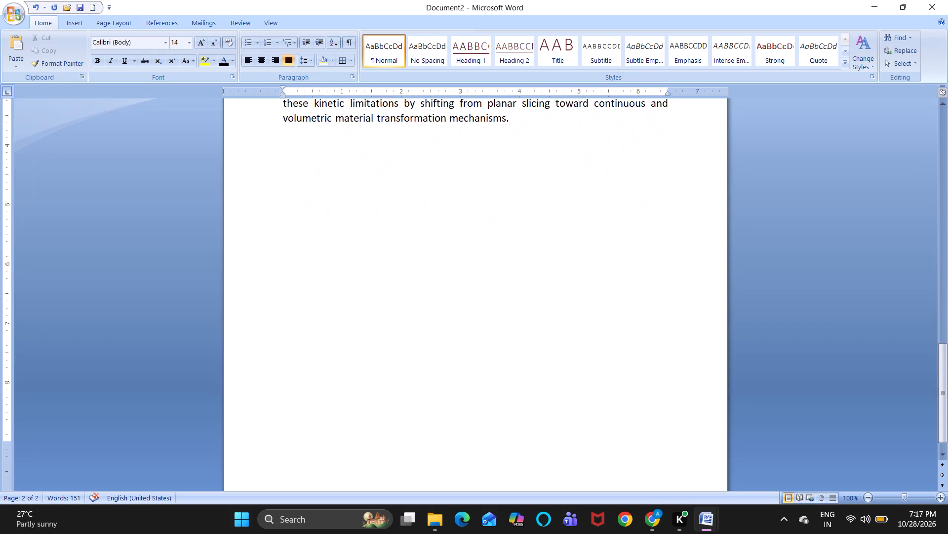
scroll(522, 417, "down", 1)
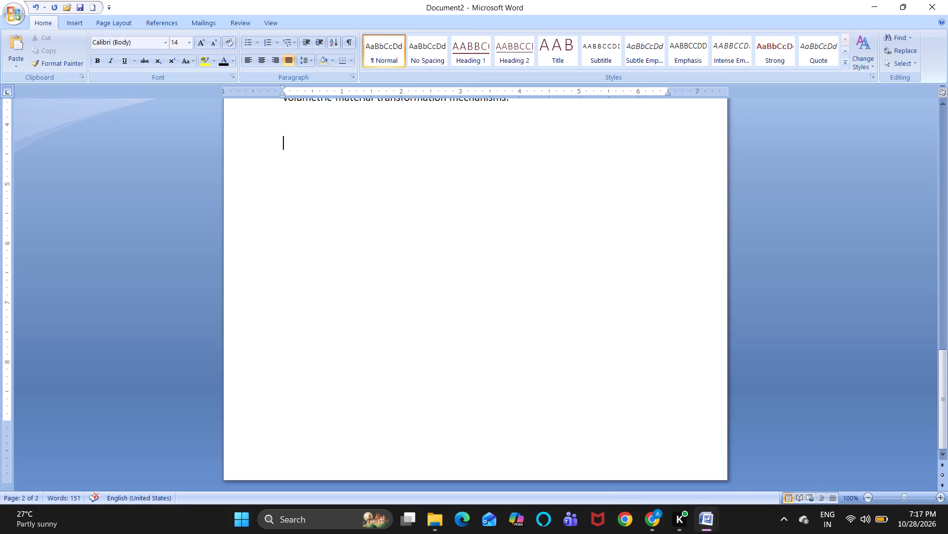
key("ctrl+v")
Format the "Volumetric Additive Manufacturing and Xolography" heading as Calibri (Body), size 16, centered and underlined.
scroll(568, 363, "up", 1)
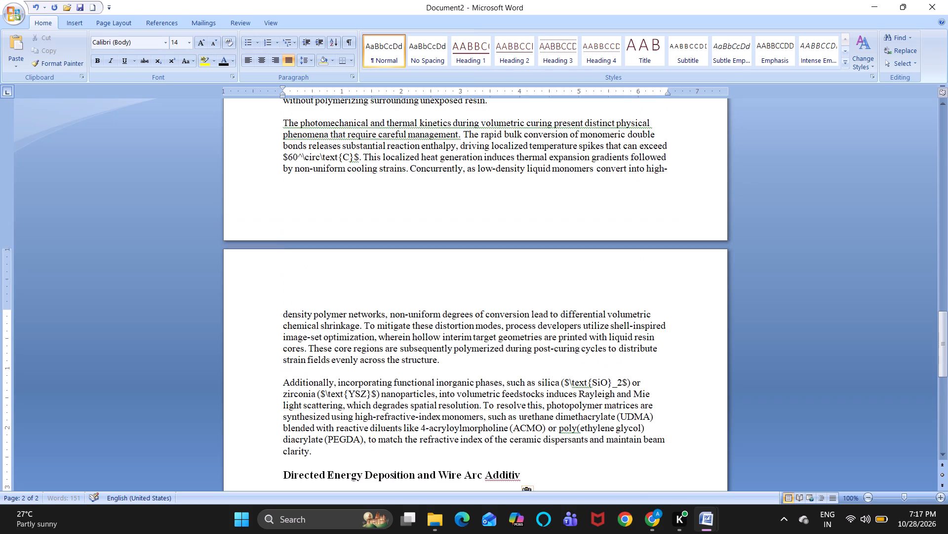
scroll(568, 363, "up", 8)
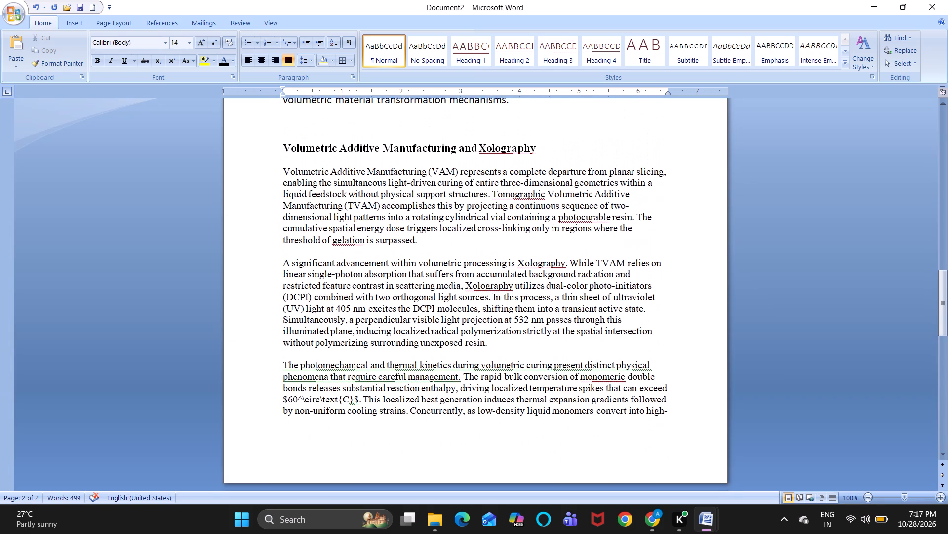
scroll(568, 363, "up", 5)
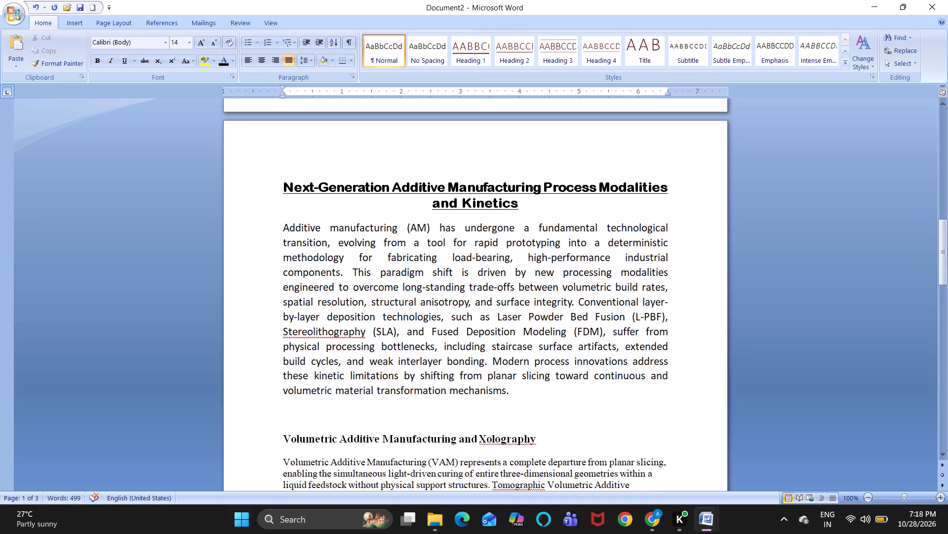
left_click_drag(281, 436, 533, 437)
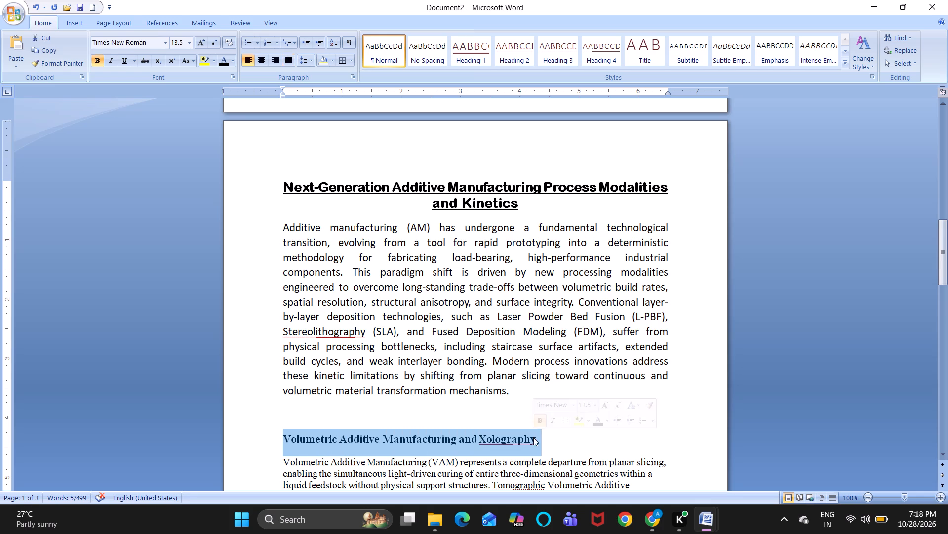
left_click(606, 403)
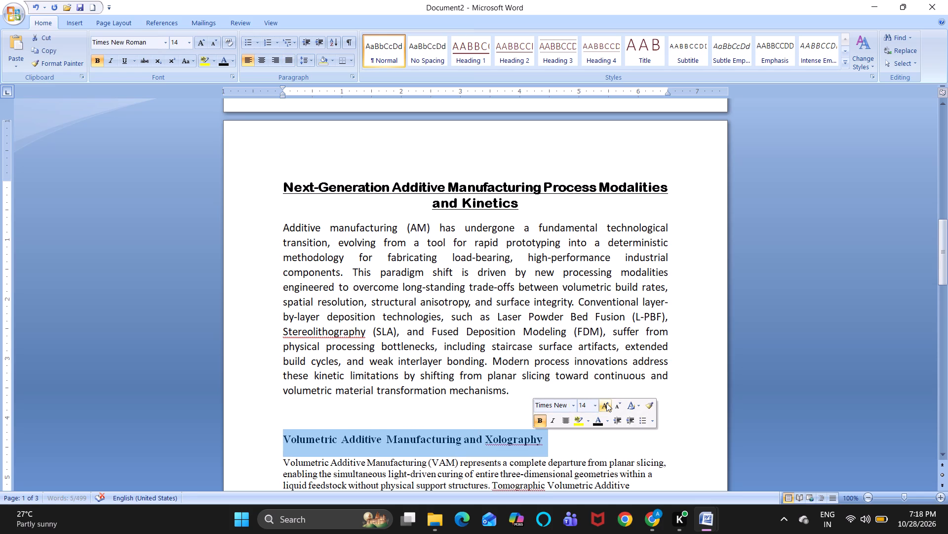
left_click(606, 403)
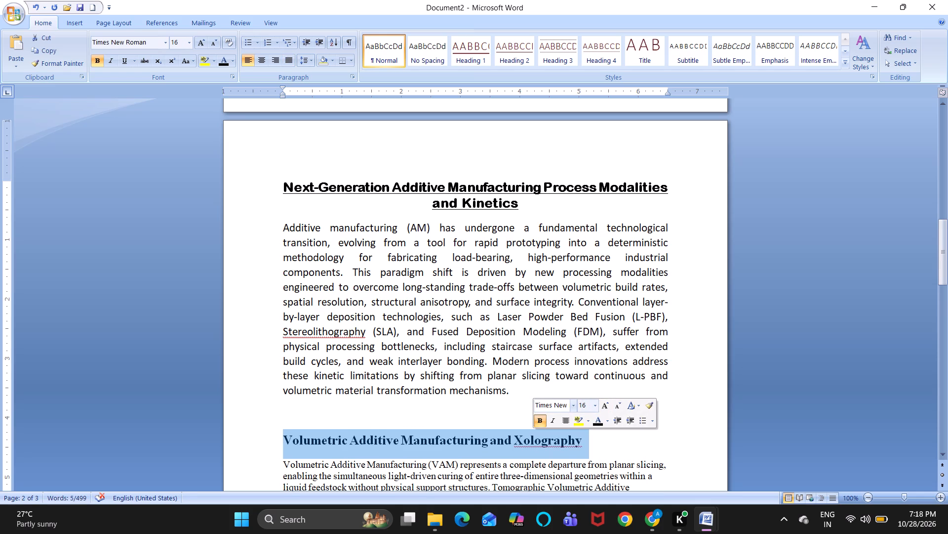
left_click(568, 409)
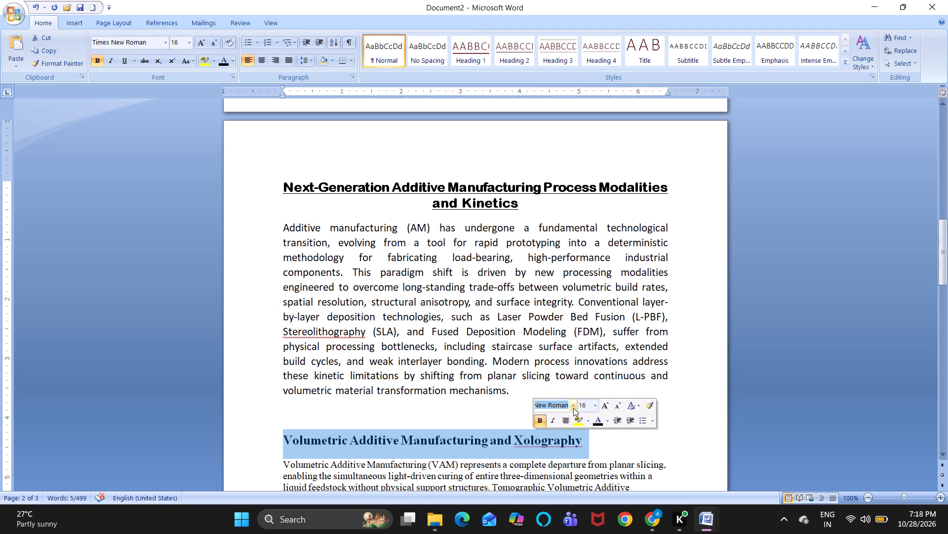
left_click(573, 407)
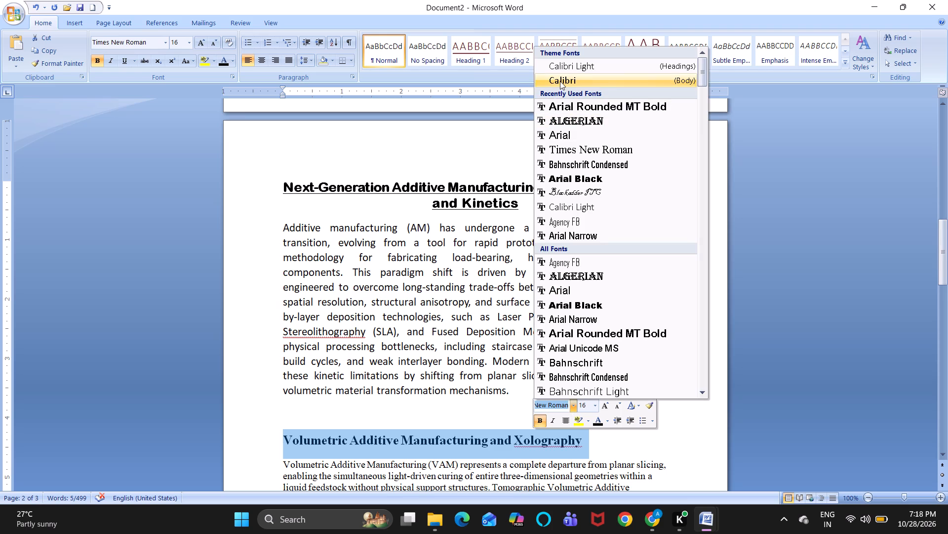
left_click(560, 81)
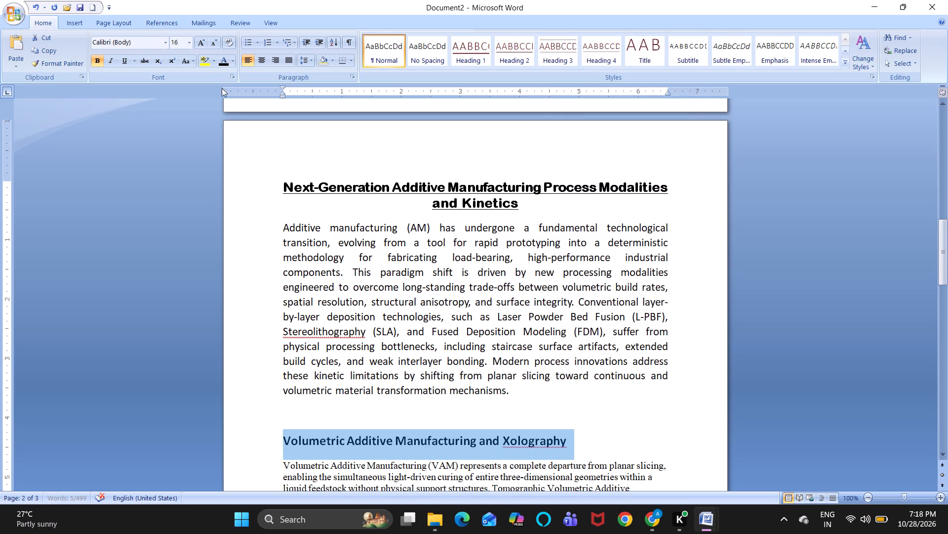
left_click(261, 59)
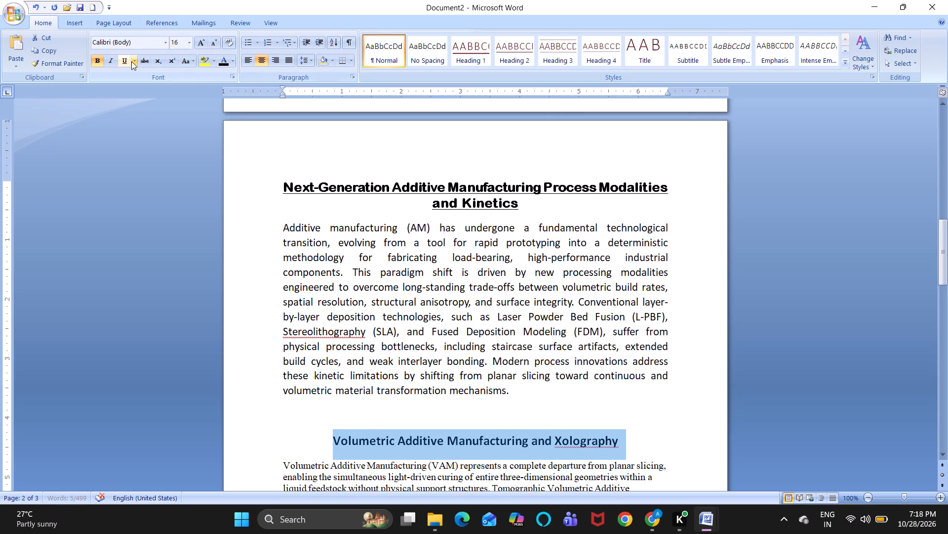
left_click(124, 60)
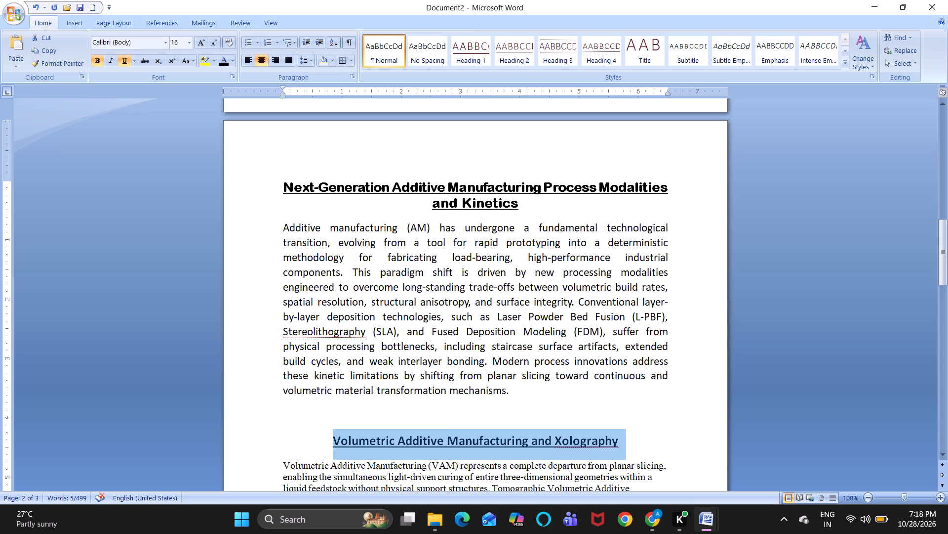
left_click(293, 417)
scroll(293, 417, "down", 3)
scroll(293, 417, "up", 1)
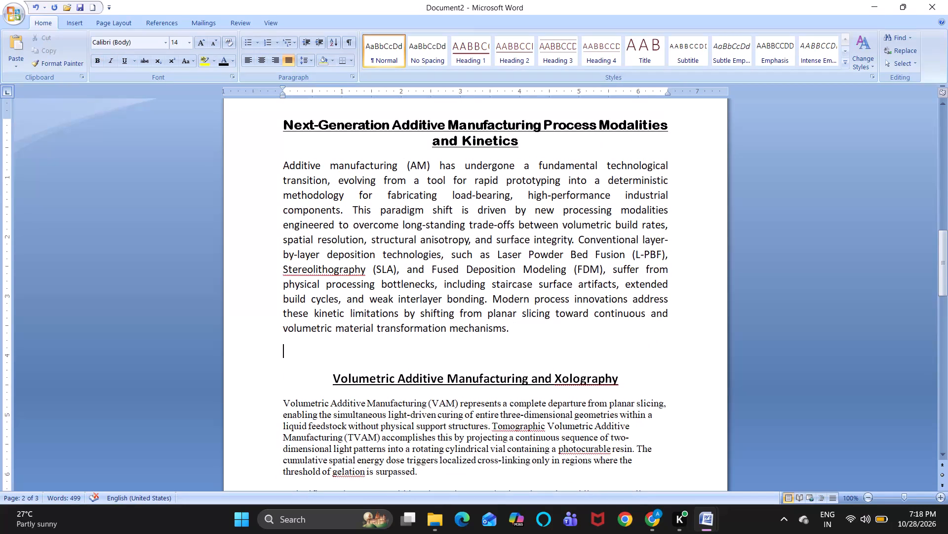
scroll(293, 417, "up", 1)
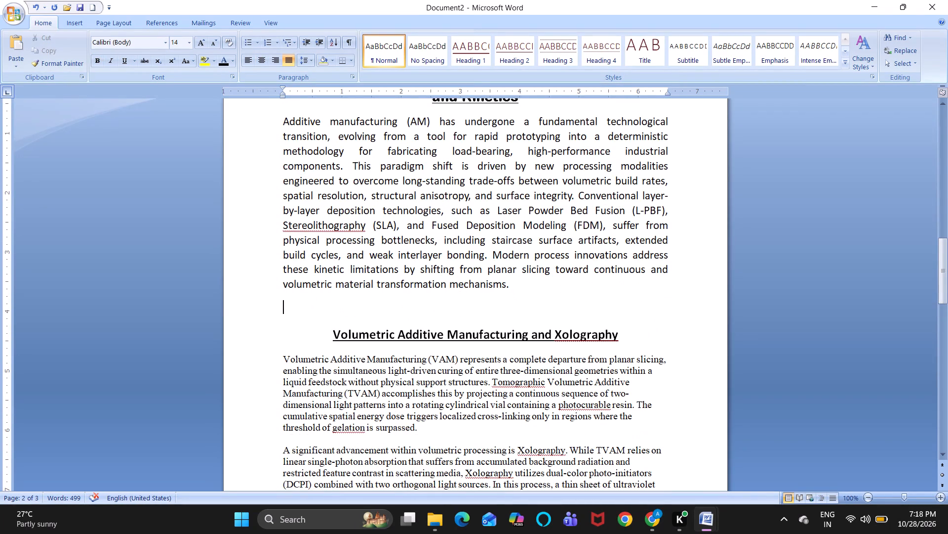
Examine the pasted section through the partial "Directed Energy Deposition" heading and check the font and size of its body text.
scroll(306, 413, "down", 1)
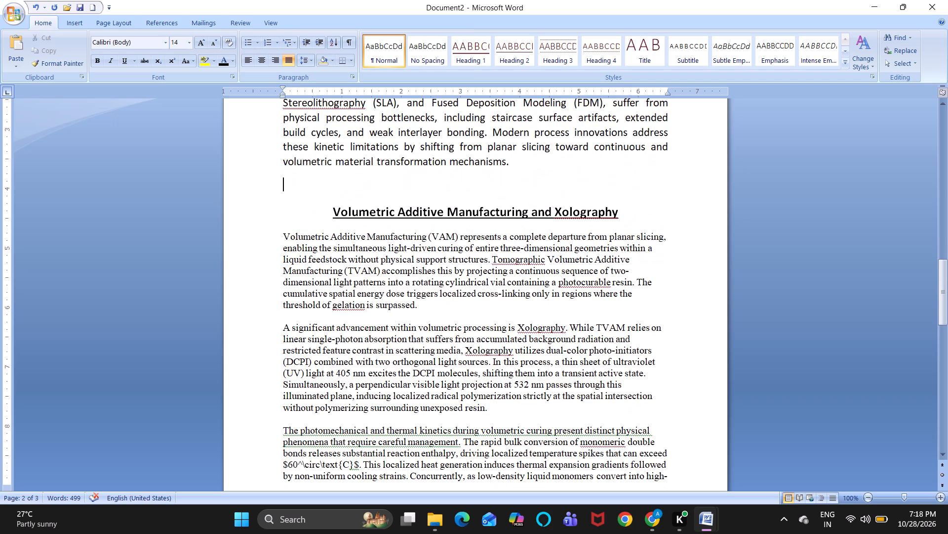
scroll(306, 413, "down", 4)
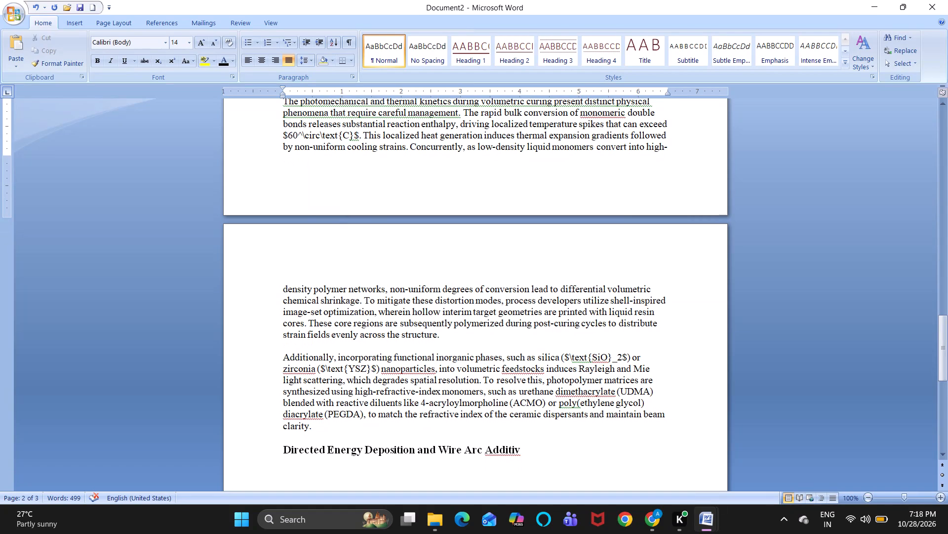
scroll(359, 321, "up", 2)
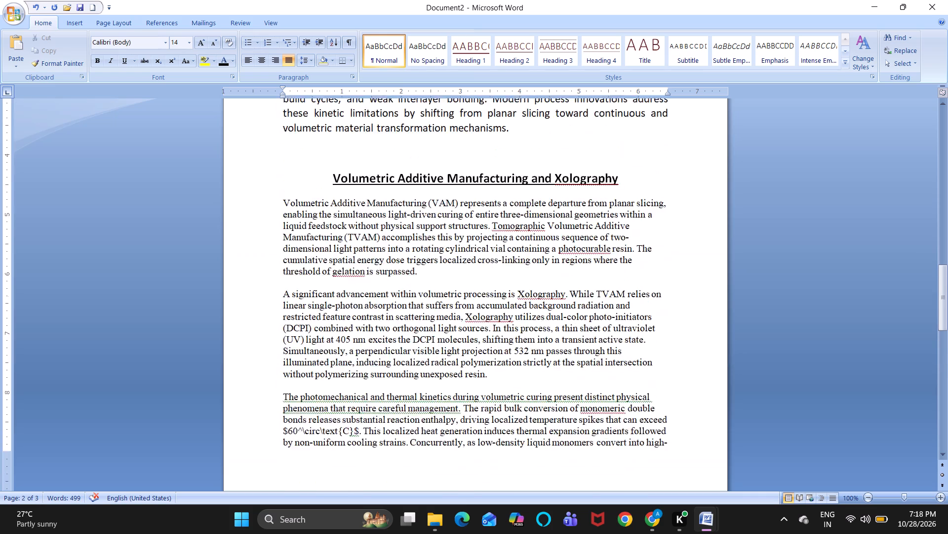
scroll(359, 321, "up", 3)
scroll(359, 286, "down", 1)
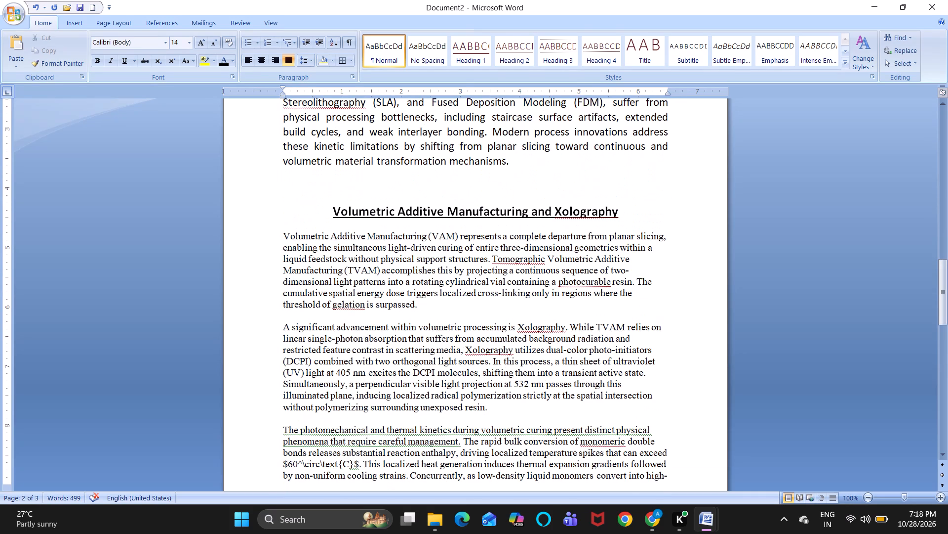
scroll(277, 232, "up", 1)
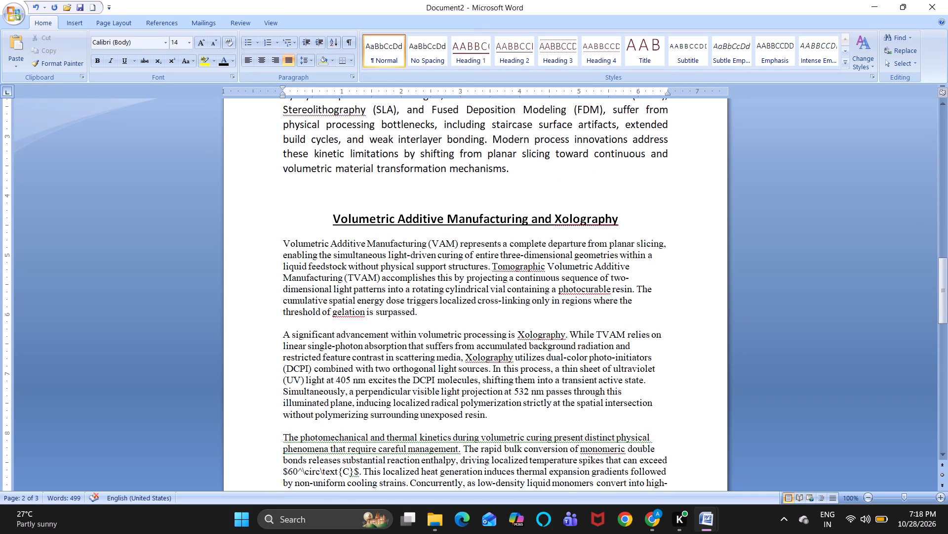
left_click_drag(282, 245, 328, 244)
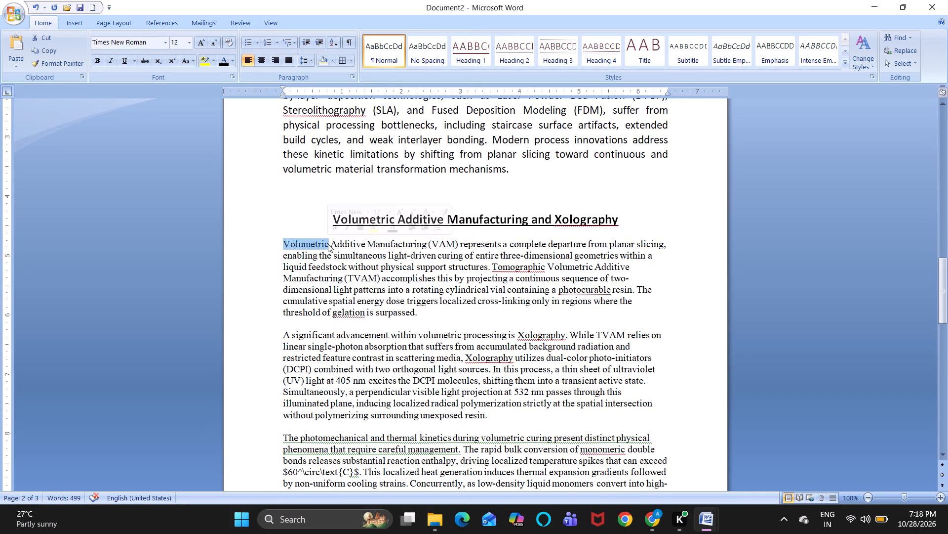
left_click(300, 208)
Change the font of the introductory paragraph beginning "Additive manufacturing (AM)" to Times New Roman.
scroll(300, 208, "up", 2)
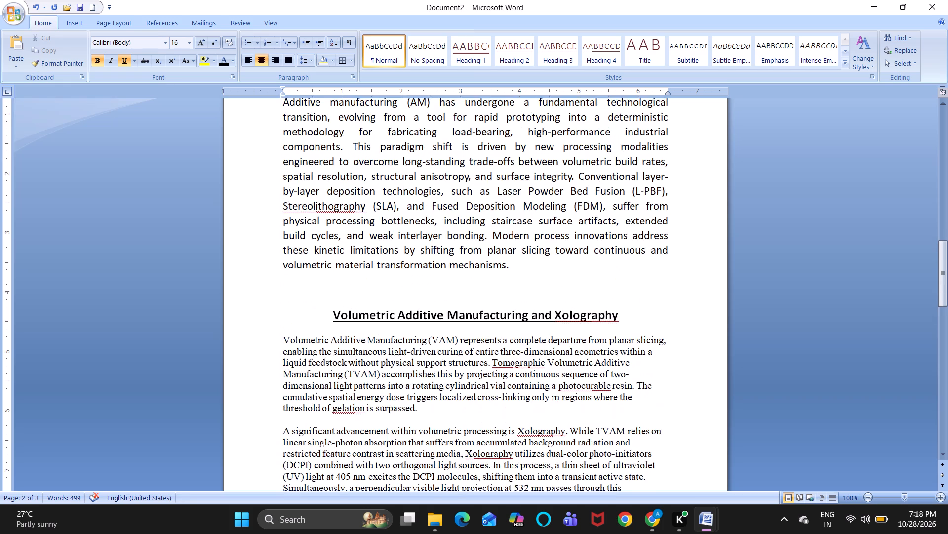
scroll(300, 208, "up", 1)
left_click_drag(283, 200, 367, 245)
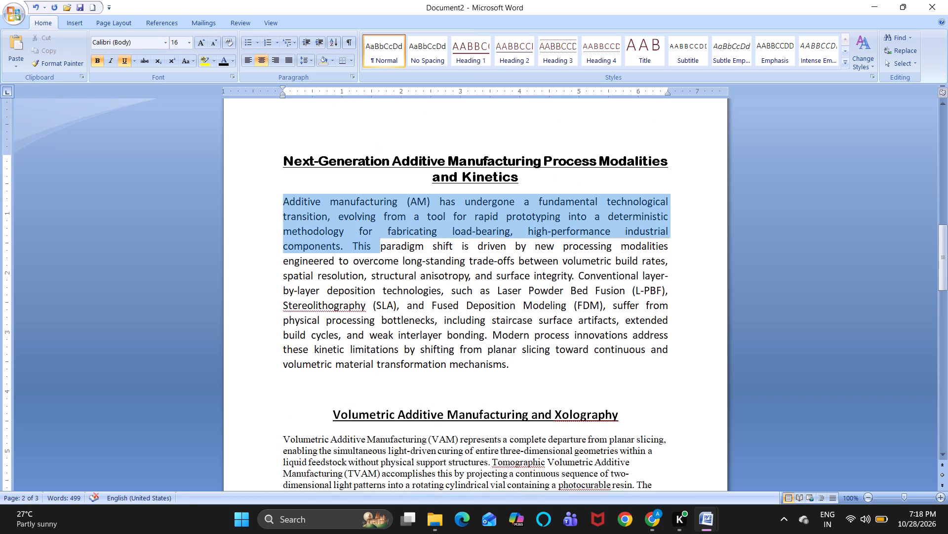
left_click_drag(367, 245, 511, 358)
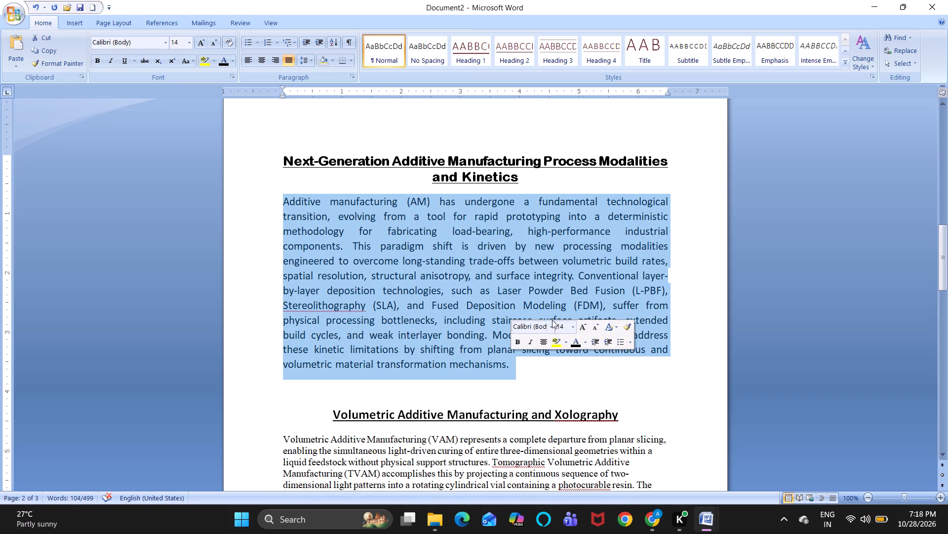
left_click(553, 328)
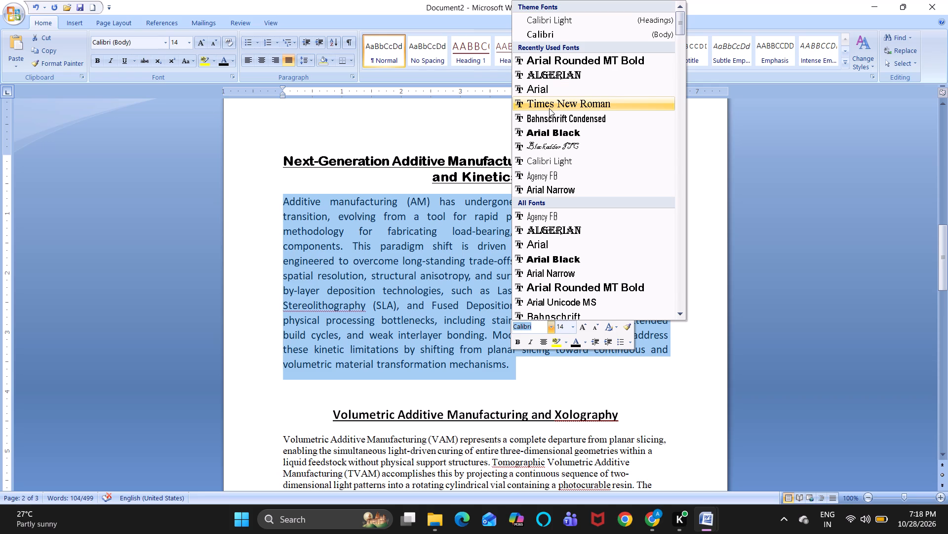
left_click(549, 108)
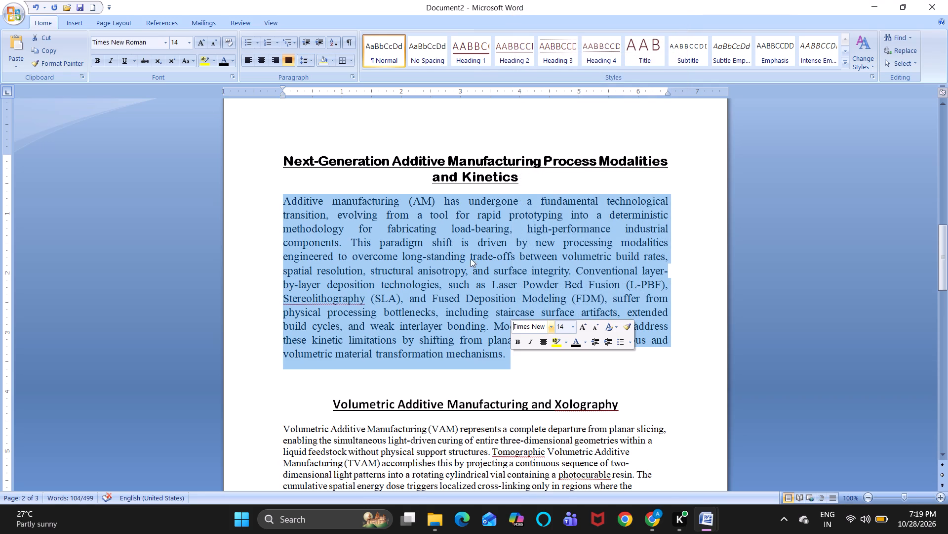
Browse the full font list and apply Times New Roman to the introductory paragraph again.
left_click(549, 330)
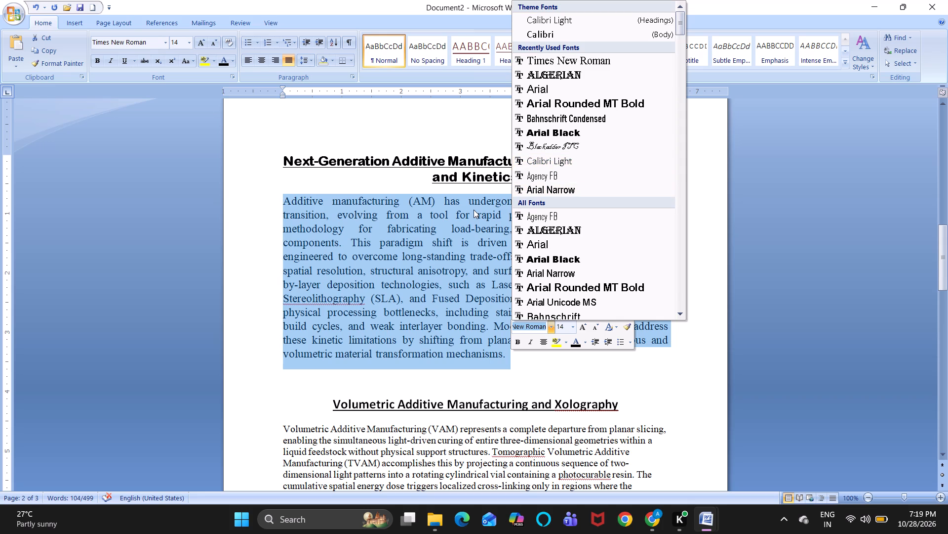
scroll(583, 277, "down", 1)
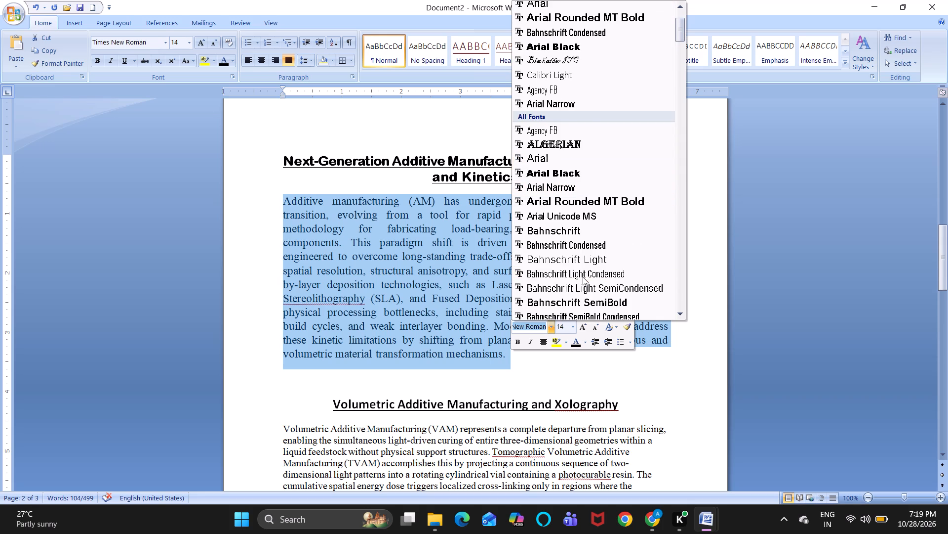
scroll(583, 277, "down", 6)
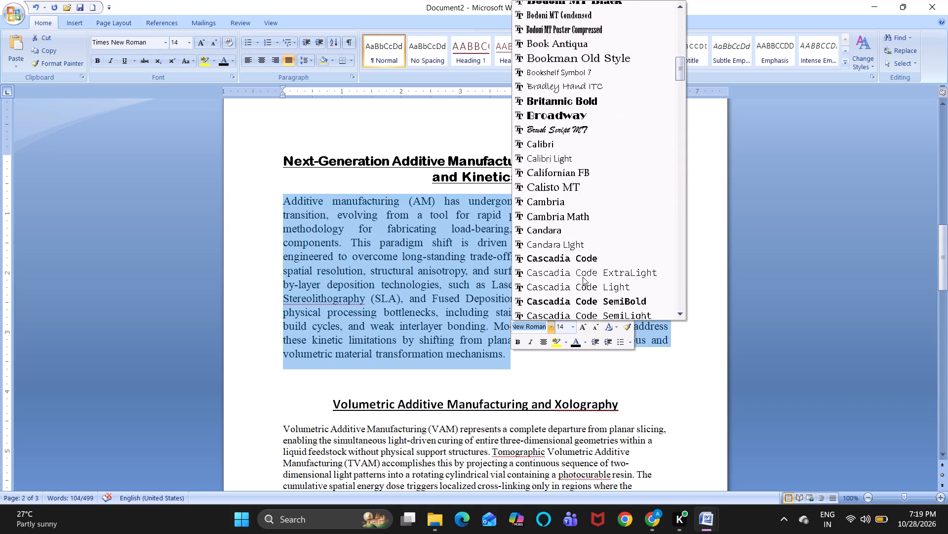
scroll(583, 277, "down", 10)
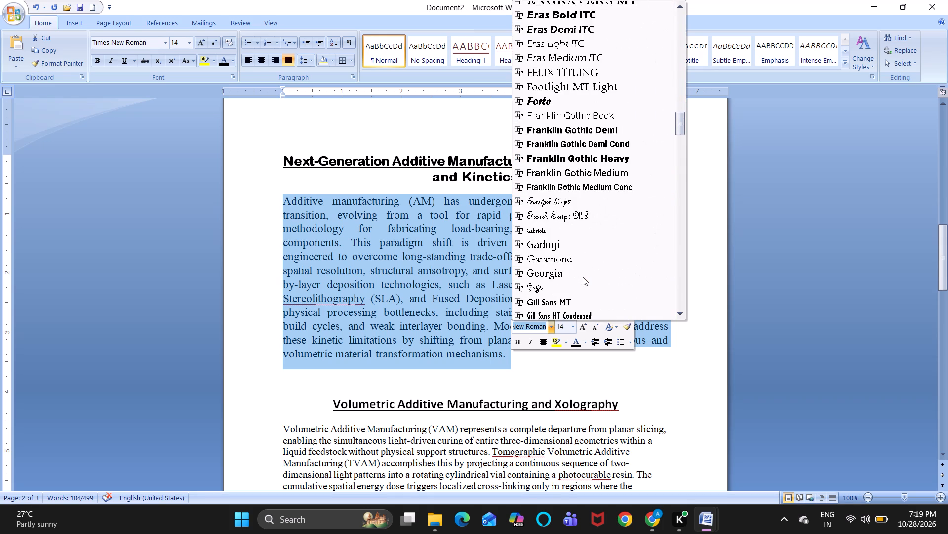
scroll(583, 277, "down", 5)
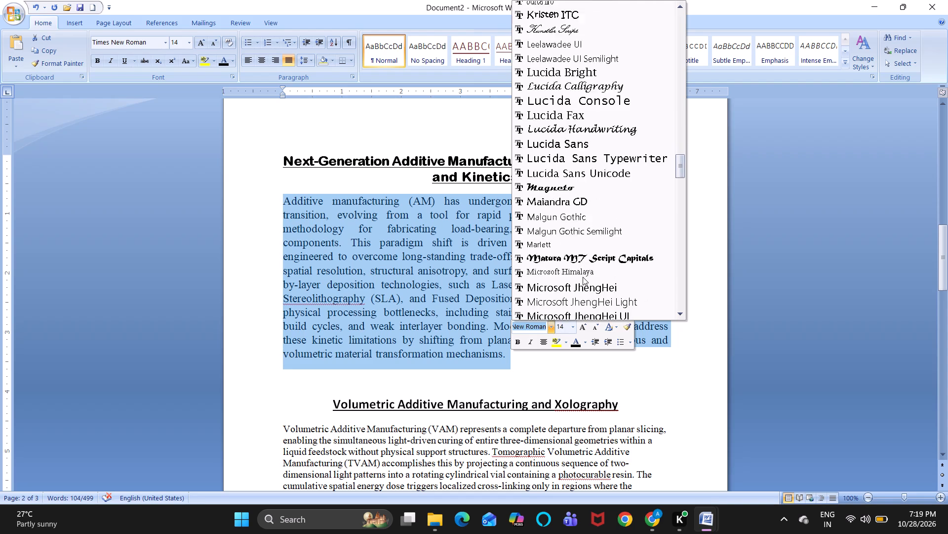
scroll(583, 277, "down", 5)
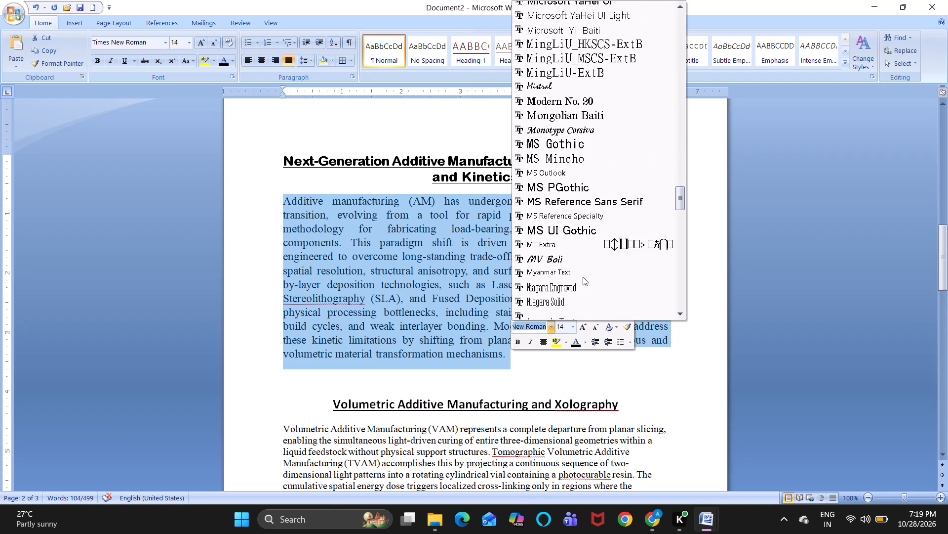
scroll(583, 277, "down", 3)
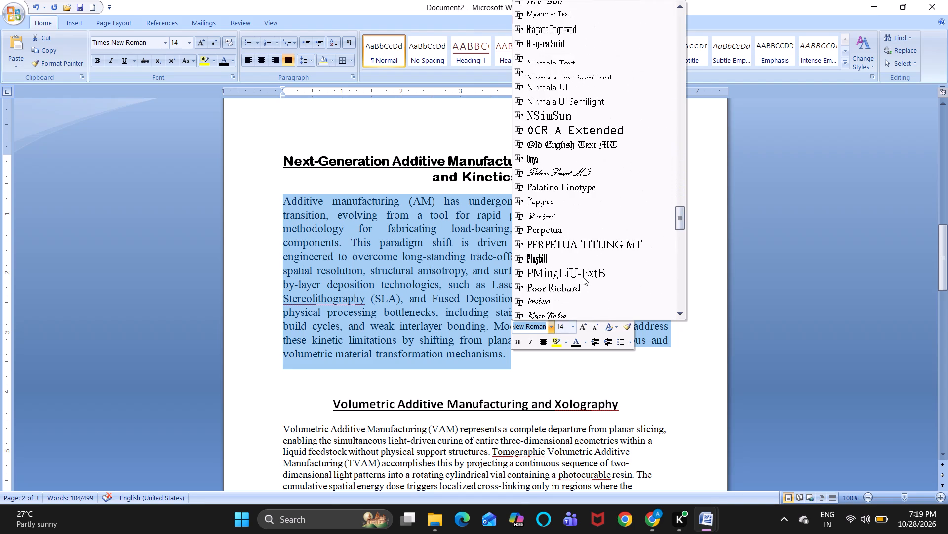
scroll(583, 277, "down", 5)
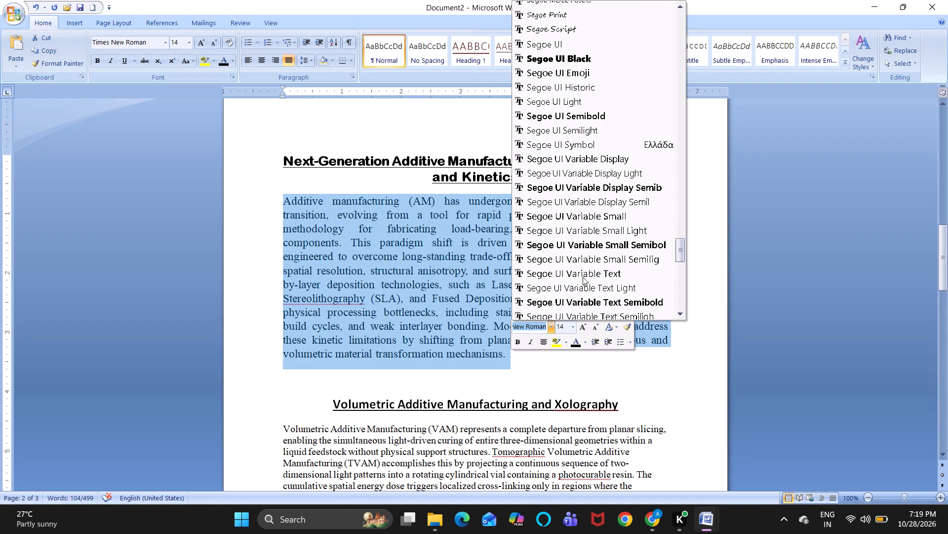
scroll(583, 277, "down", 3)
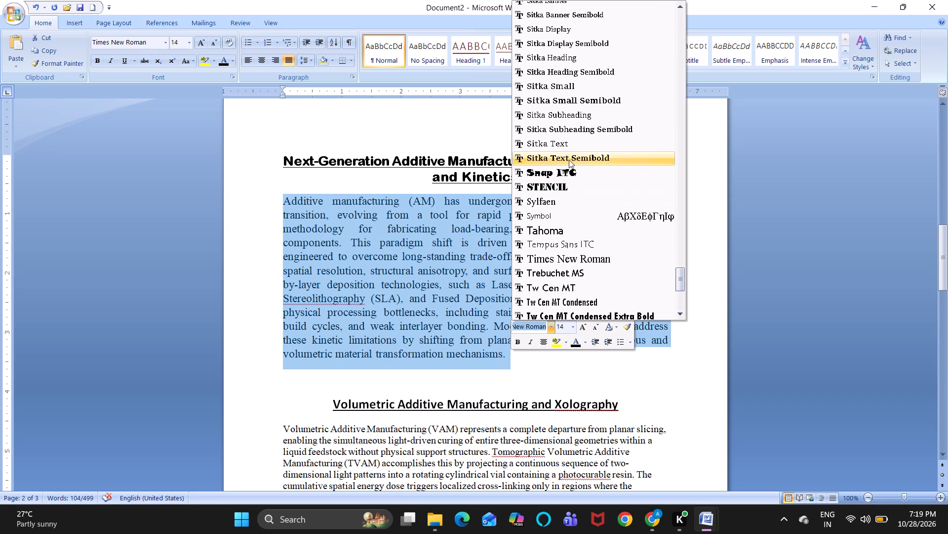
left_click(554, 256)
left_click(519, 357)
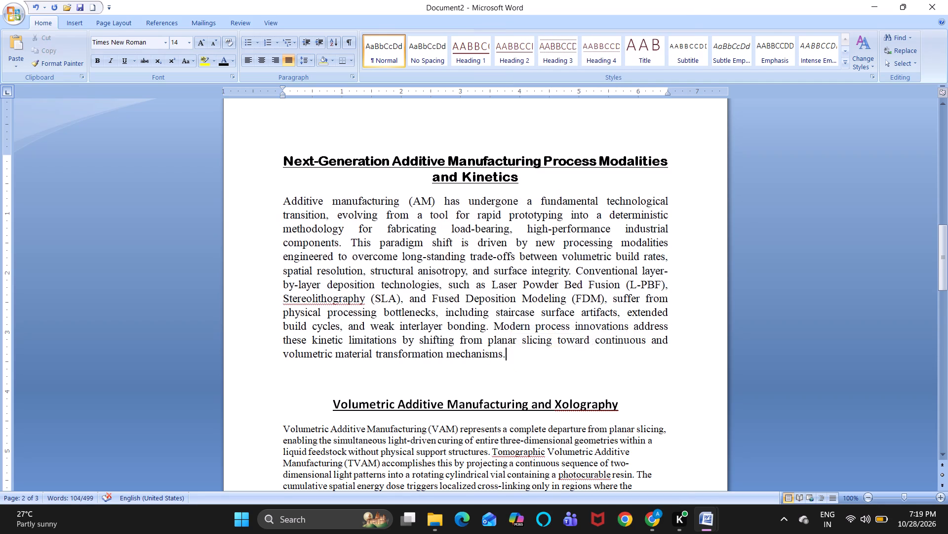
Compare the introductory paragraph with the body text below the Xolography heading and set the paragraph's font size to 12.
scroll(519, 357, "down", 2)
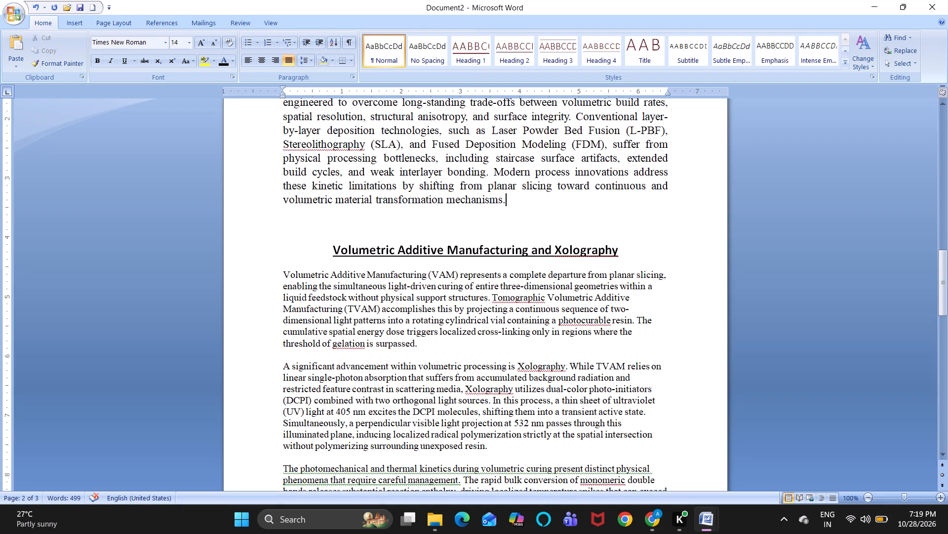
scroll(524, 194, "up", 4)
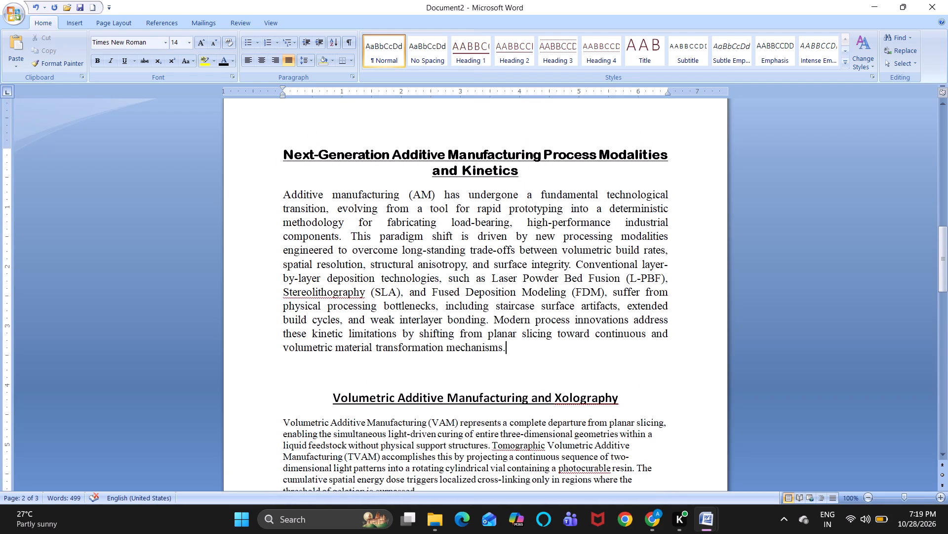
left_click_drag(284, 195, 513, 353)
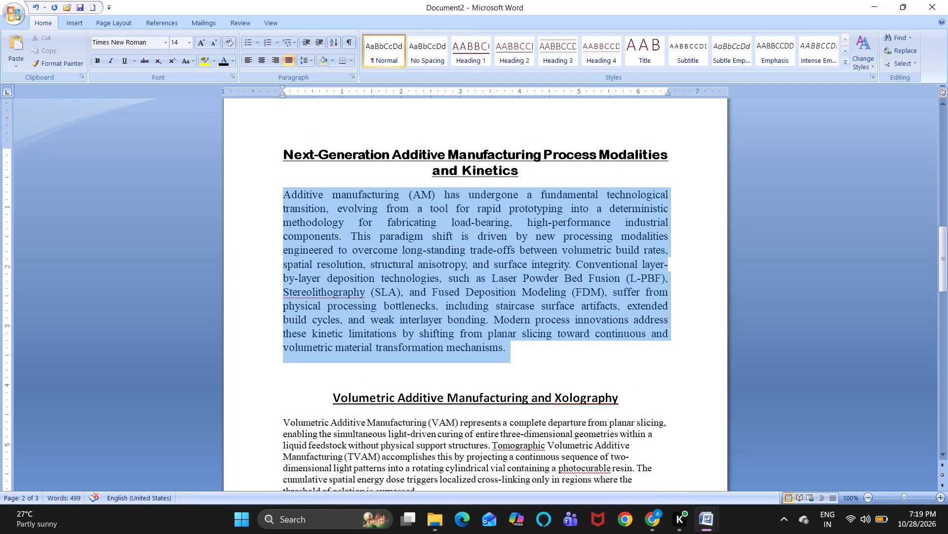
left_click_drag(513, 353, 514, 353)
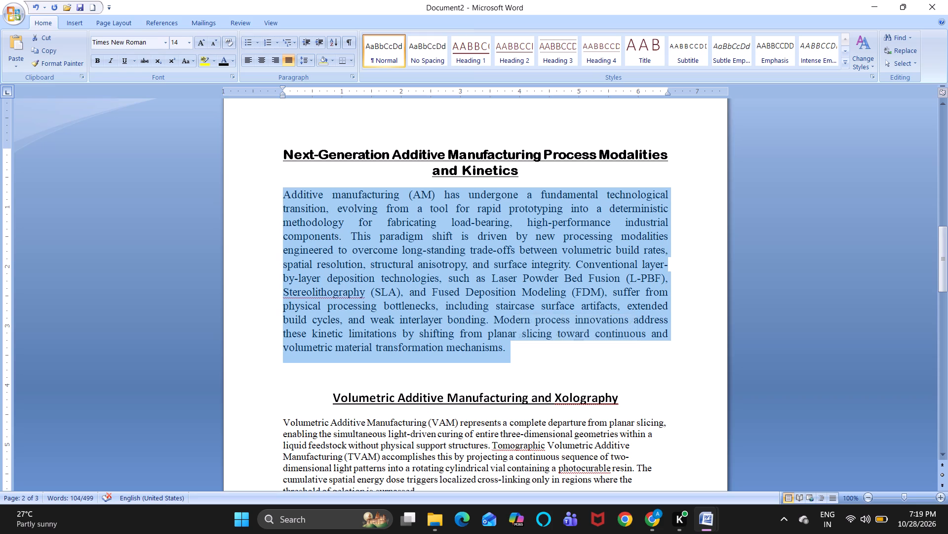
left_click_drag(325, 440, 436, 443)
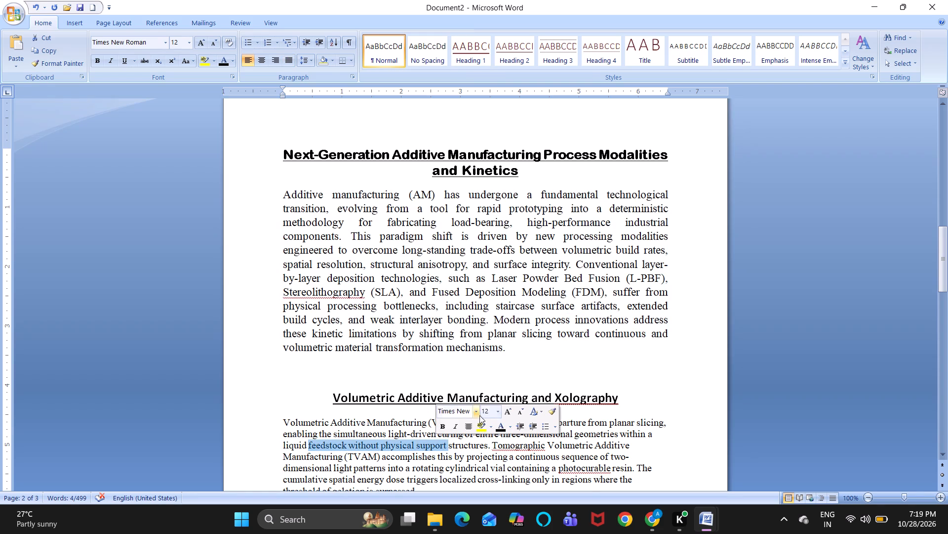
left_click_drag(507, 350, 280, 200)
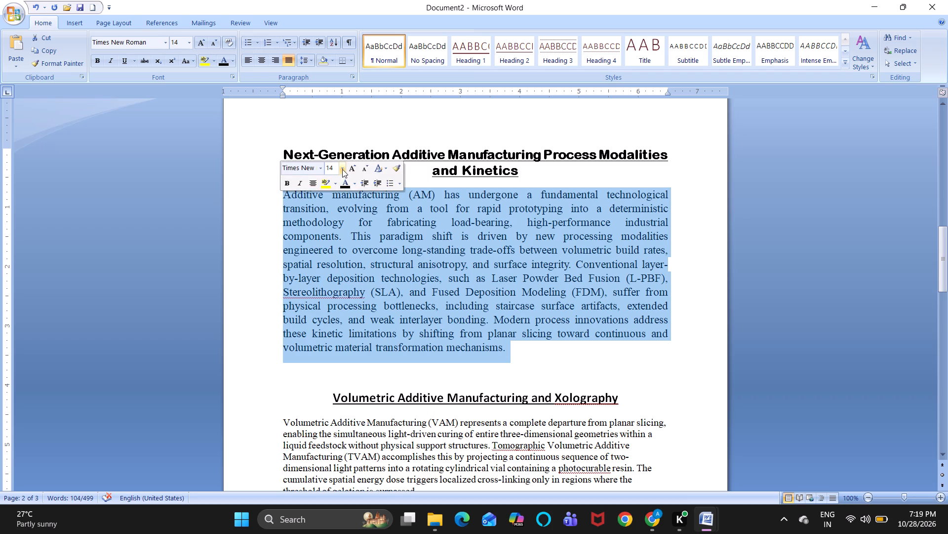
left_click(342, 169)
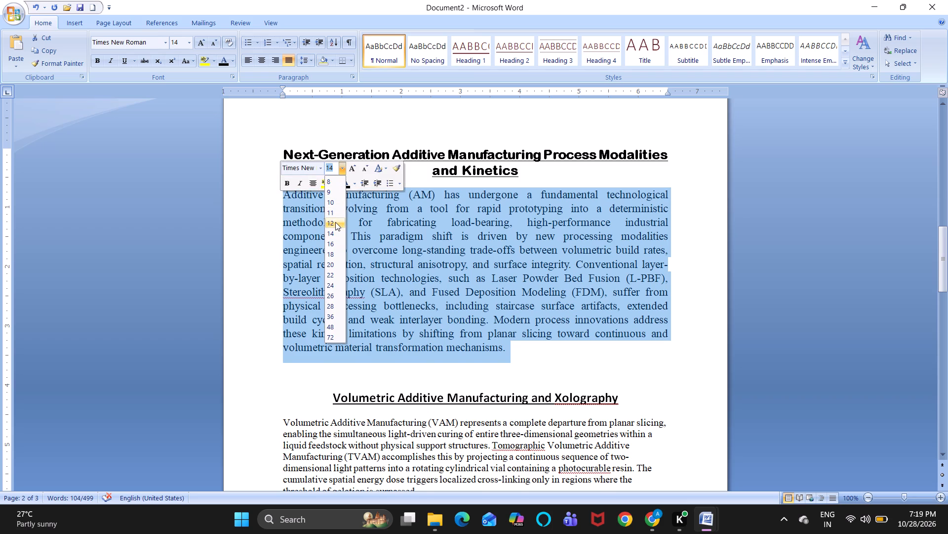
left_click(335, 223)
left_click(372, 333)
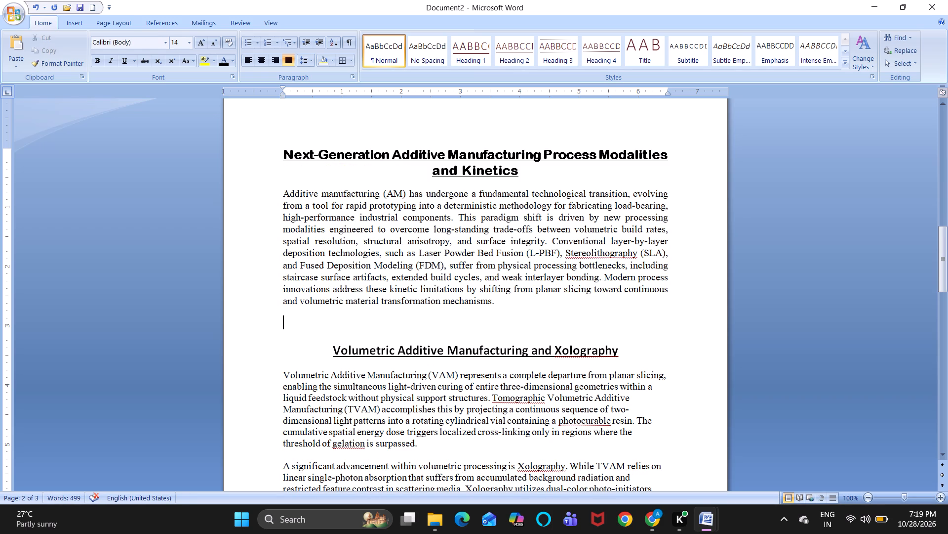
Format the "Volumetric Additive Manufacturing and Xolography" heading in Arial, size 14.
left_click_drag(283, 159, 382, 172)
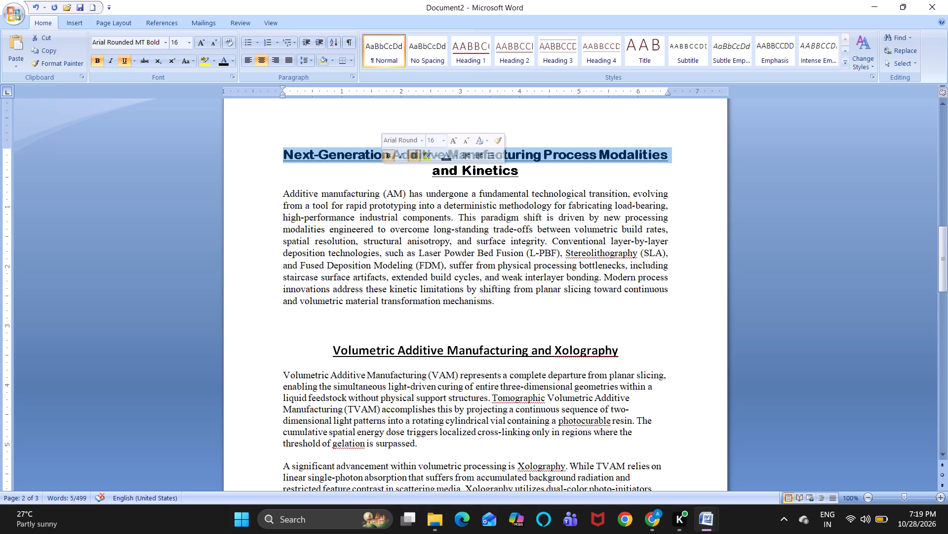
left_click_drag(330, 348, 571, 315)
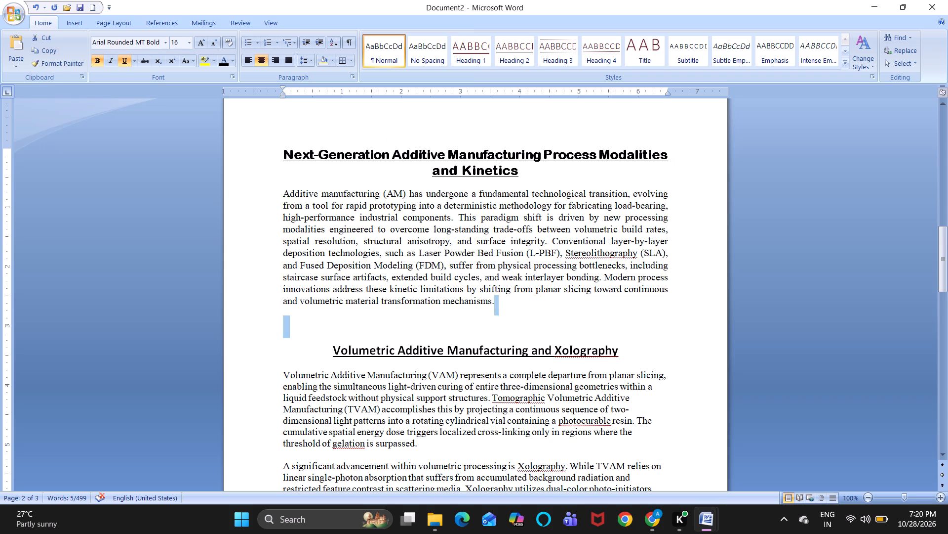
left_click_drag(571, 315, 625, 350)
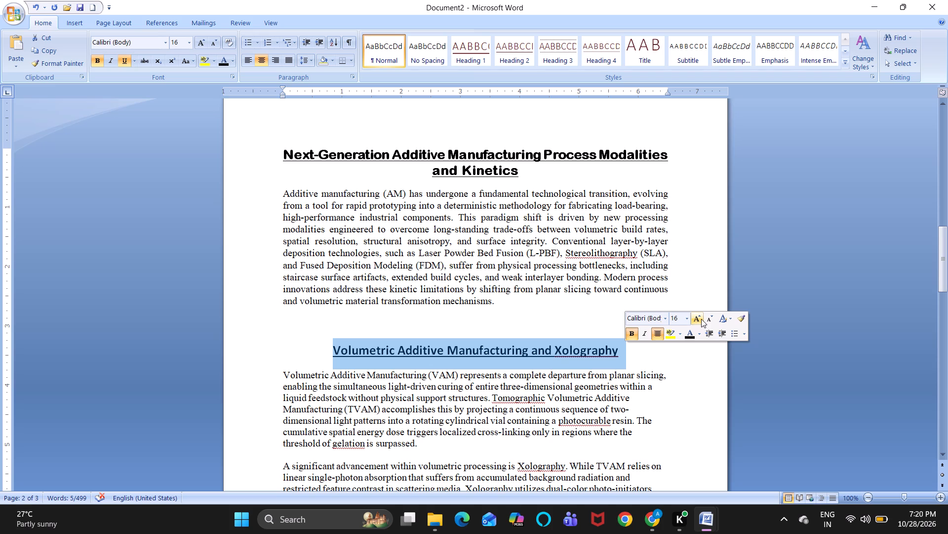
left_click(665, 321)
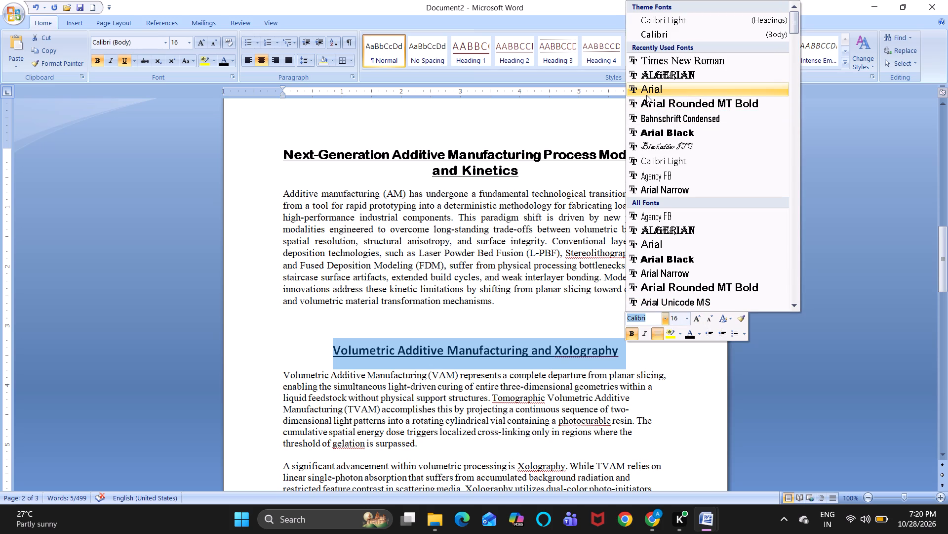
left_click(646, 95)
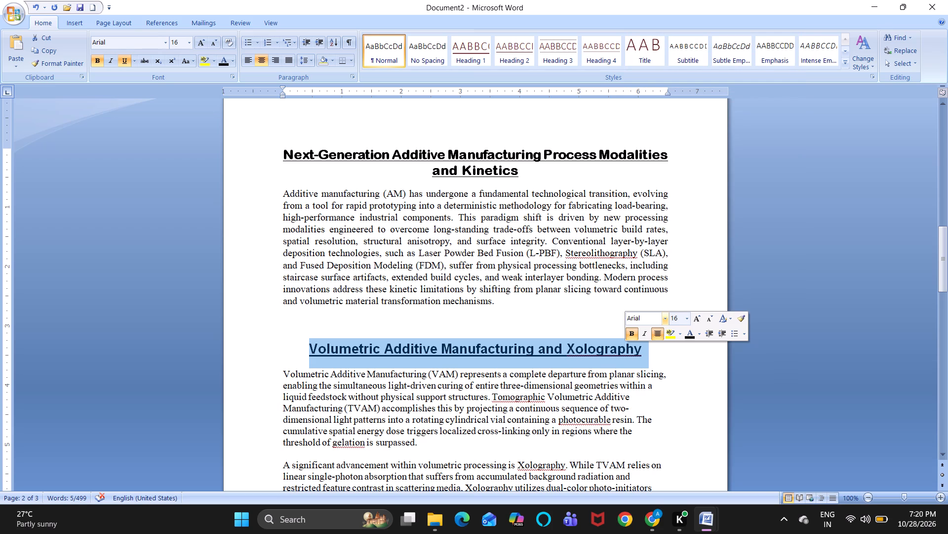
left_click(710, 323)
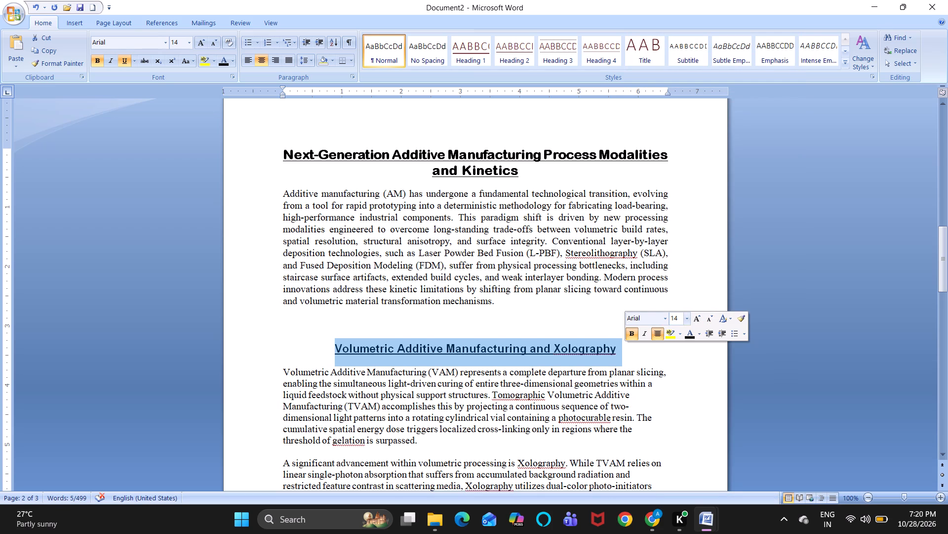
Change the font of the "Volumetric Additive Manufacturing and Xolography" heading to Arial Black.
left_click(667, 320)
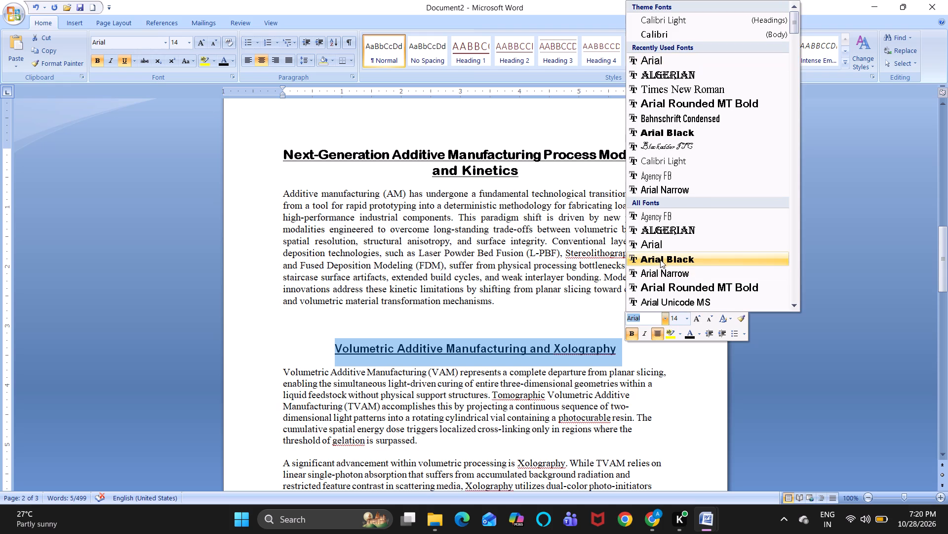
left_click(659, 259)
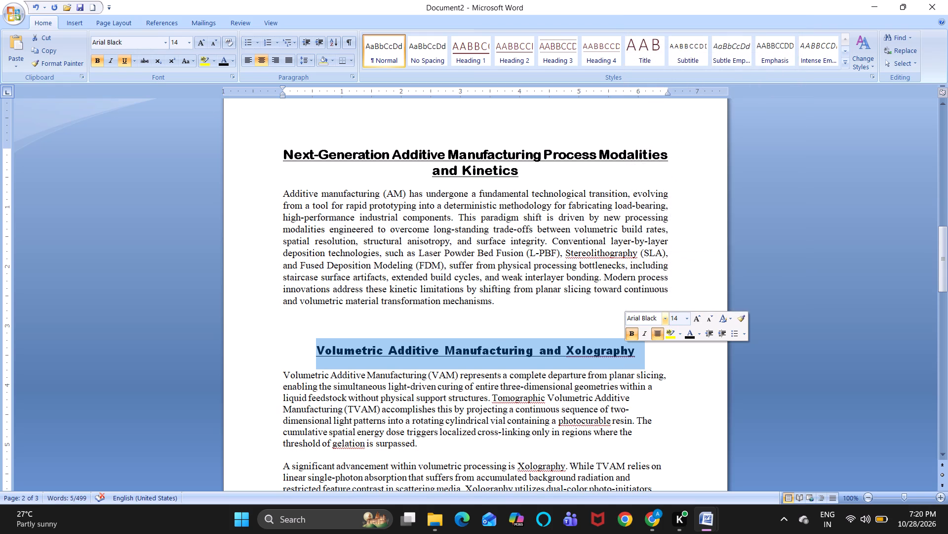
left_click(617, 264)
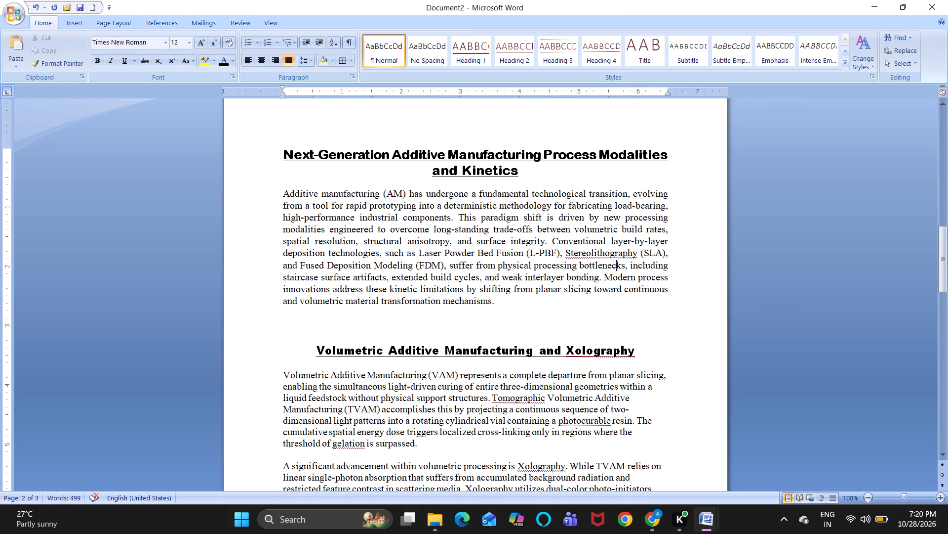
Check the font of the "Next-Generation Additive Manufacturing" title and apply Arial Rounded MT Bold to the "Volumetric Additive Manufacturing and Xolography" heading.
left_click_drag(321, 155, 511, 141)
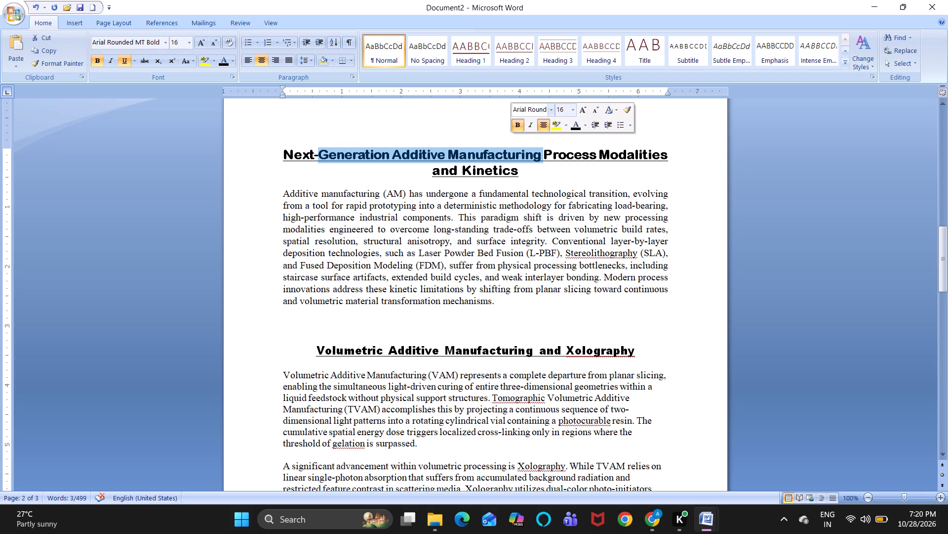
left_click_drag(311, 350, 561, 316)
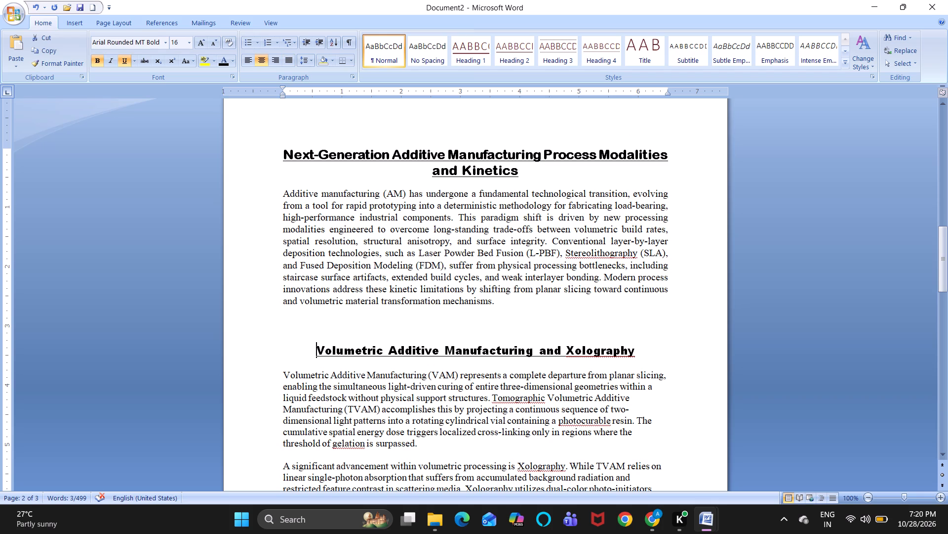
left_click_drag(561, 316, 634, 350)
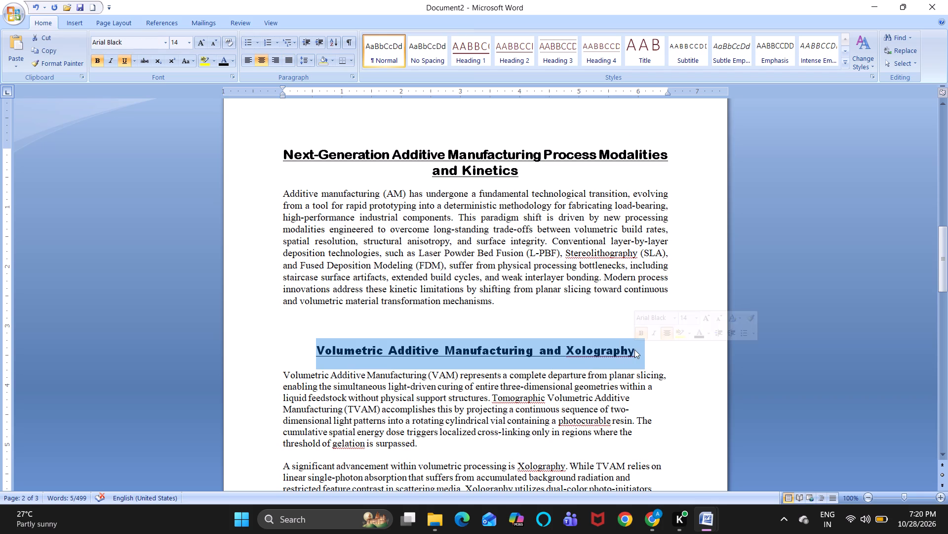
left_click(676, 321)
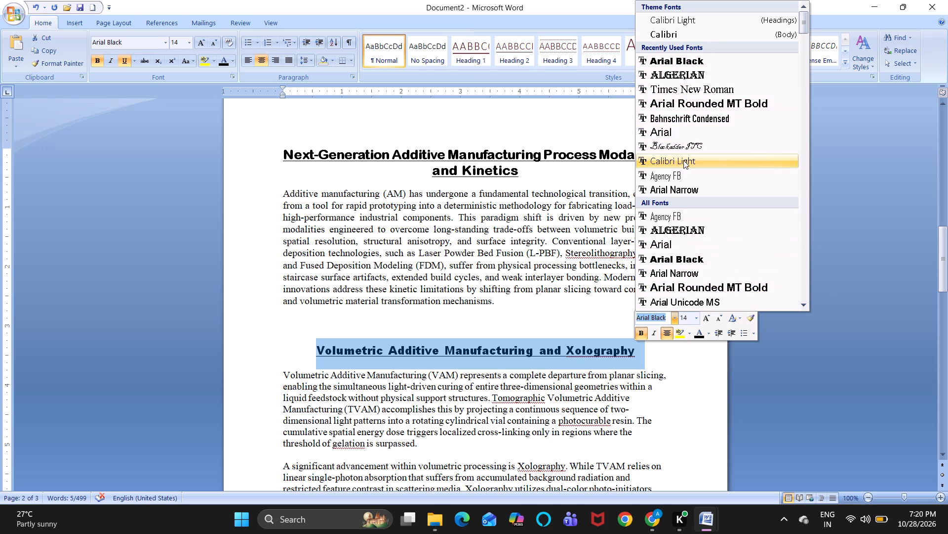
scroll(683, 160, "down", 2)
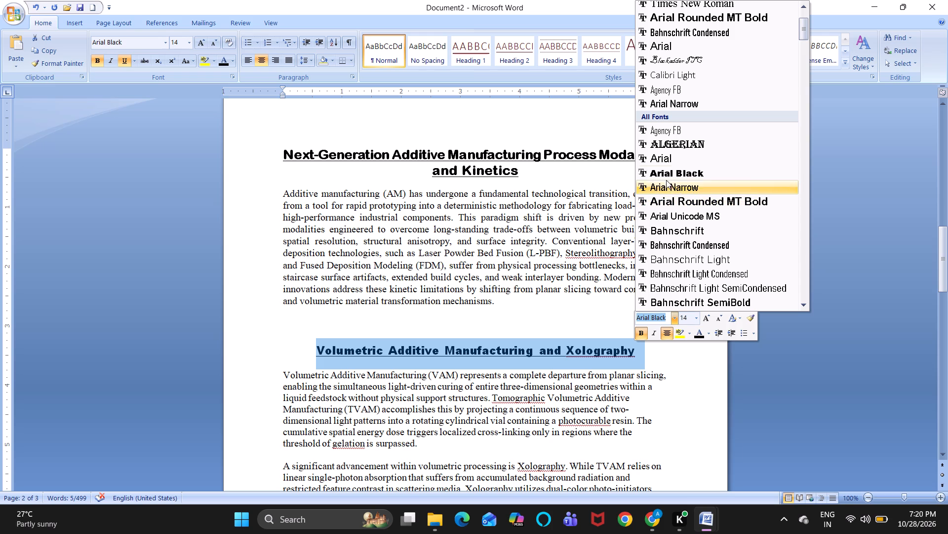
scroll(666, 176, "up", 6)
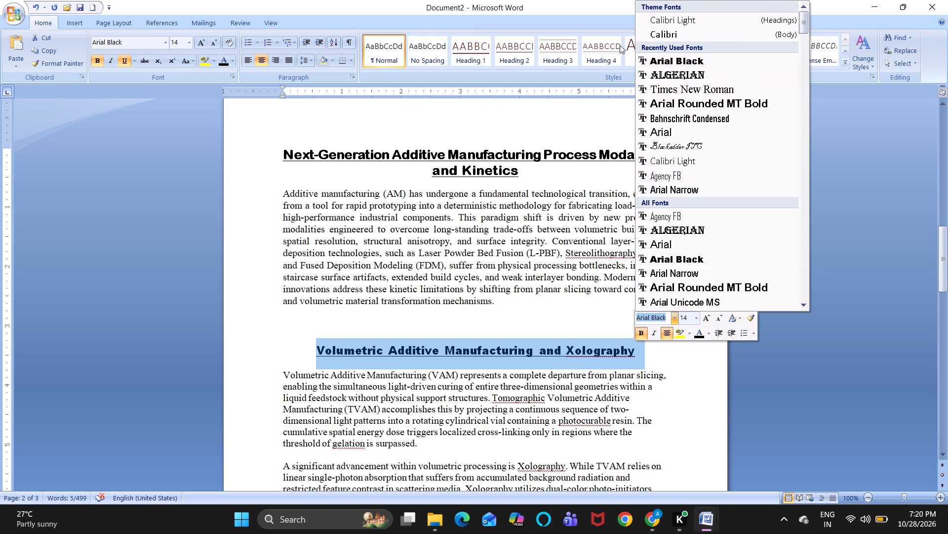
double_click(143, 42)
key("BackSpace")
key("BackSpace")
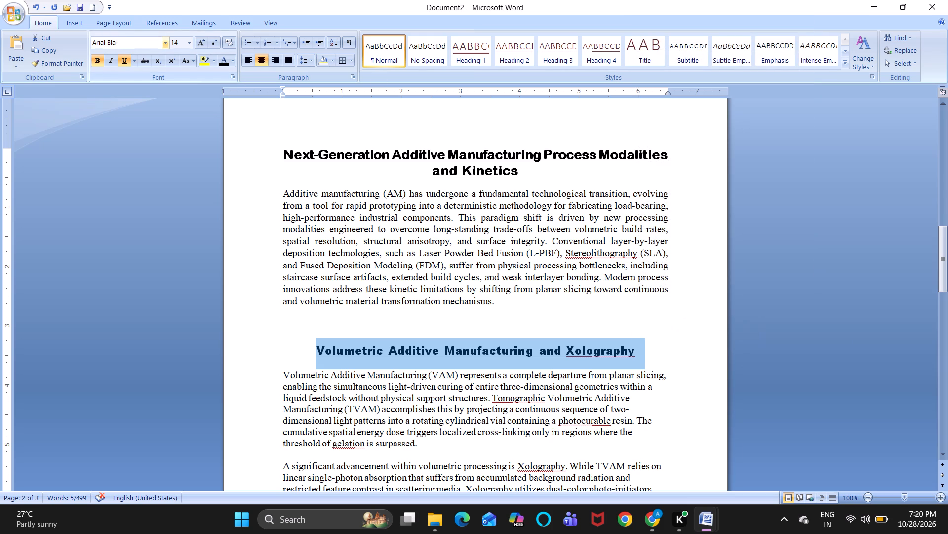
key("BackSpace")
key("BackSpace")
key("BackSpace")
type("Round")
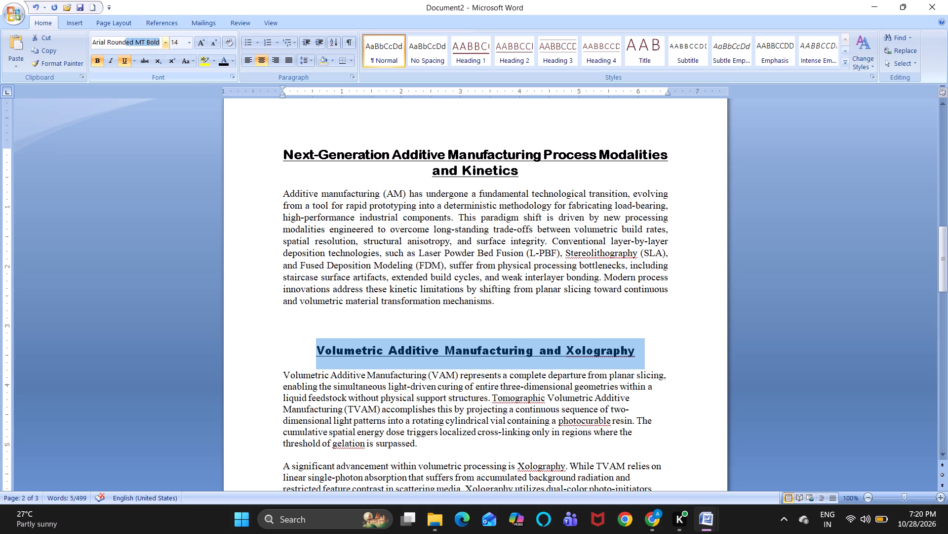
key("Return")
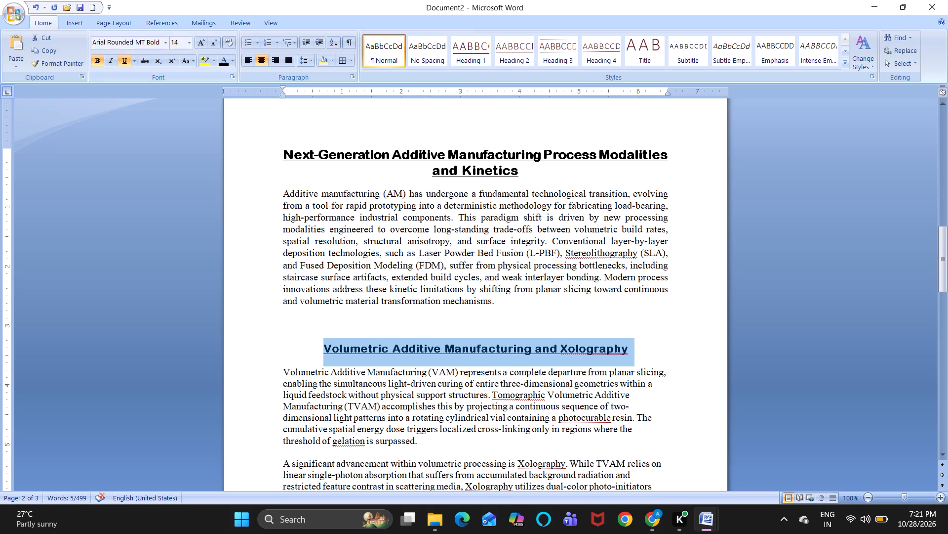
Review the document from the Xolography section to the "Directed Energy Deposition" heading and back to the main title.
left_click(266, 327)
scroll(266, 327, "down", 1)
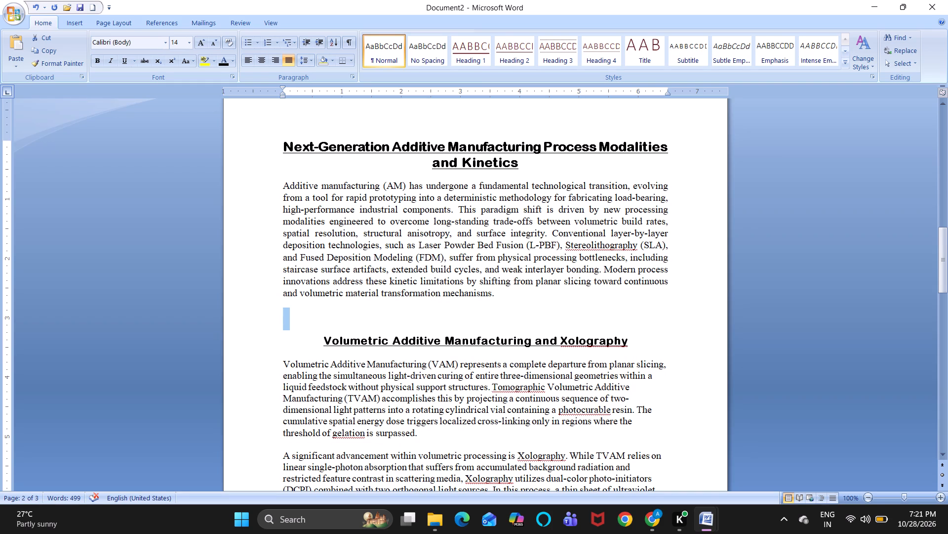
scroll(341, 375, "down", 4)
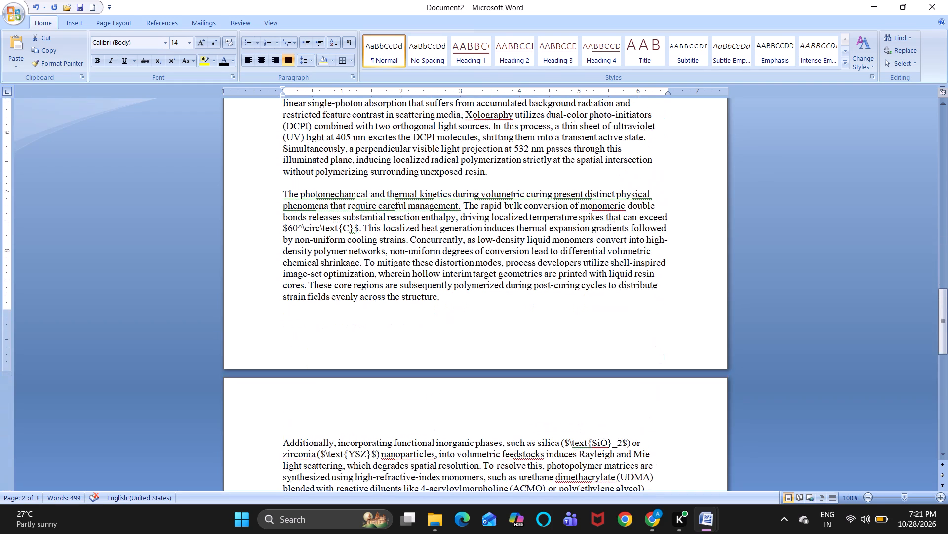
scroll(341, 375, "down", 2)
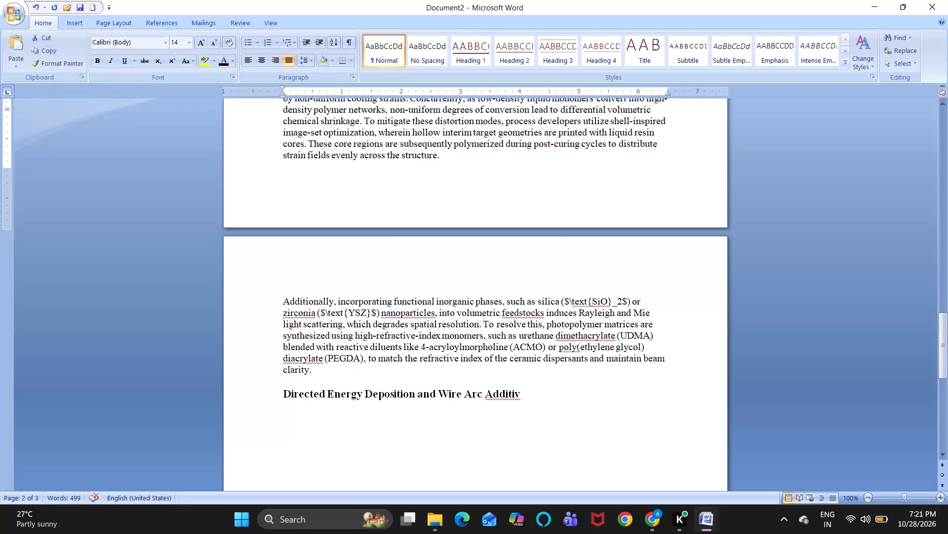
scroll(341, 375, "up", 3)
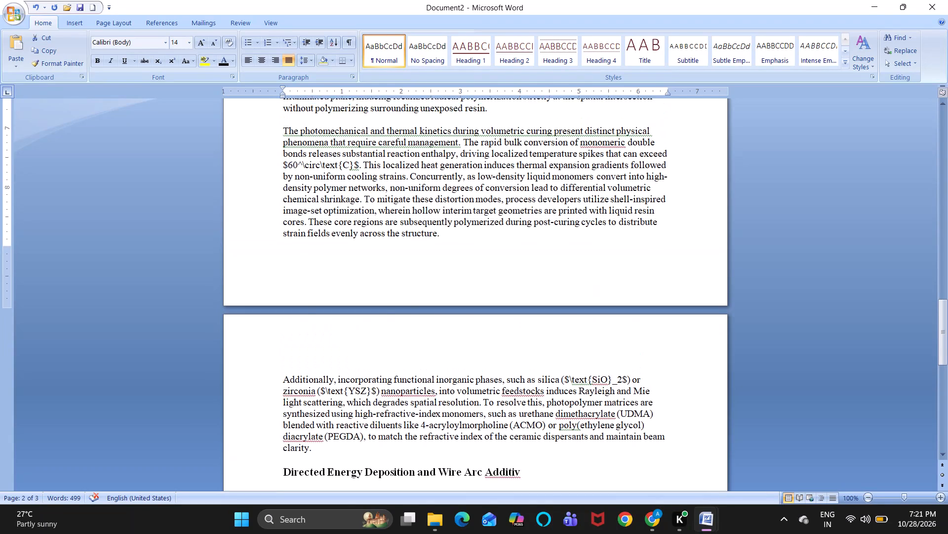
scroll(341, 375, "up", 3)
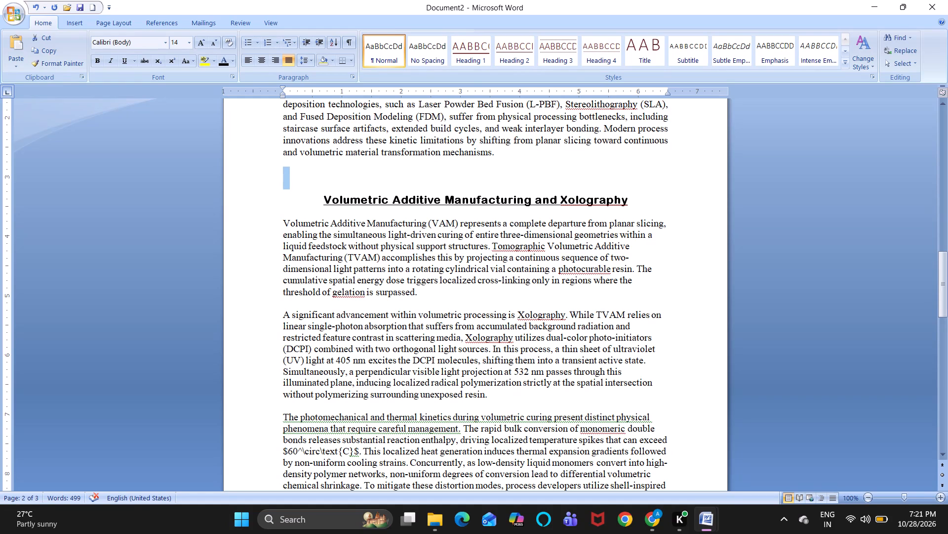
scroll(508, 327, "up", 1)
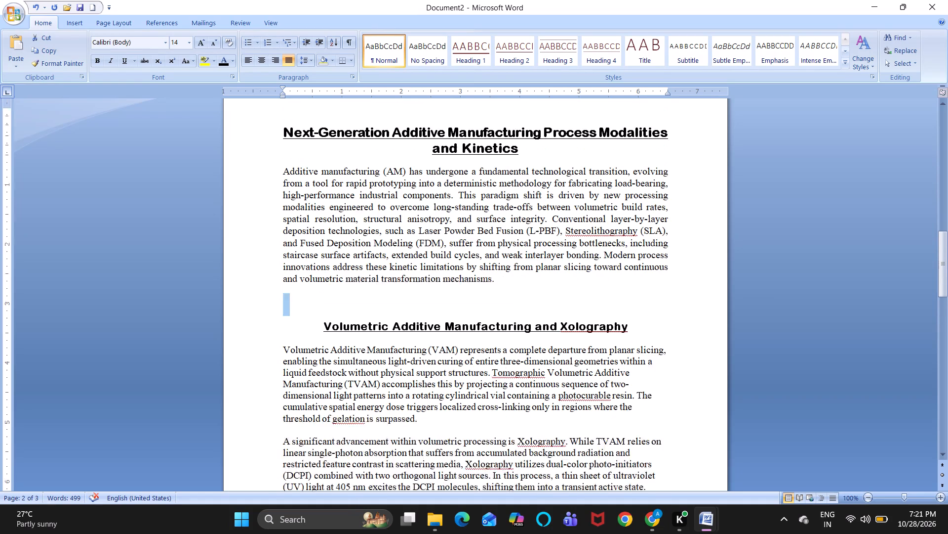
scroll(508, 327, "up", 2)
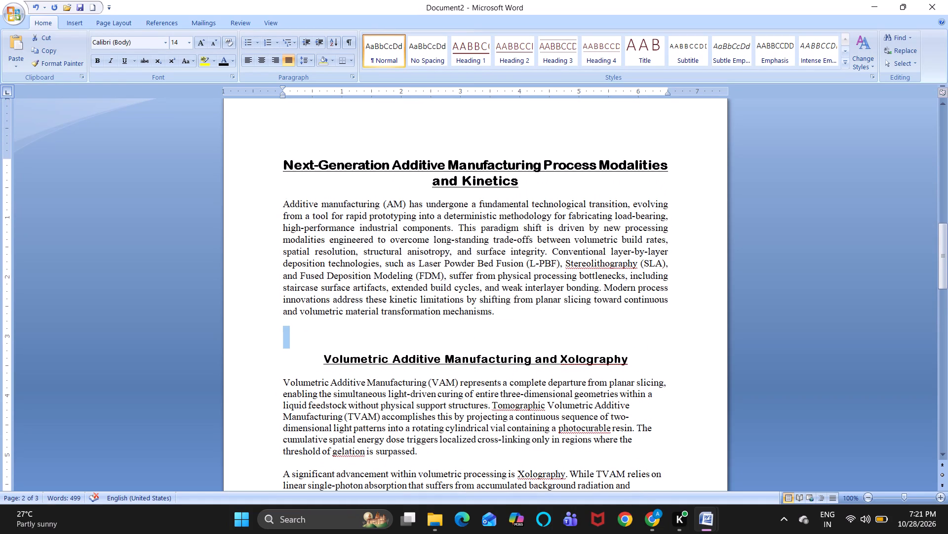
Check the main title's font size and increase the "Volumetric Additive Manufacturing and Xolography" heading to size 16.
left_click_drag(281, 162, 376, 167)
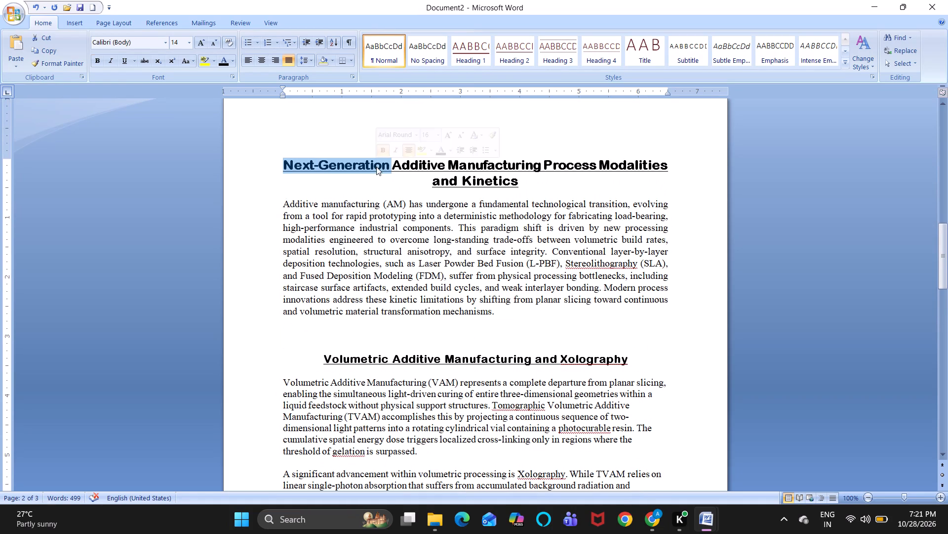
left_click_drag(324, 359, 644, 358)
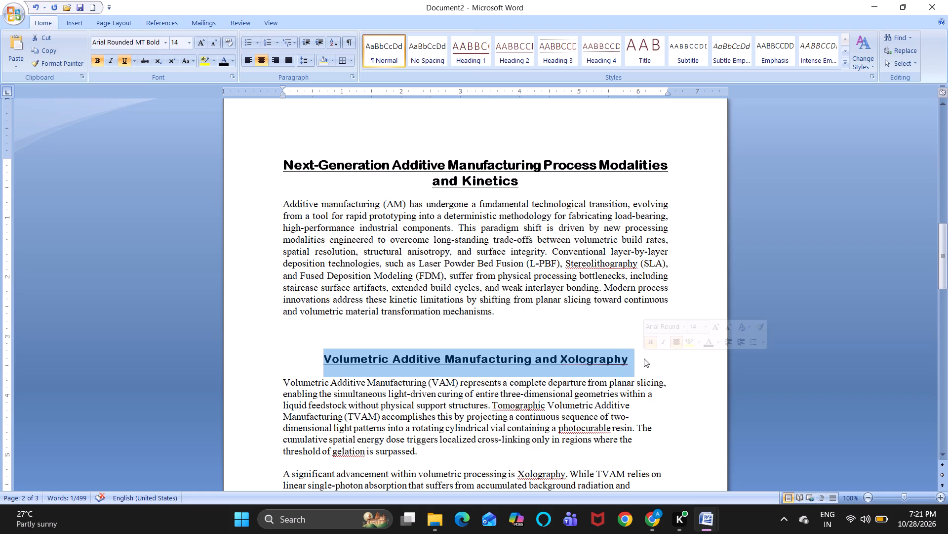
left_click(714, 325)
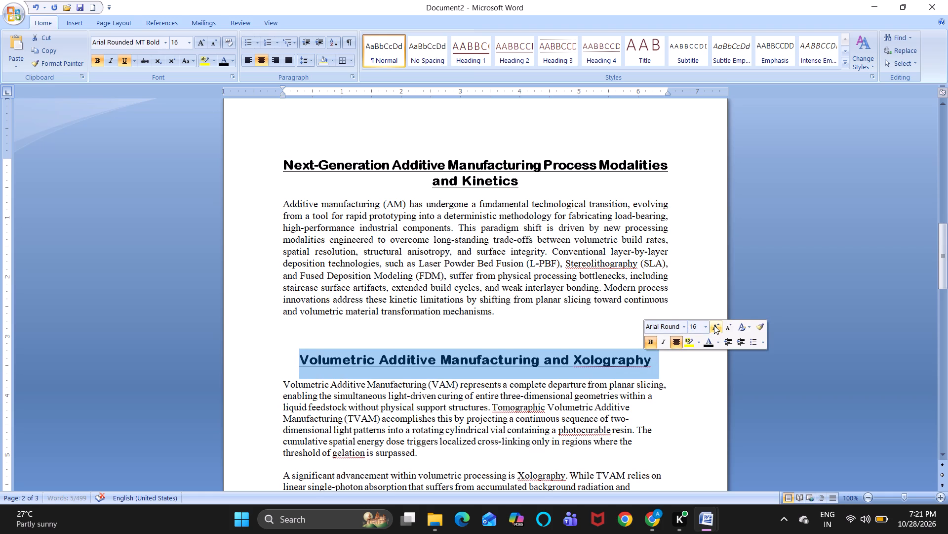
left_click(676, 357)
Look through the body text under the Xolography heading as far as the "Directed Energy Deposition" heading.
scroll(676, 357, "down", 1)
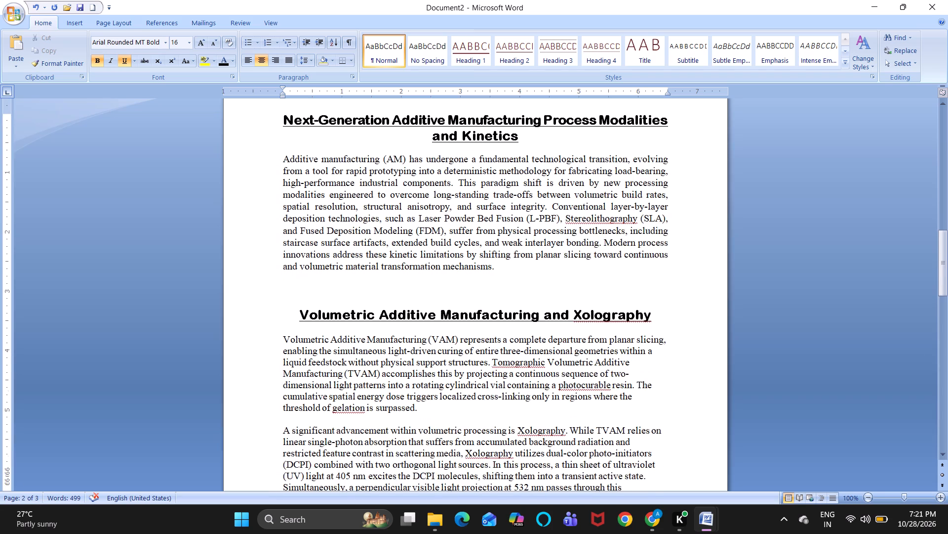
scroll(676, 357, "down", 7)
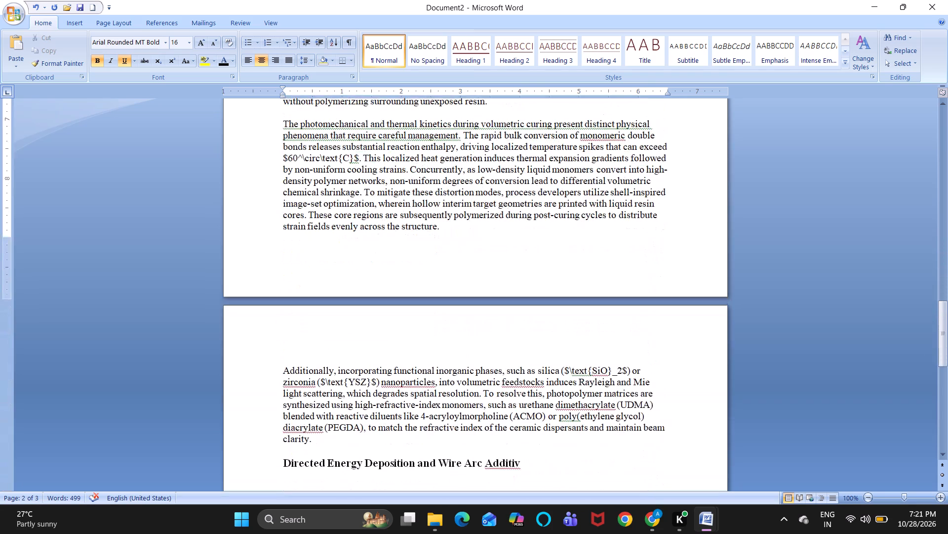
scroll(676, 357, "down", 2)
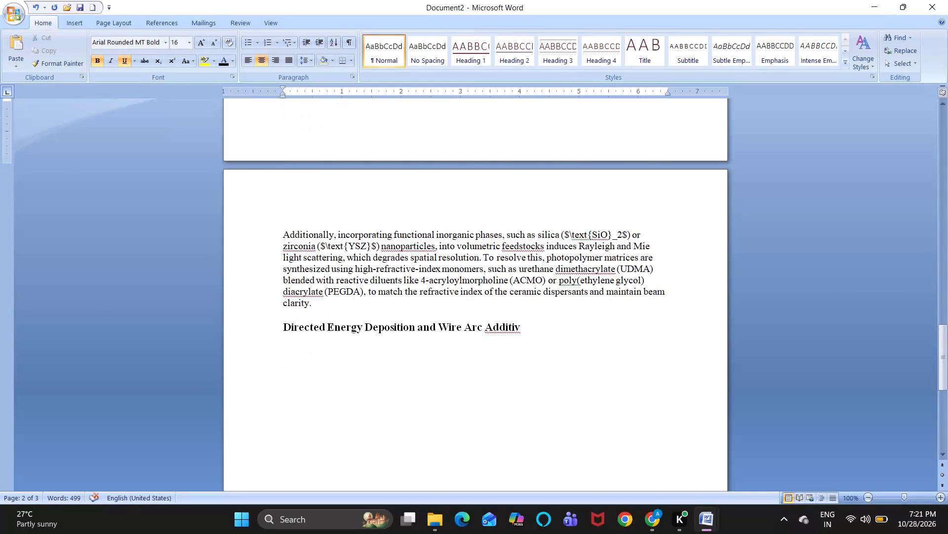
scroll(553, 323, "up", 5)
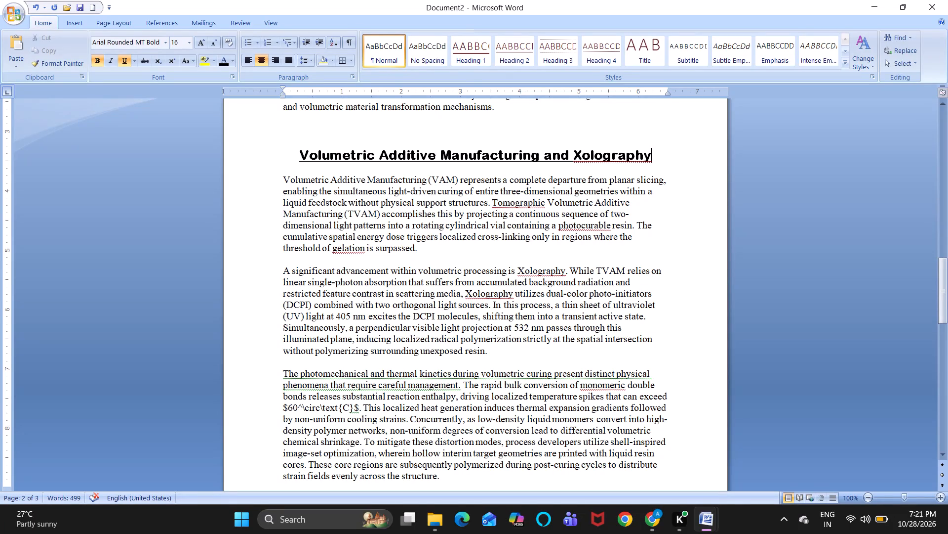
Delete the raw code "$60^\circ\text{C}$." from the photomechanical kinetics paragraph and end the sentence with a period and space after "exceed".
scroll(392, 395, "down", 1)
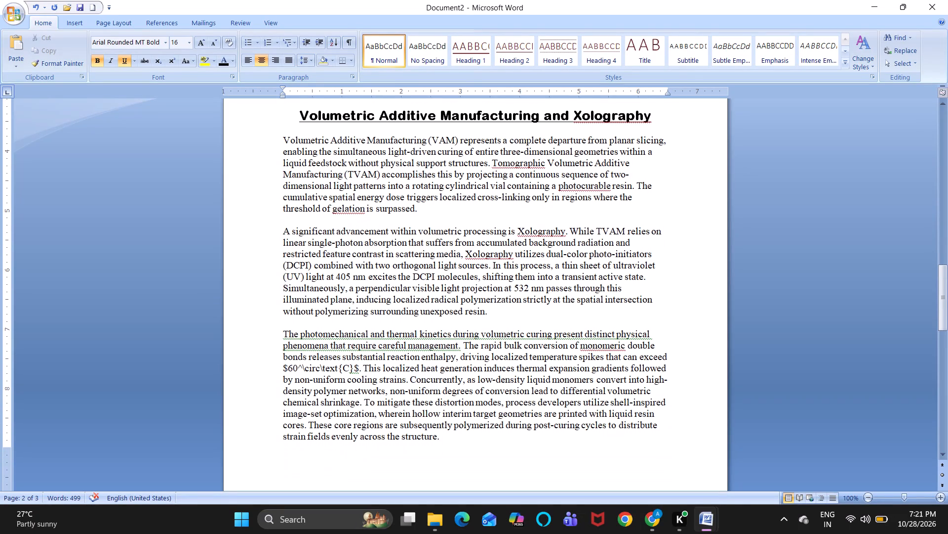
scroll(392, 395, "down", 1)
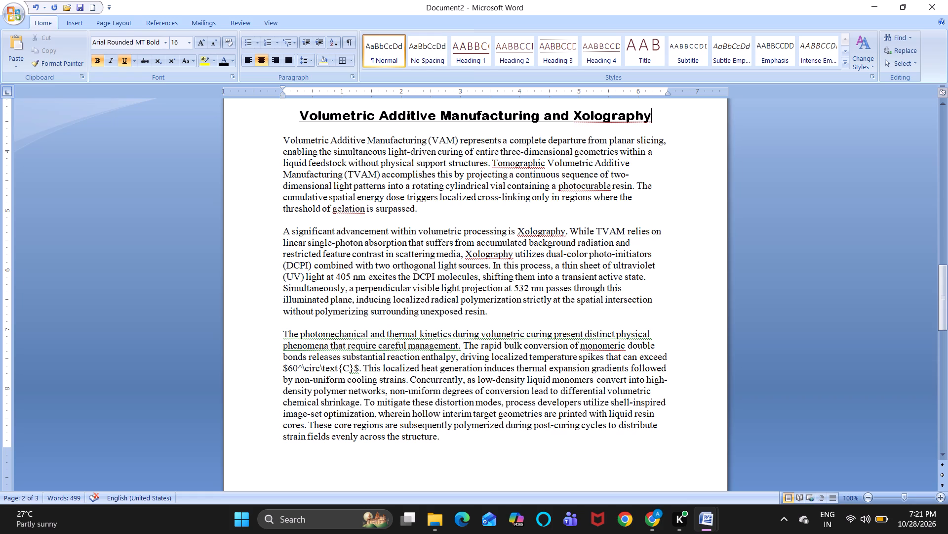
left_click_drag(357, 367, 281, 371)
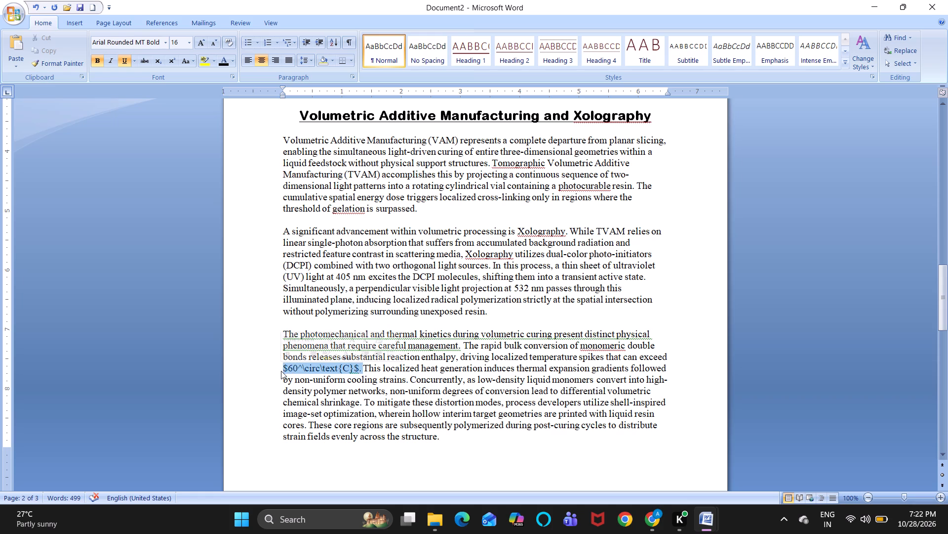
key("BackSpace")
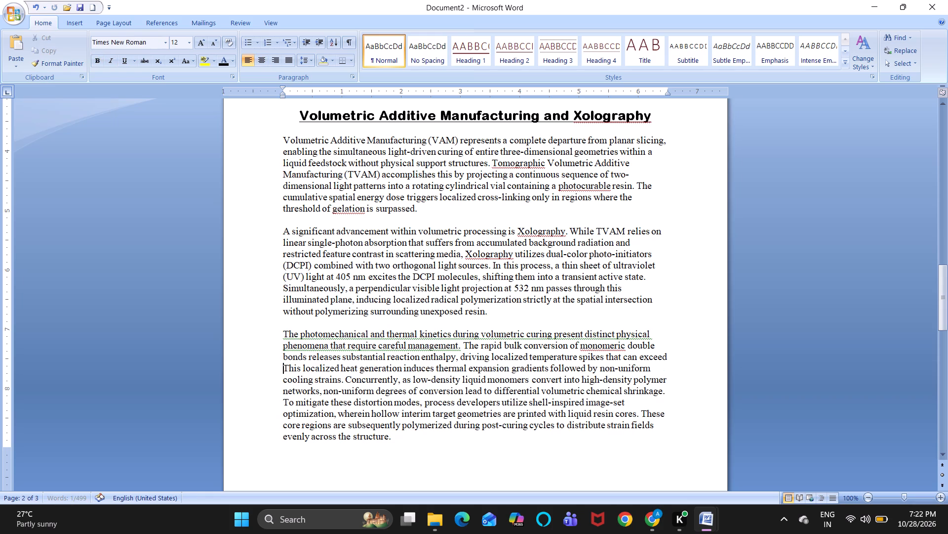
key("BackSpace")
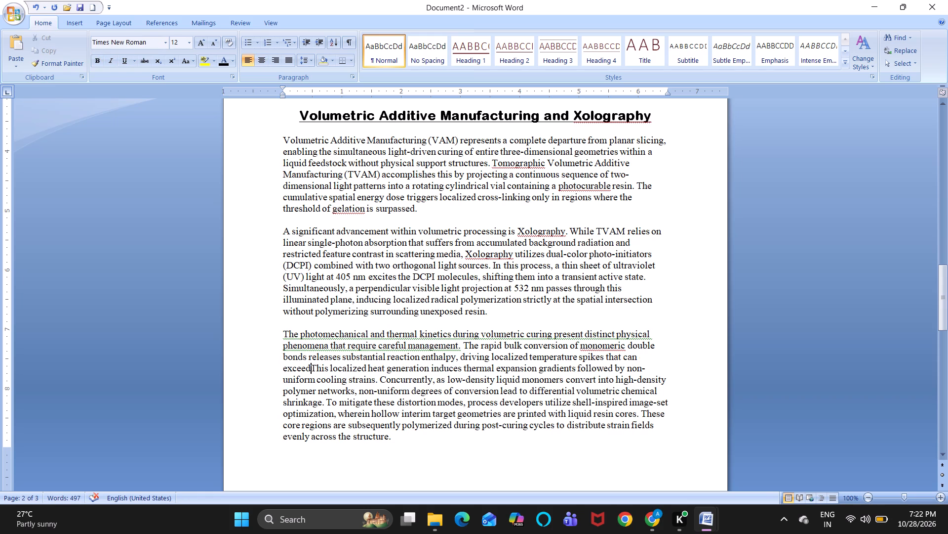
key("period")
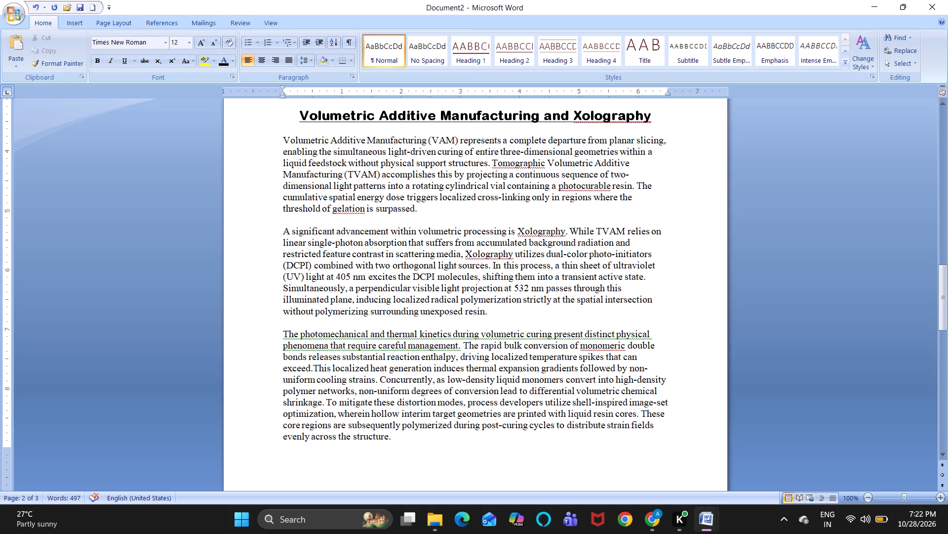
key("space")
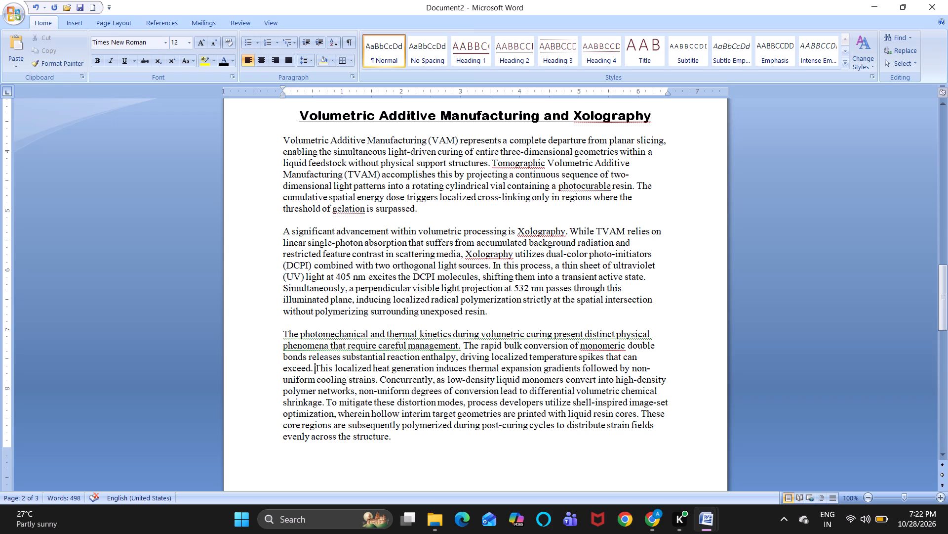
scroll(399, 424, "down", 1)
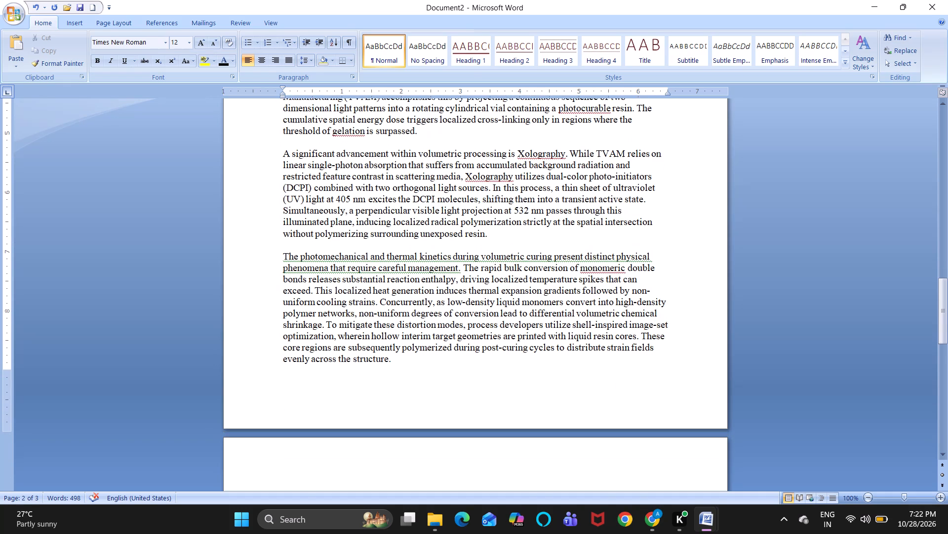
Delete the raw codes "($\text{SiO}_2$)" and "($\text{YSZ}$)" from the paragraph beginning "Additionally", putting a space in place of each.
scroll(399, 424, "down", 4)
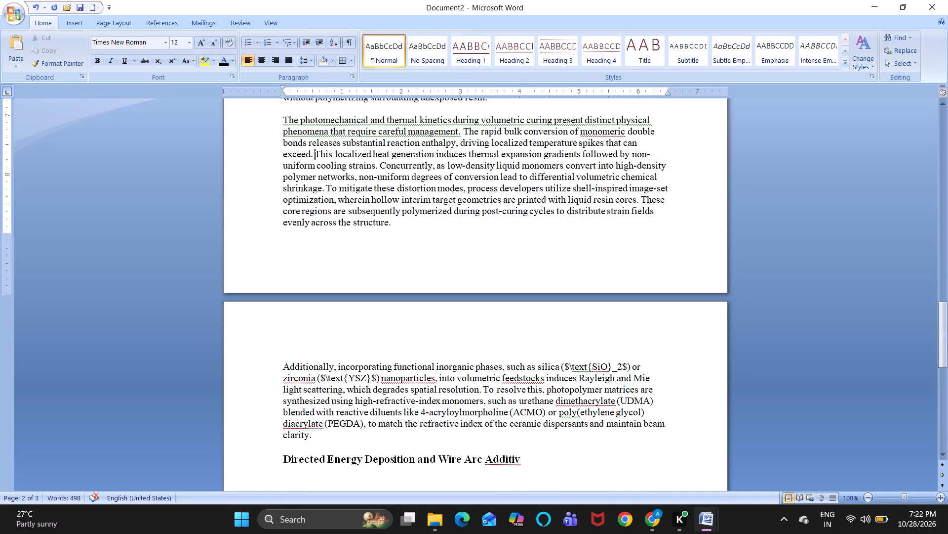
left_click_drag(628, 365, 620, 366)
left_click_drag(620, 366, 591, 368)
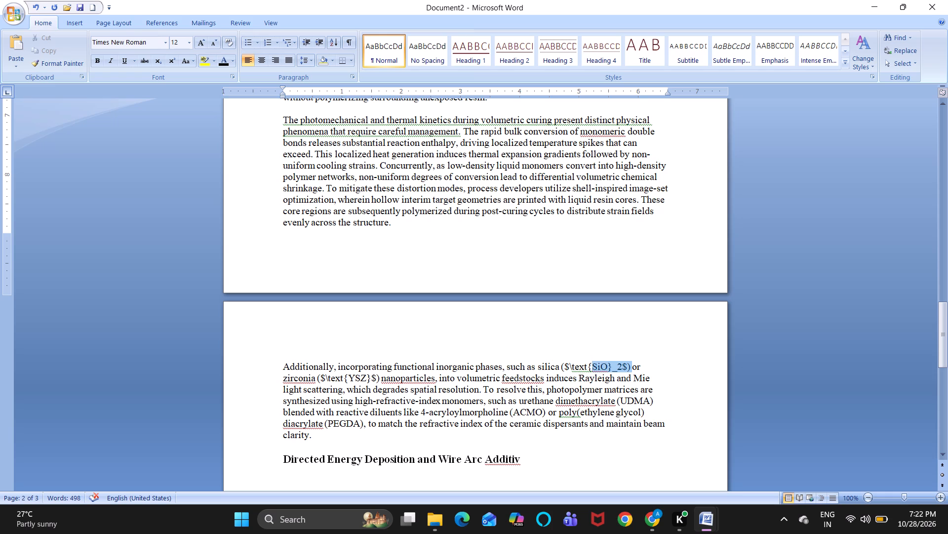
left_click_drag(591, 368, 561, 369)
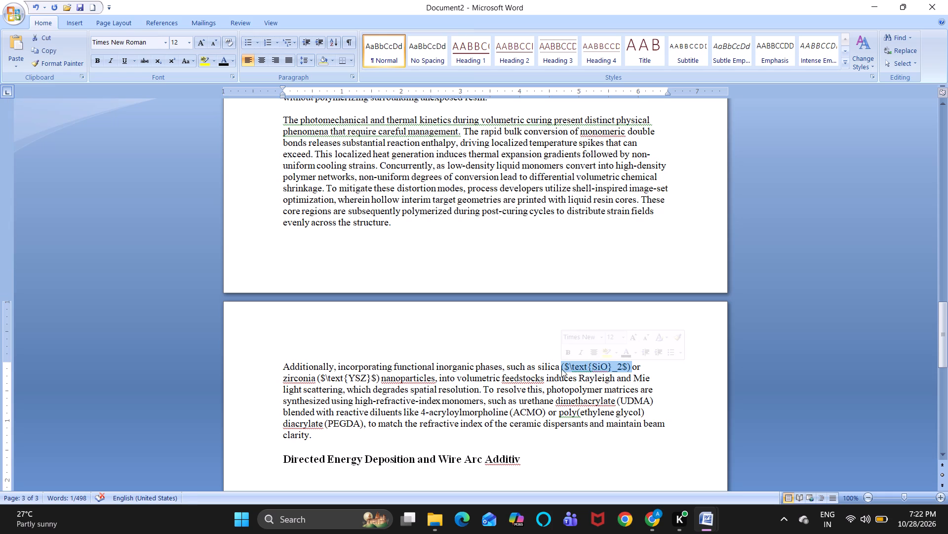
key("BackSpace")
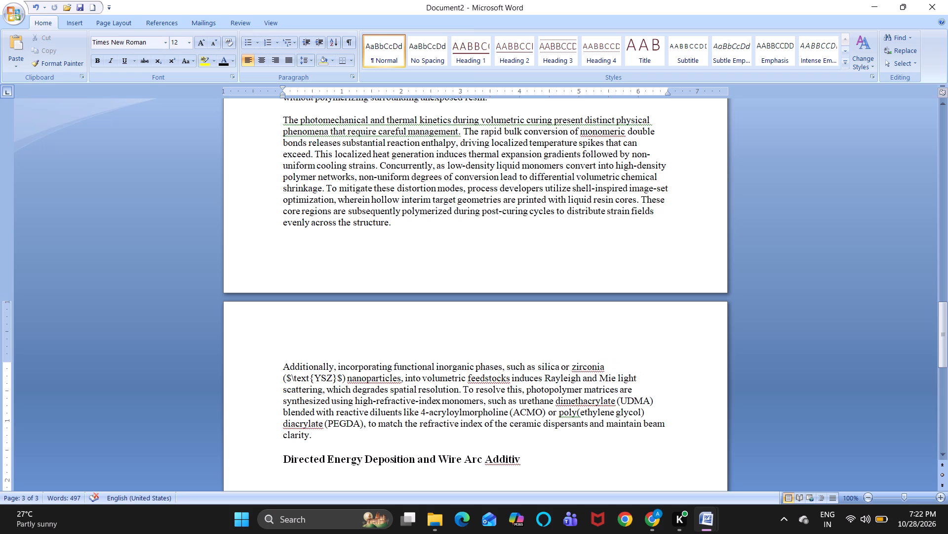
key("space")
left_click_drag(348, 378, 297, 380)
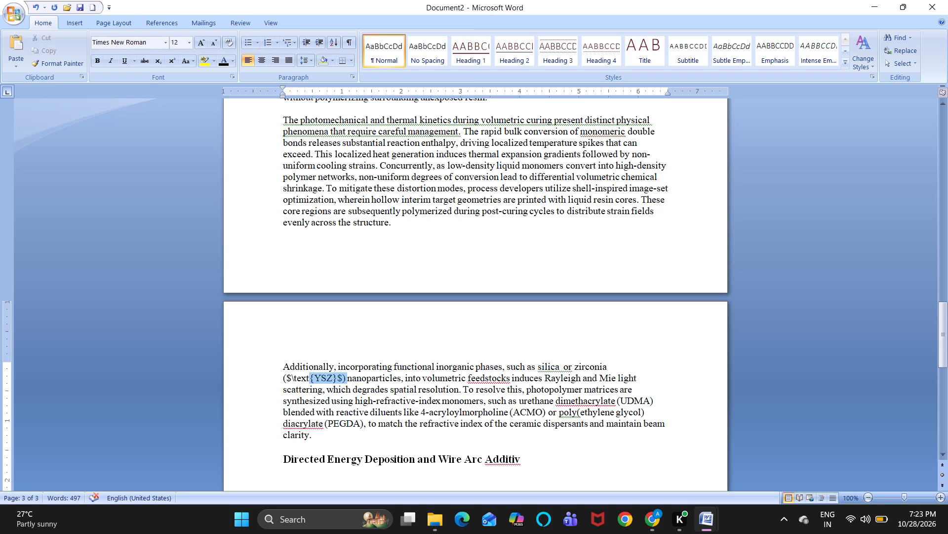
left_click_drag(297, 380, 286, 380)
key("BackSpace")
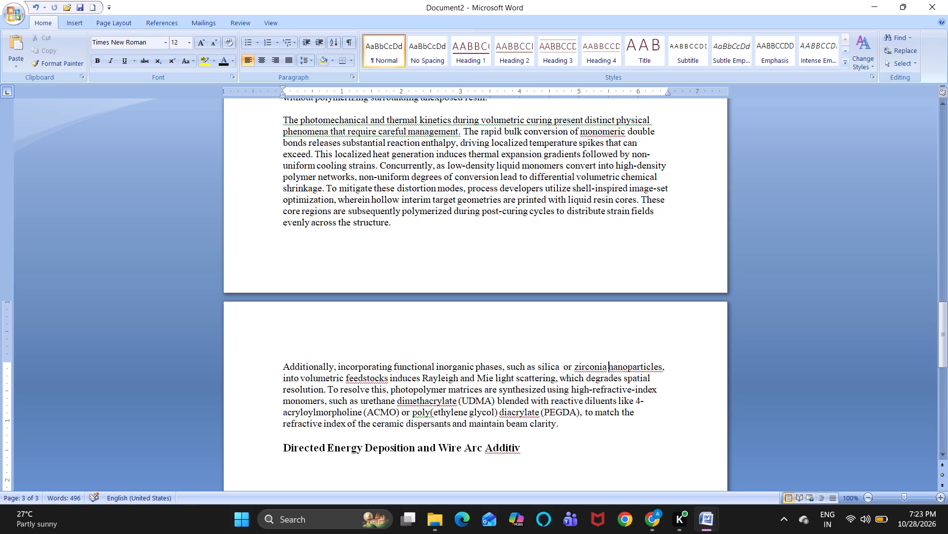
key("space")
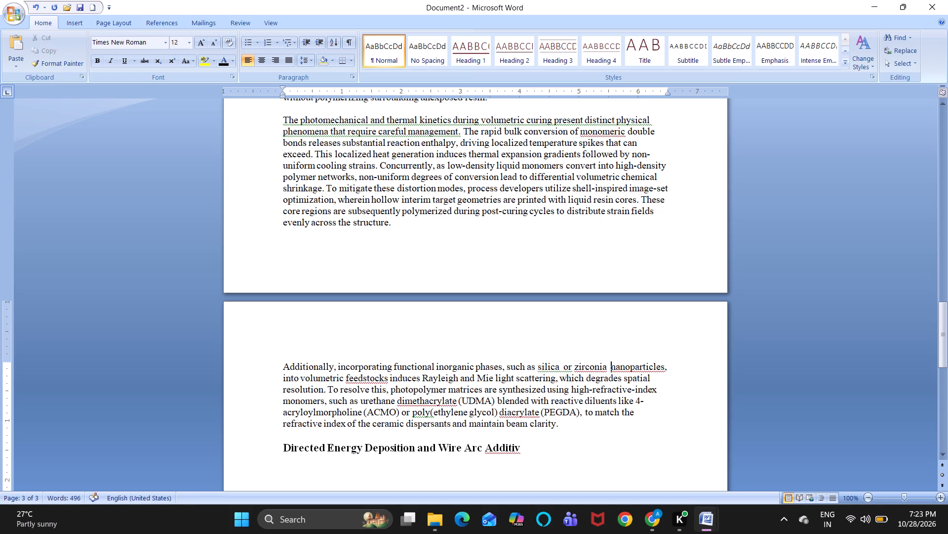
Justify all body paragraphs between the "Volumetric Additive Manufacturing and Xolography" and "Directed Energy Deposition" headings.
scroll(214, 371, "up", 2)
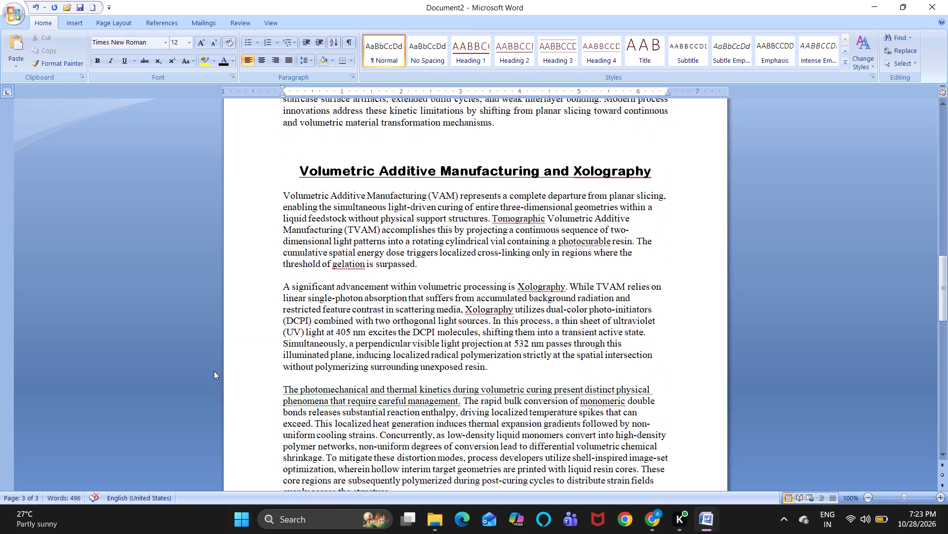
scroll(214, 371, "up", 4)
scroll(214, 371, "down", 2)
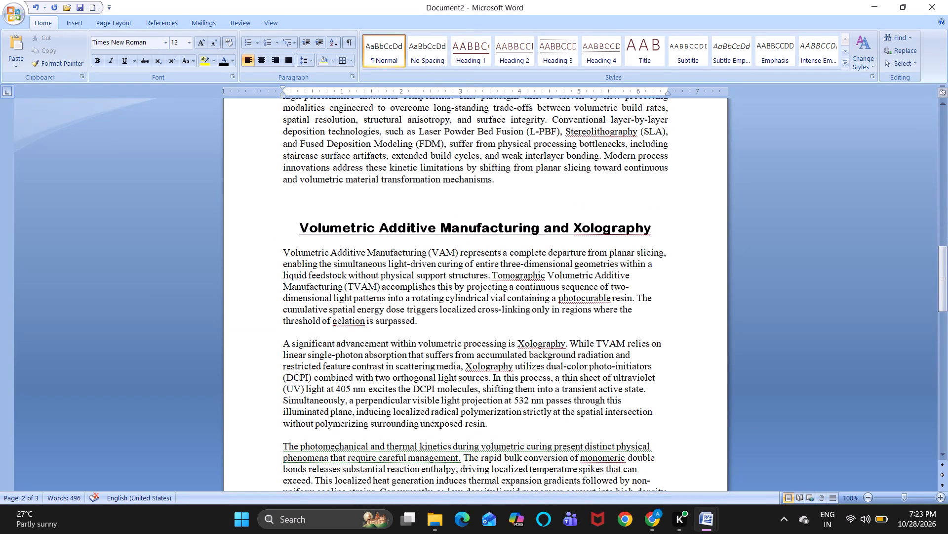
left_click_drag(282, 251, 321, 320)
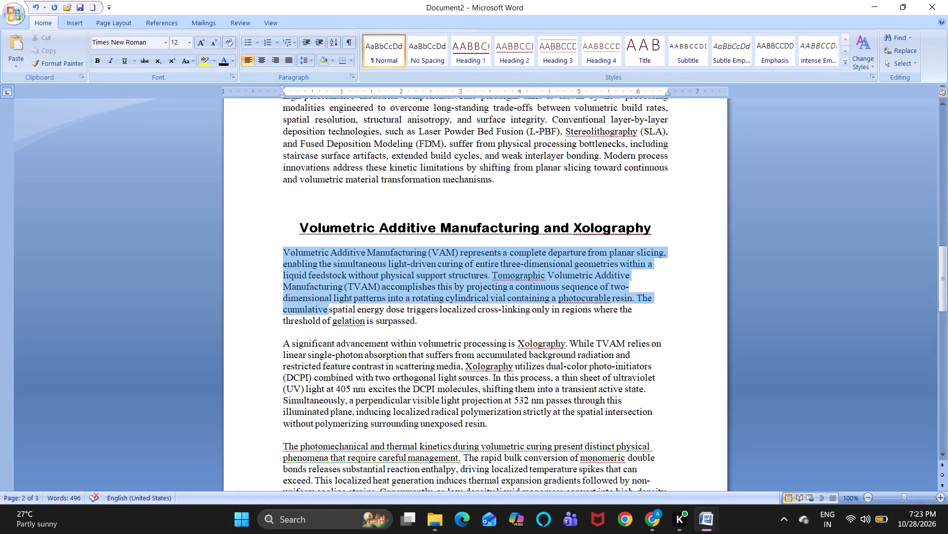
left_click_drag(321, 320, 595, 215)
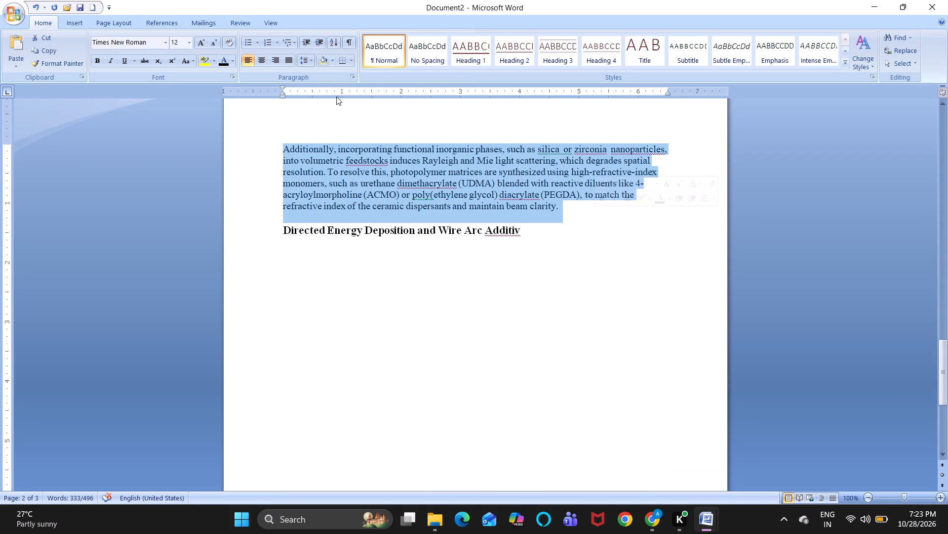
left_click(286, 61)
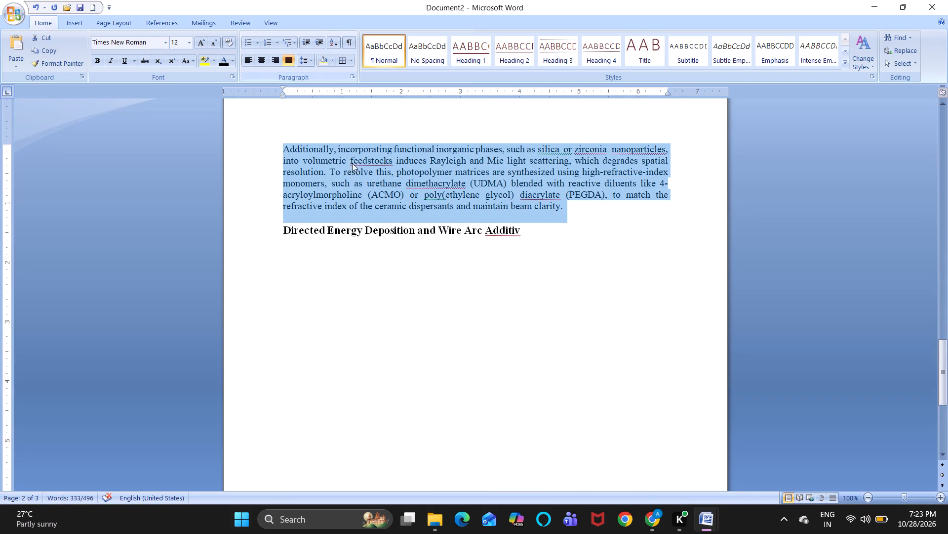
left_click(457, 299)
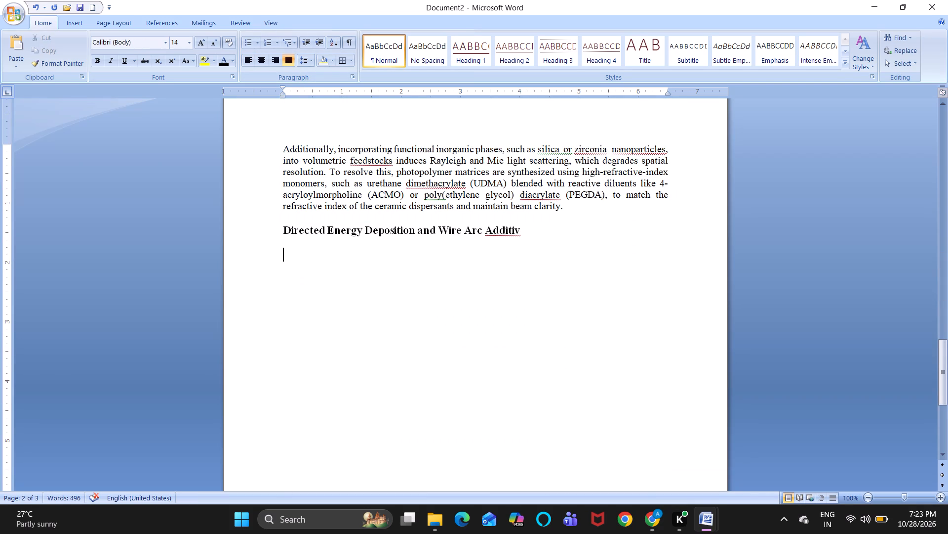
Set the "Directed Energy Deposition and Wire Arc Additiv" heading in Arial Rounded MT Bold and centre it.
scroll(457, 299, "up", 7)
scroll(457, 299, "down", 1)
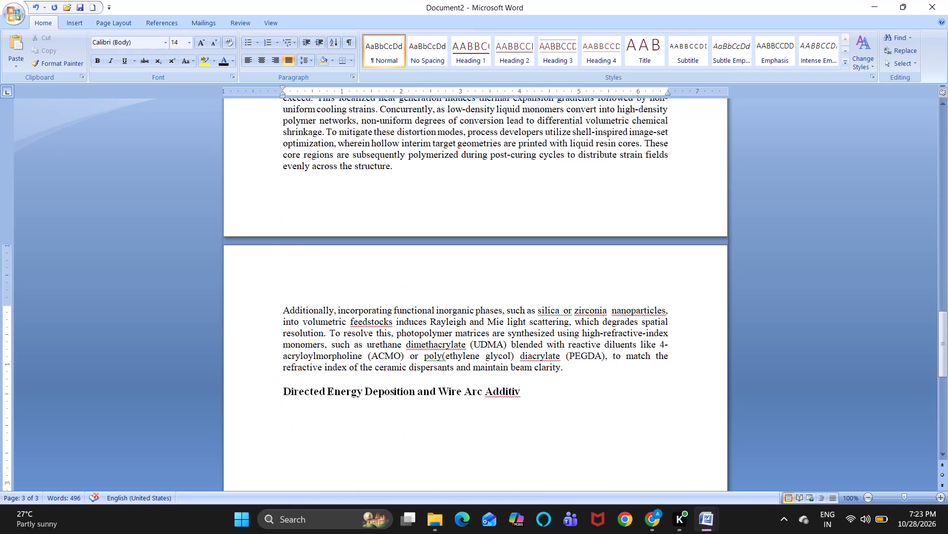
scroll(457, 299, "down", 1)
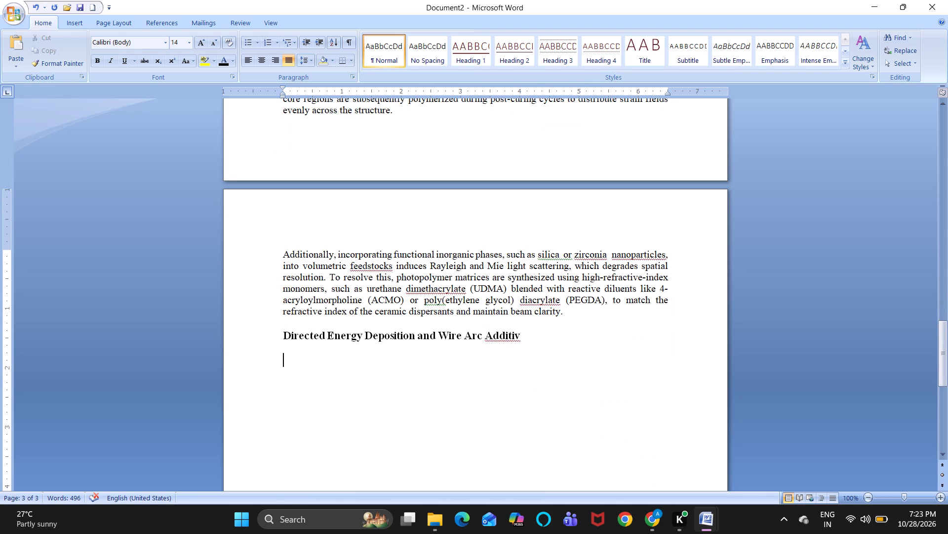
left_click_drag(281, 334, 515, 332)
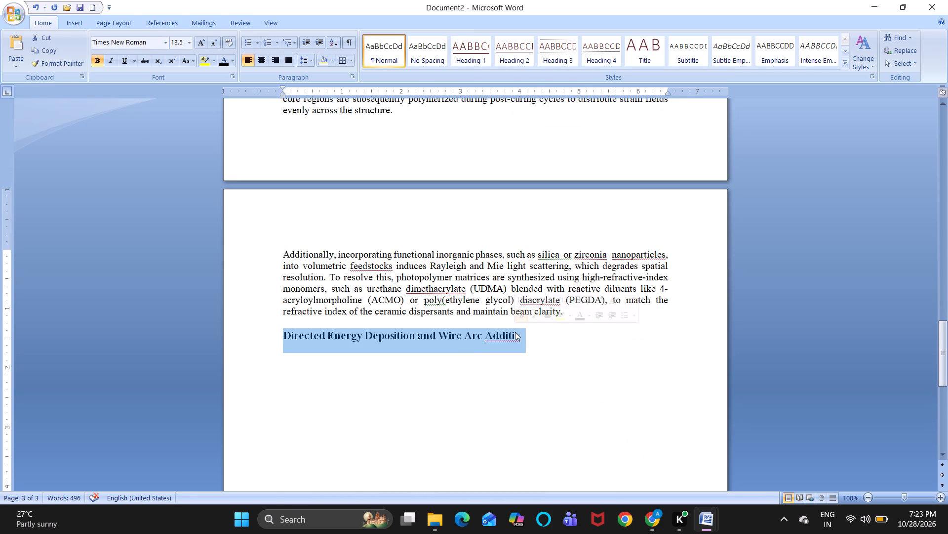
left_click(555, 300)
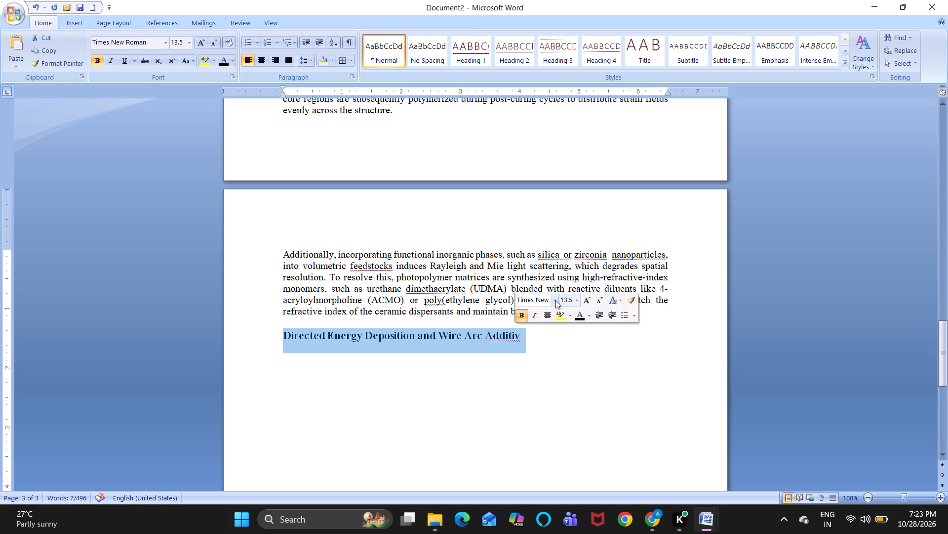
left_click(577, 59)
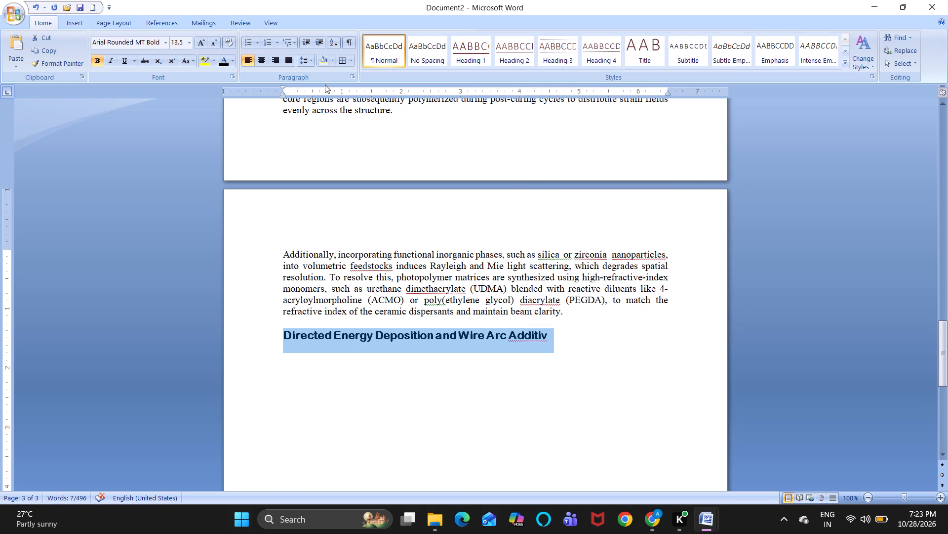
left_click(266, 59)
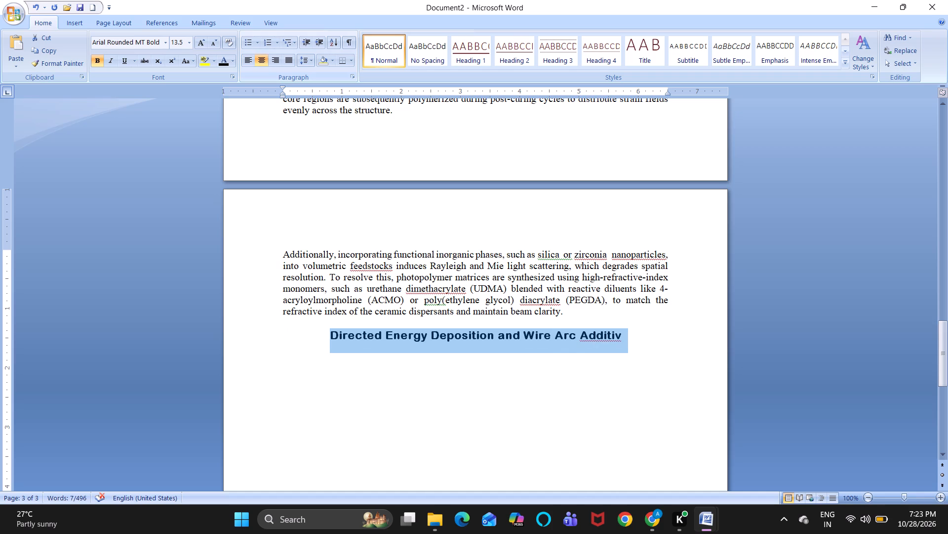
Complete the heading's last word as "Additive" and insert a blank line between the preceding paragraph and the heading.
left_click(622, 333)
key("e")
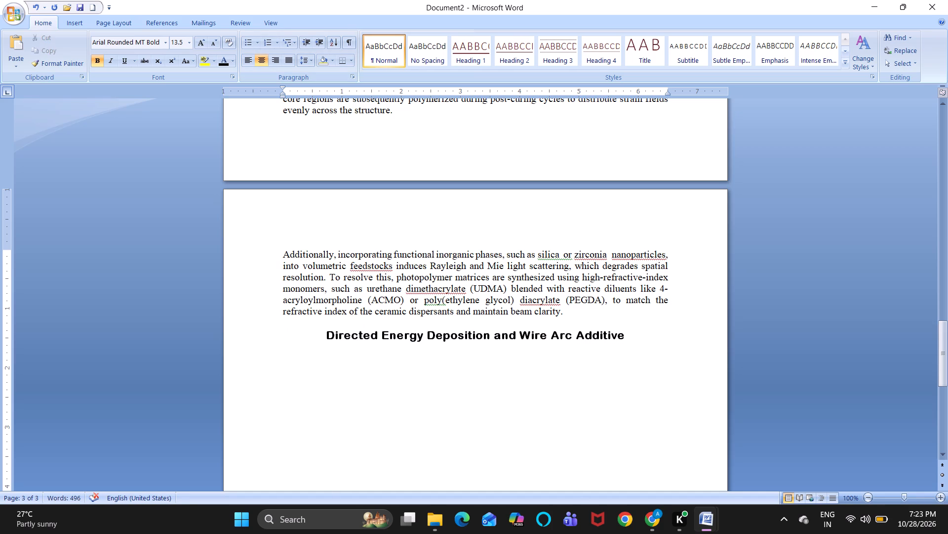
left_click(563, 311)
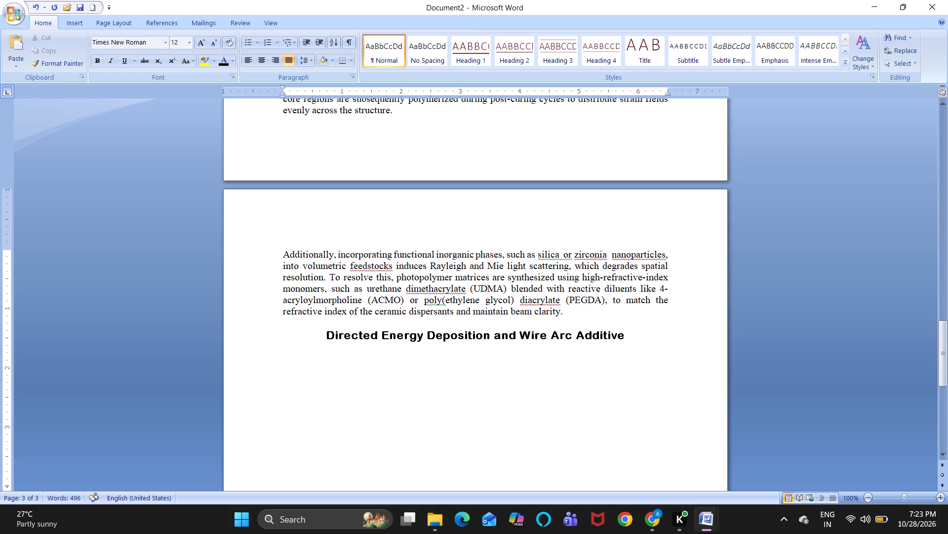
key("Return")
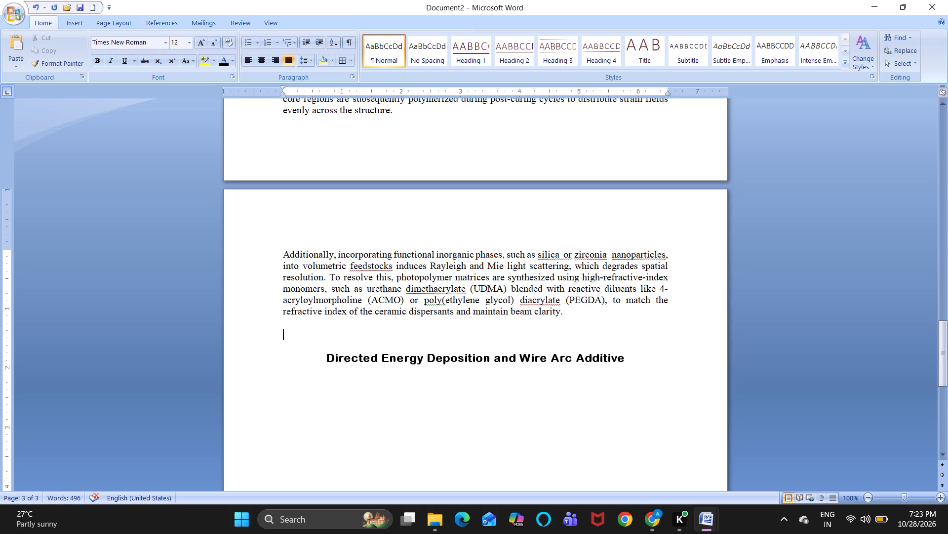
scroll(639, 431, "down", 1)
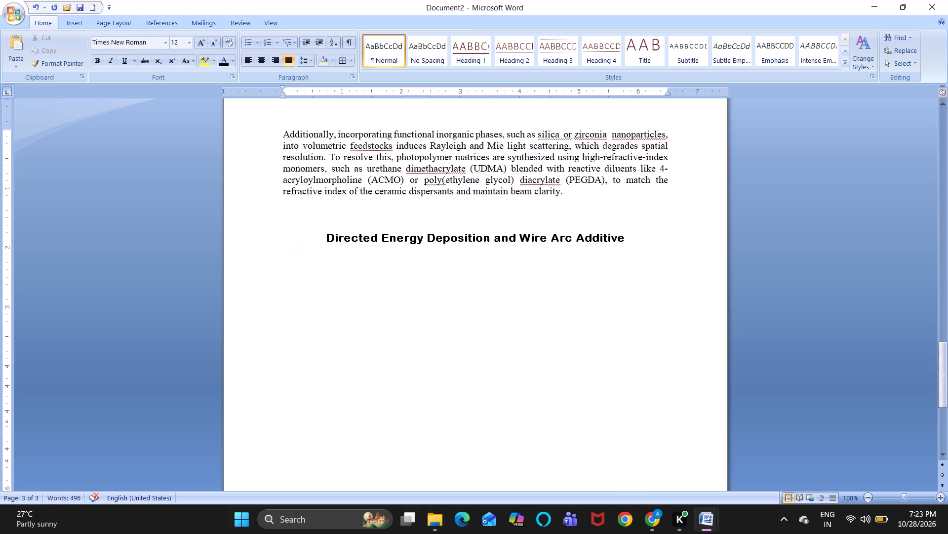
scroll(639, 431, "down", 1)
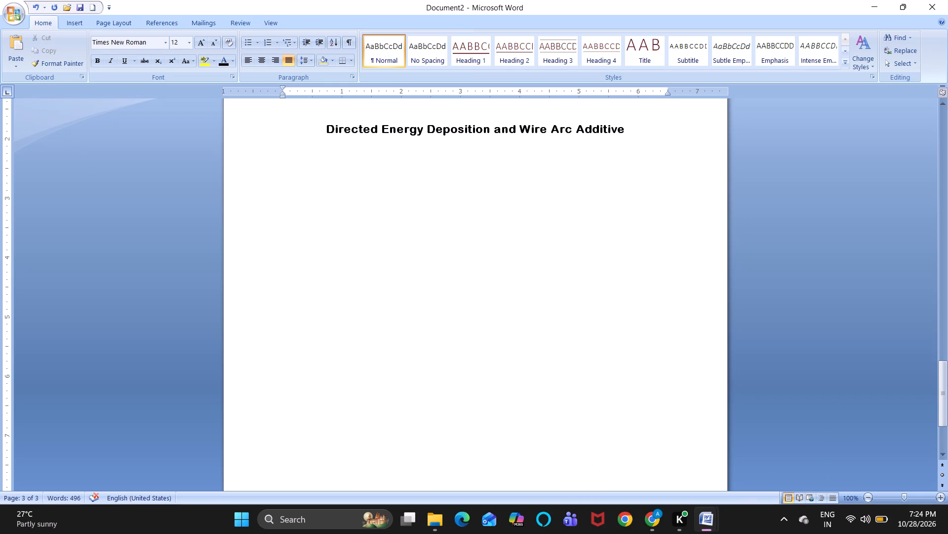
left_click(647, 127)
key("space")
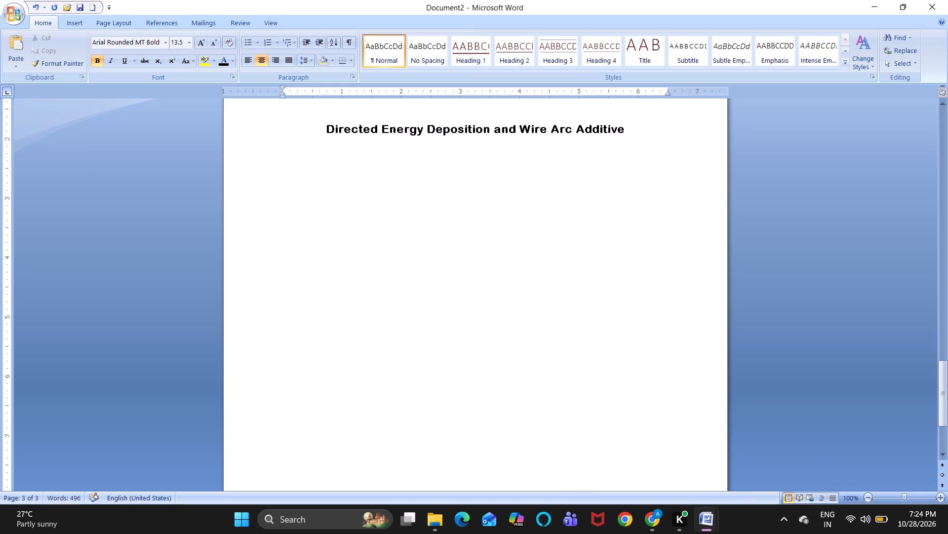
key("shift+m")
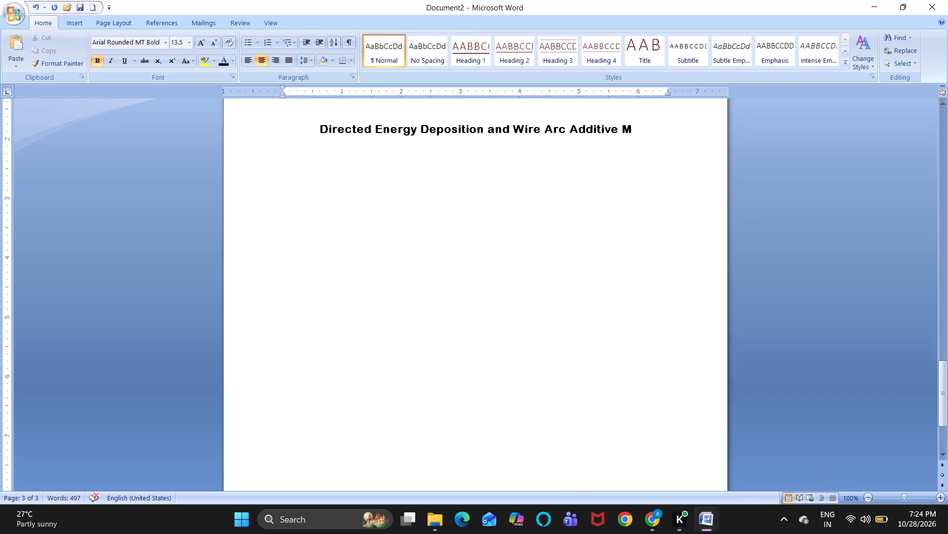
key("a")
type("nufact")
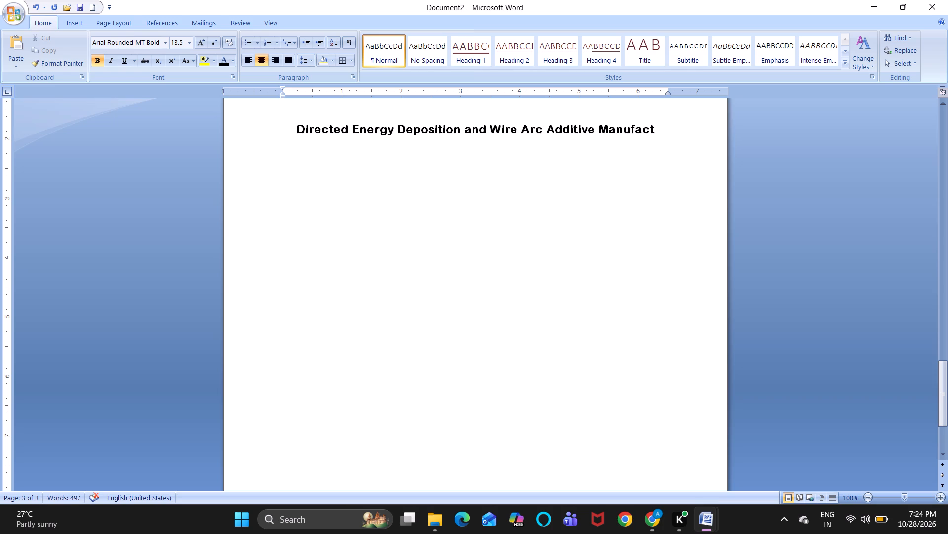
type("uring")
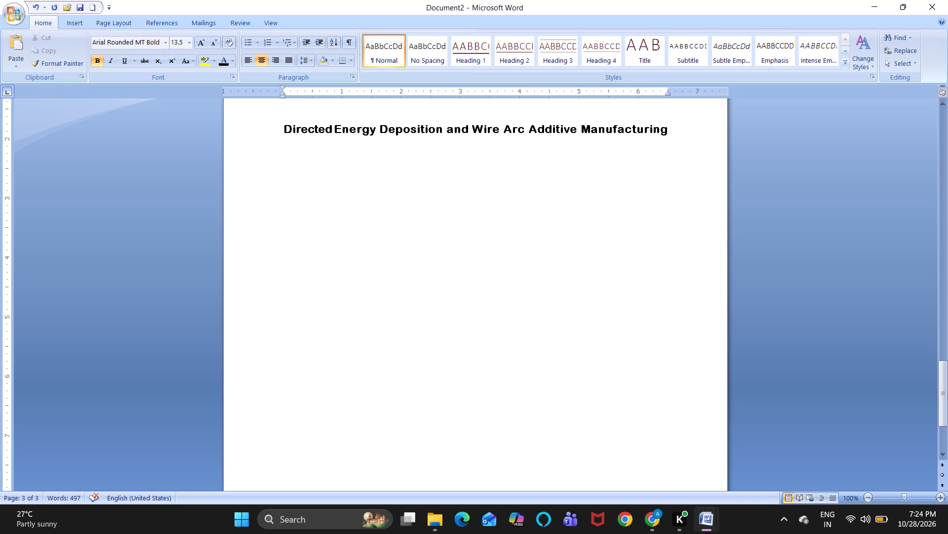
Underline the "Directed Energy Deposition and Wire Arc Additive Manufacturing" heading and enlarge its font to 14 pt.
left_click_drag(284, 130, 341, 131)
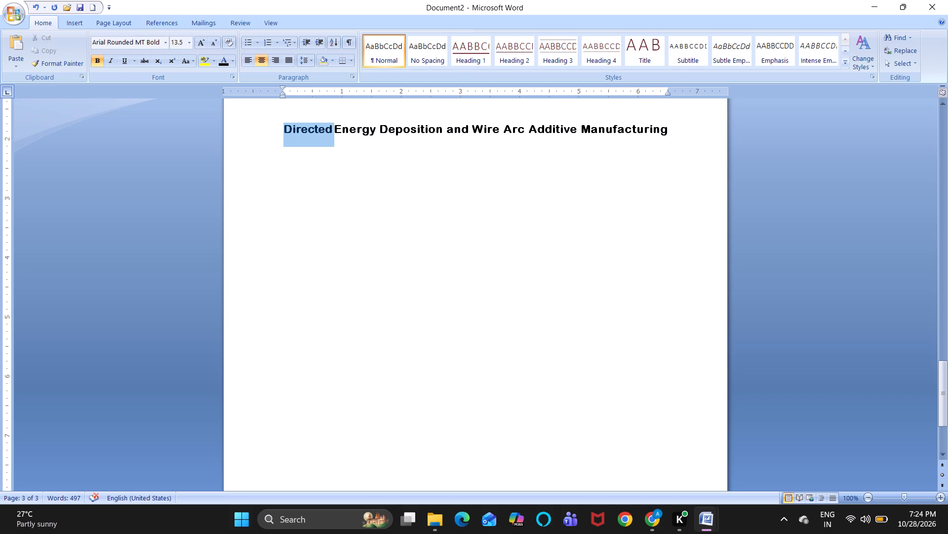
left_click_drag(341, 131, 694, 128)
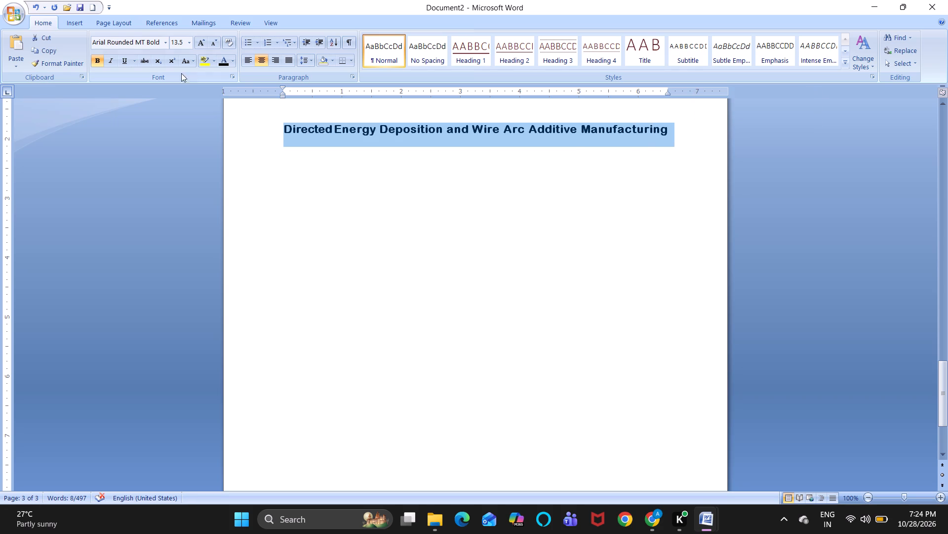
left_click(125, 62)
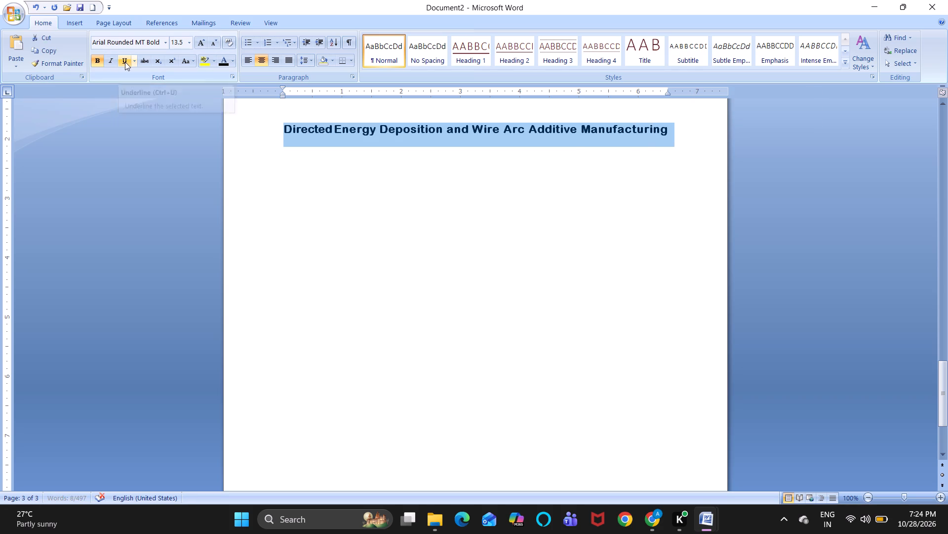
left_click(204, 40)
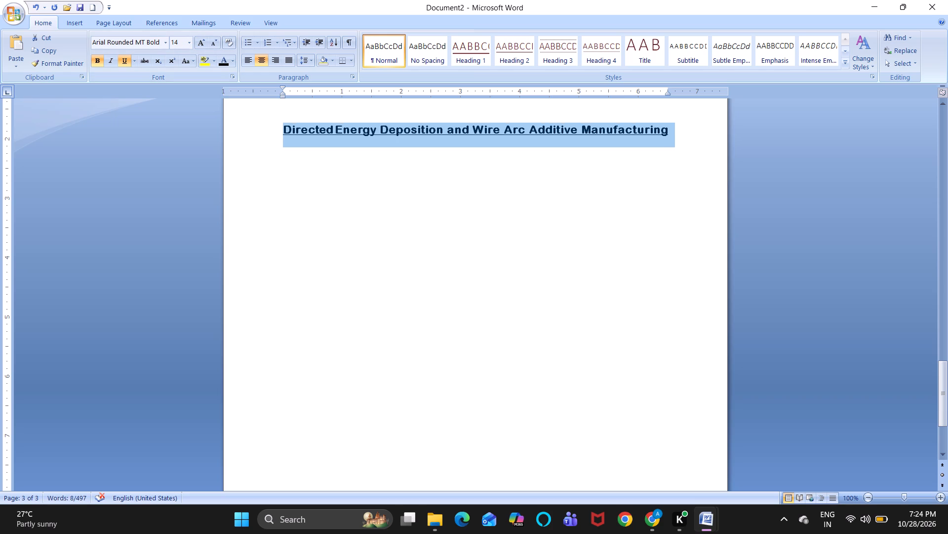
left_click(347, 265)
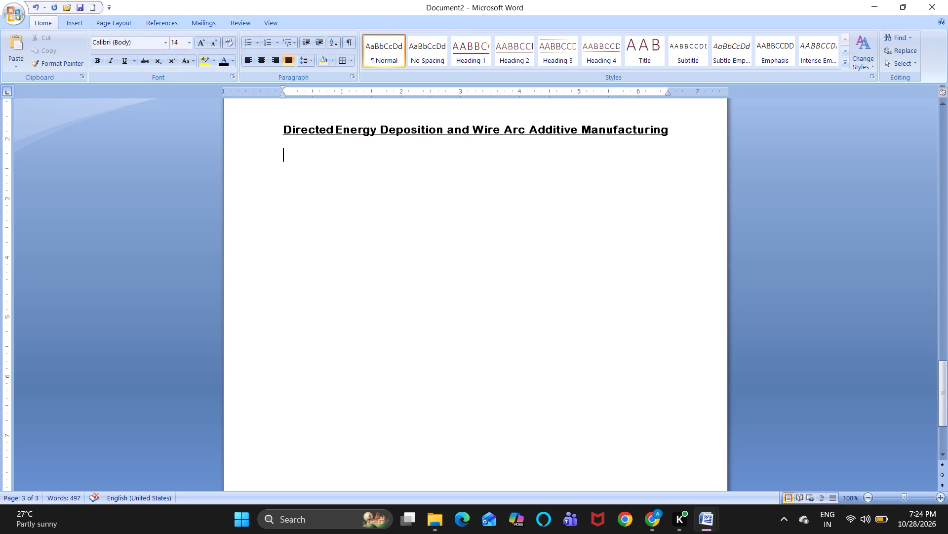
Check the font size of the "Volumetric Additive Manufacturing and Xolography" heading, and set the Directed Energy Deposition heading to 16 pt.
scroll(347, 265, "up", 7)
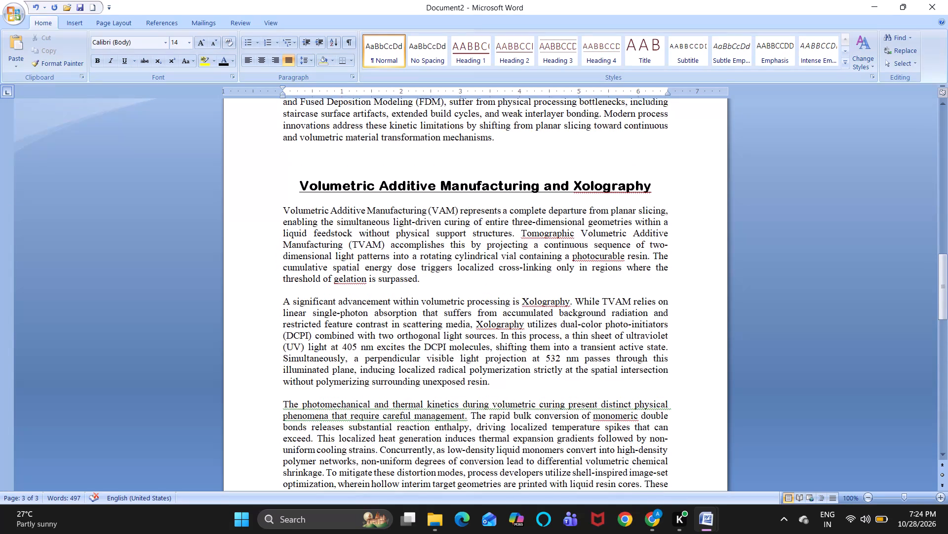
scroll(347, 265, "up", 1)
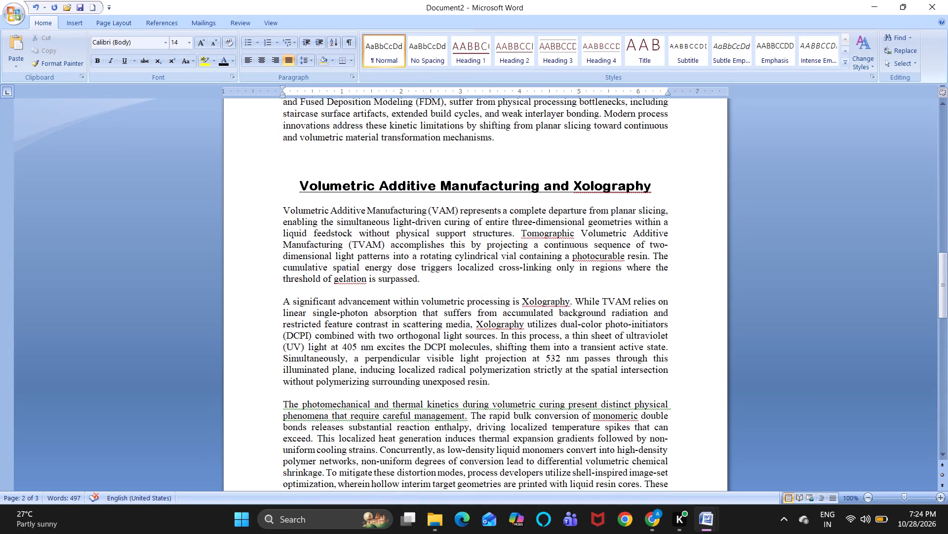
left_click_drag(298, 182, 307, 184)
left_click_drag(307, 184, 403, 185)
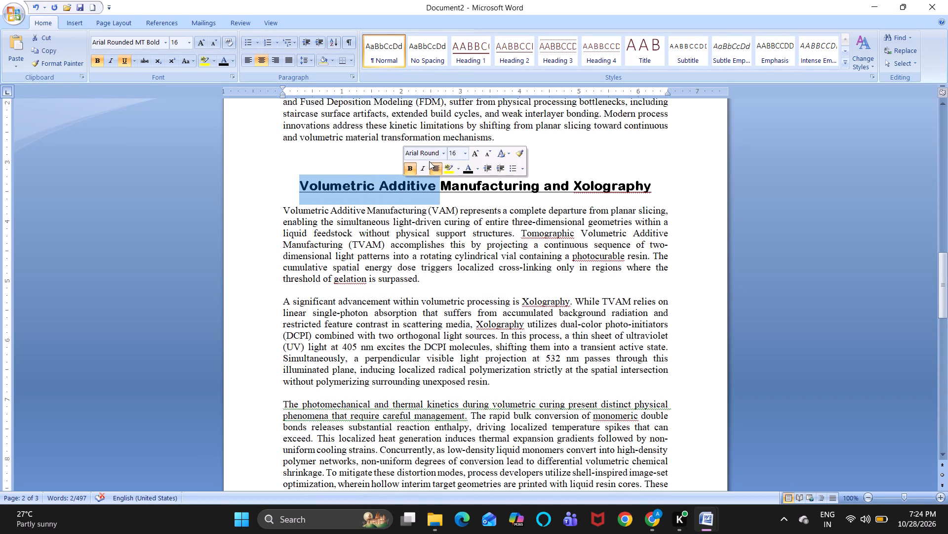
left_click(416, 235)
scroll(416, 235, "down", 7)
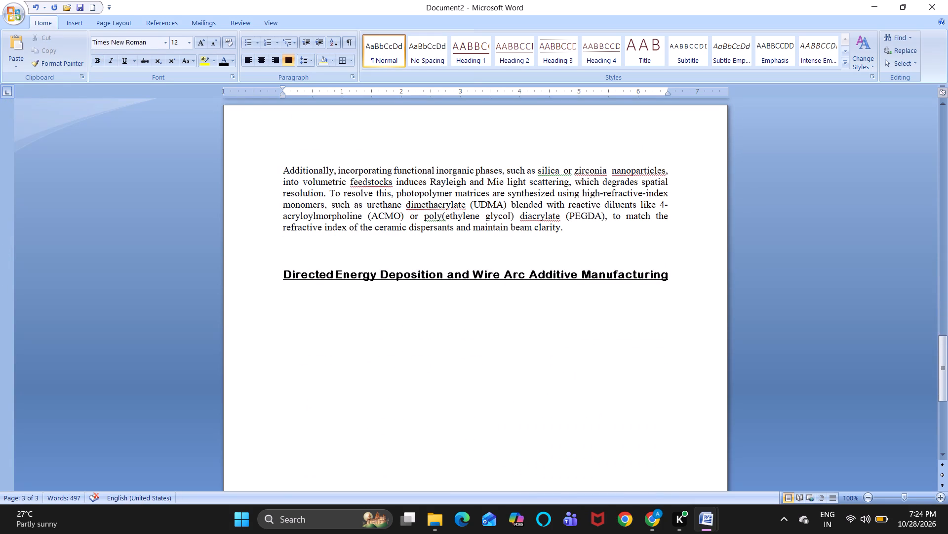
left_click_drag(282, 271, 556, 279)
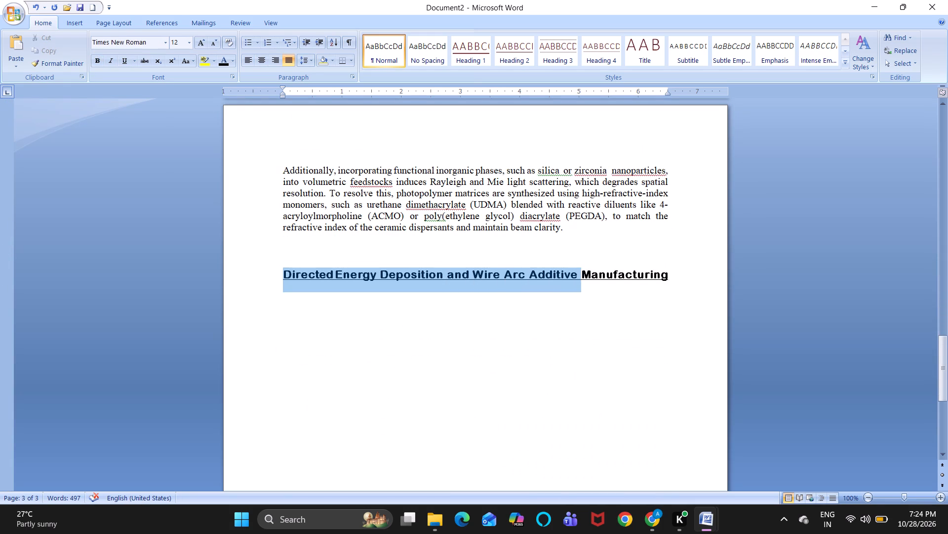
left_click_drag(556, 279, 655, 275)
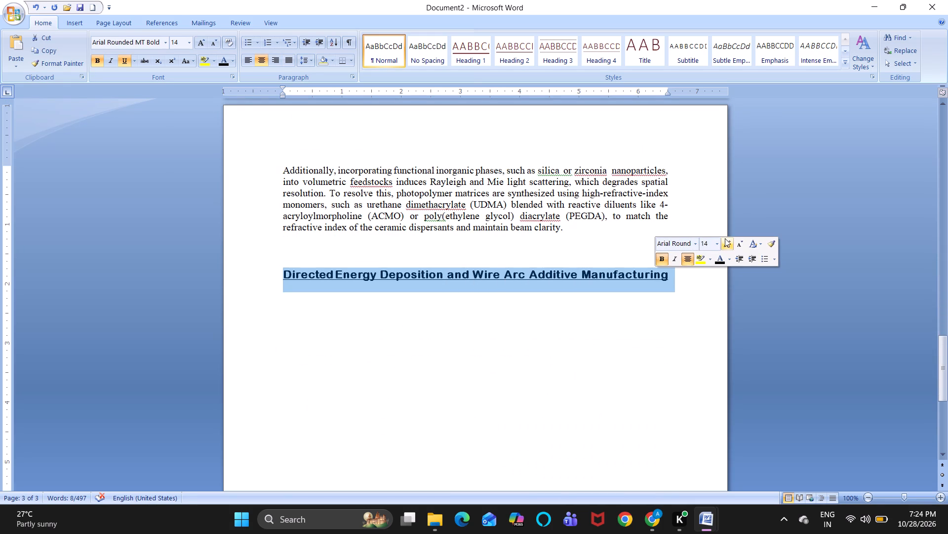
left_click(727, 241)
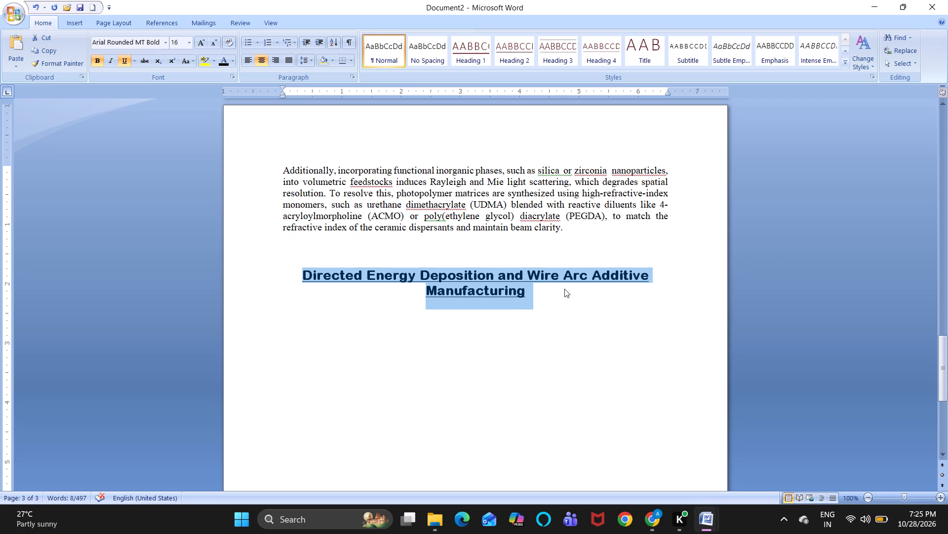
Add a new left-aligned line below the Directed Energy Deposition heading.
left_click(564, 289)
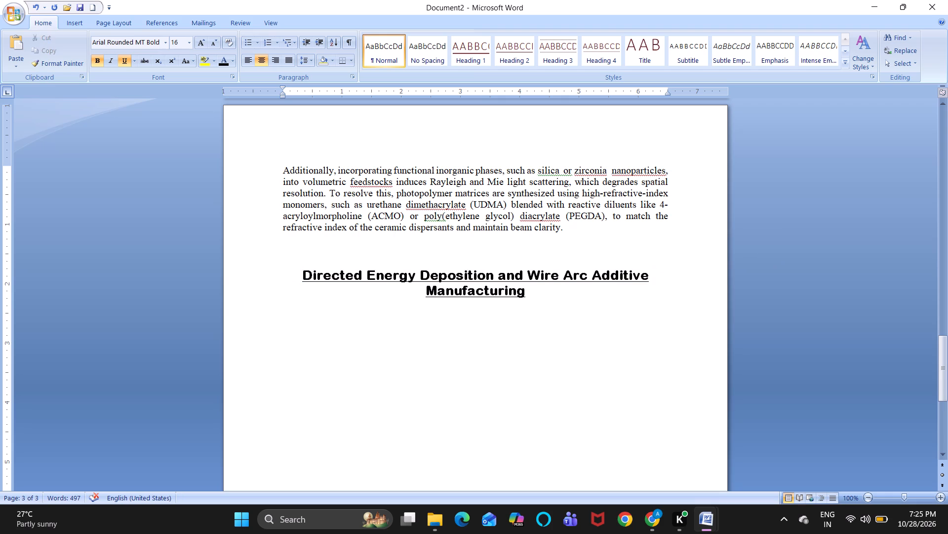
key("Return")
scroll(564, 289, "up", 8)
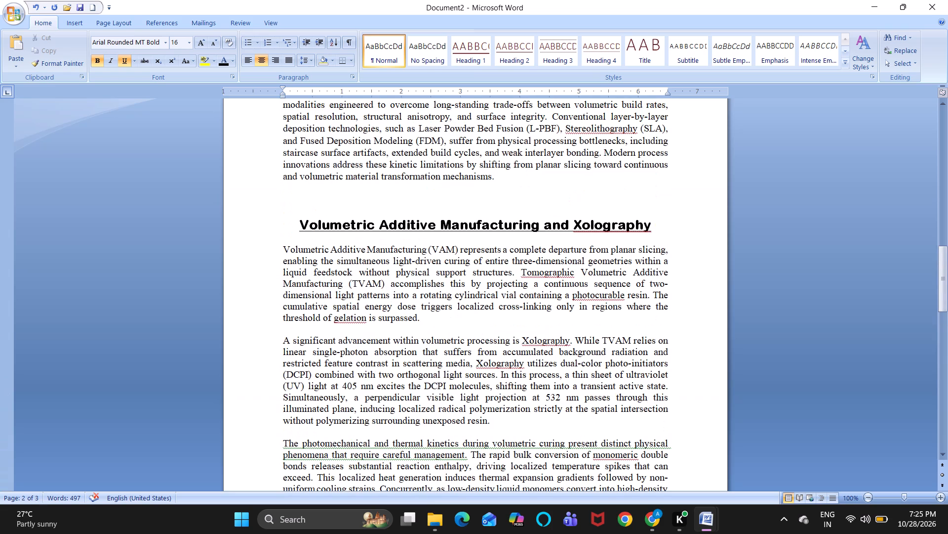
scroll(550, 256, "down", 8)
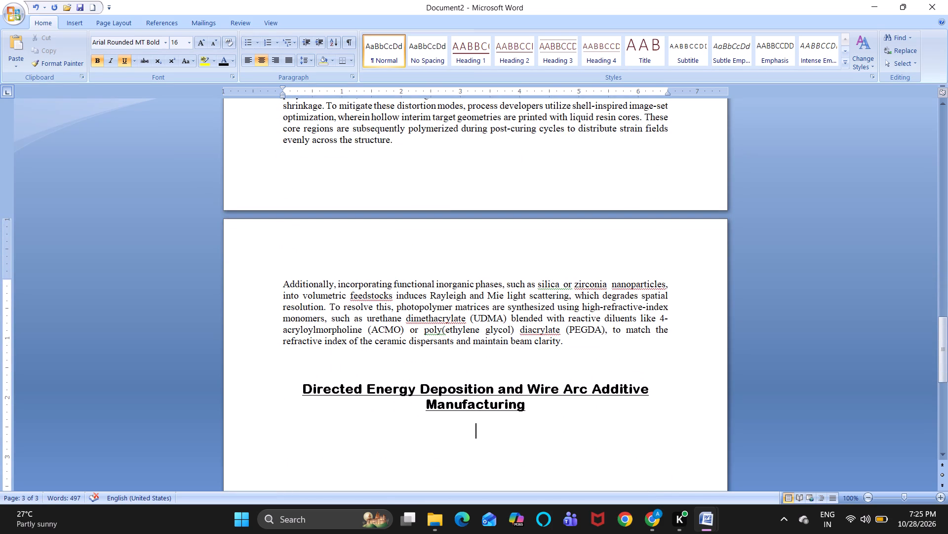
left_click(245, 58)
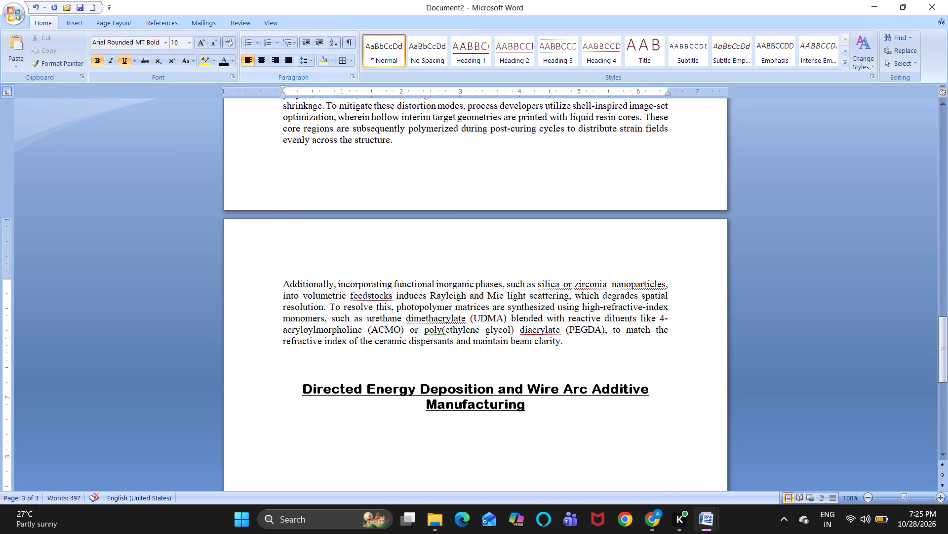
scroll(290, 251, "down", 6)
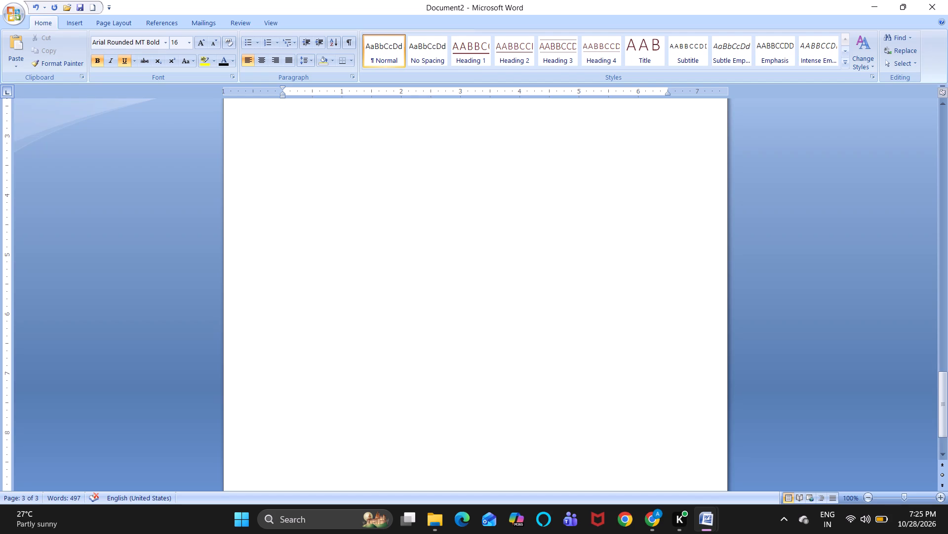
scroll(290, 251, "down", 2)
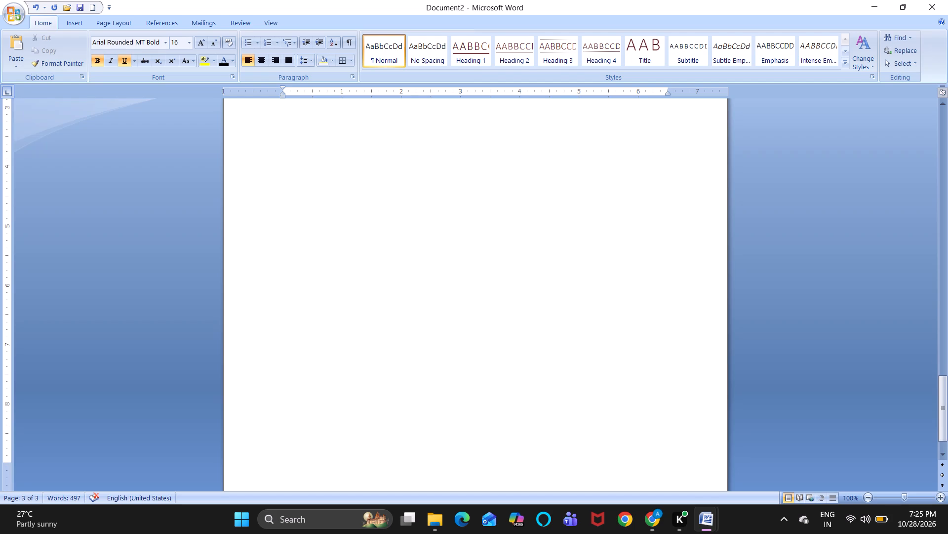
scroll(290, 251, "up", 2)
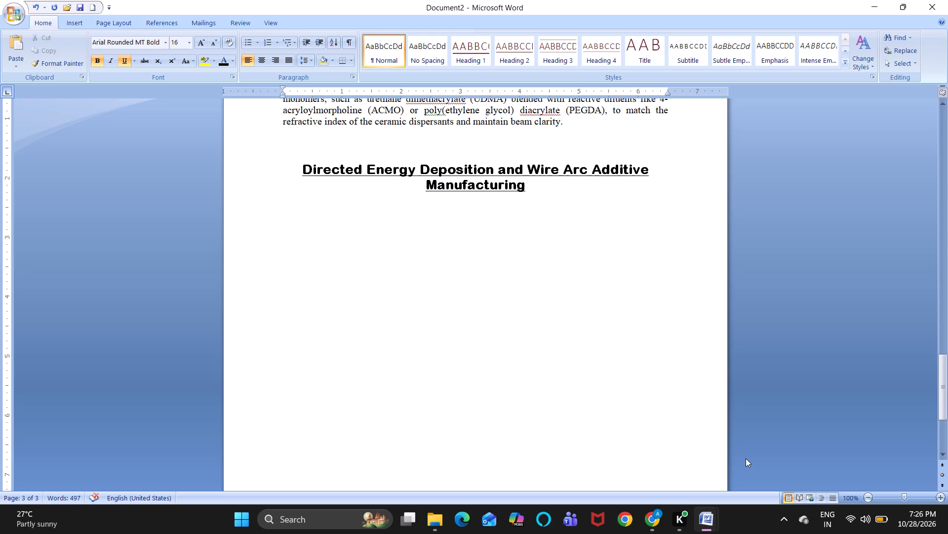
key("ctrl+v")
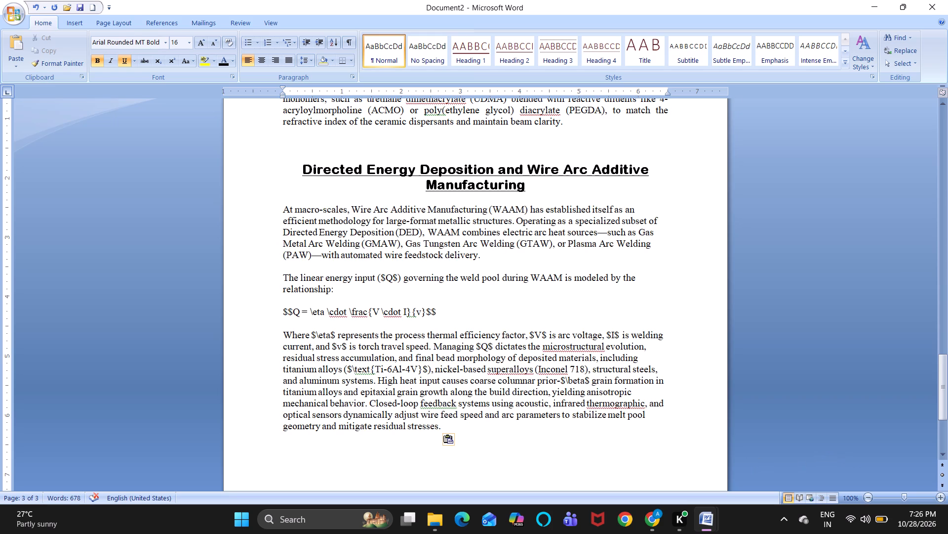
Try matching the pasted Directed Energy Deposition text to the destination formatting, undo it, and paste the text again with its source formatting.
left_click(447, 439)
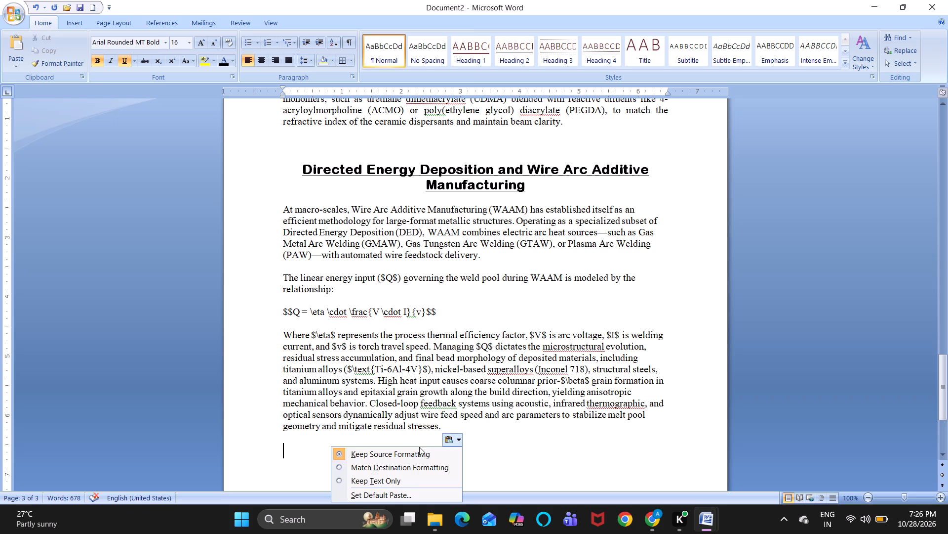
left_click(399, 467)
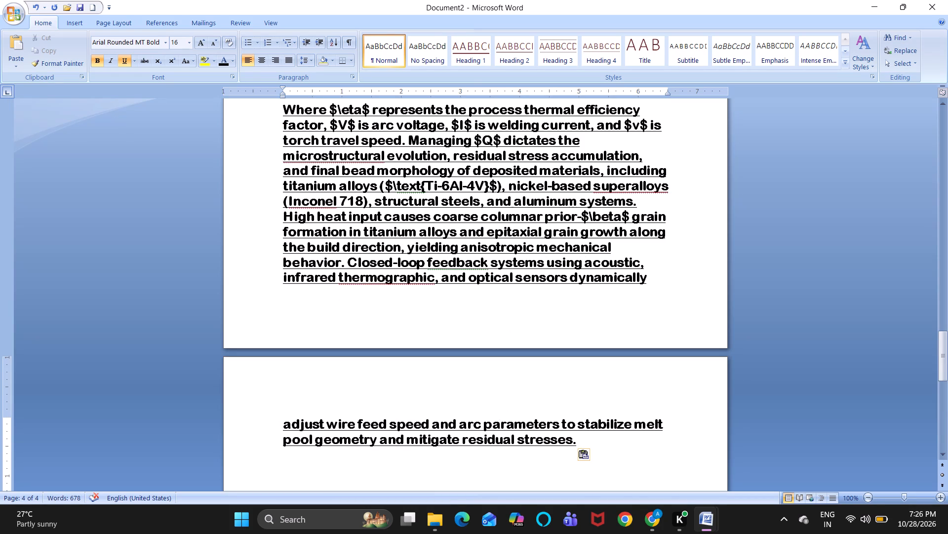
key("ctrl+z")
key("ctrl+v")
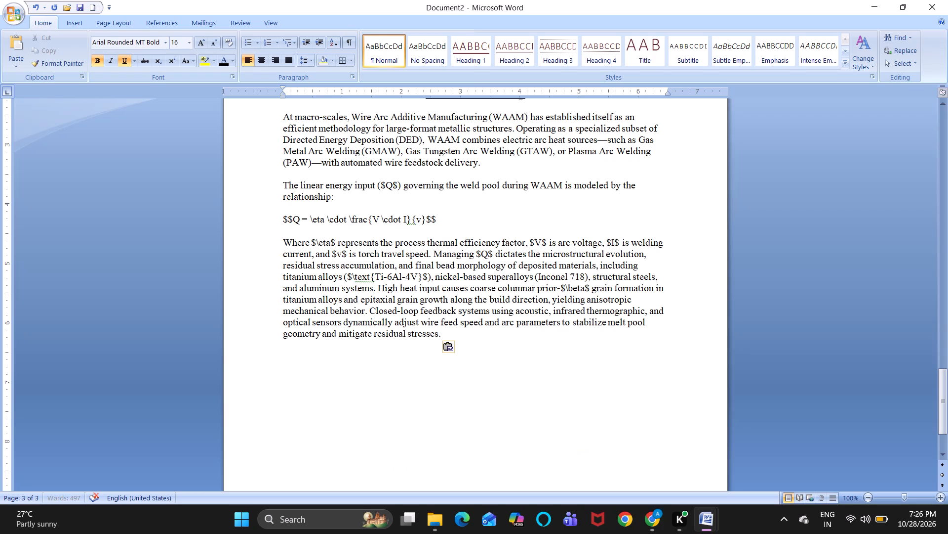
Remove the dollar signs around Q in the linear energy input sentence so it reads "(Q)".
scroll(399, 467, "up", 3)
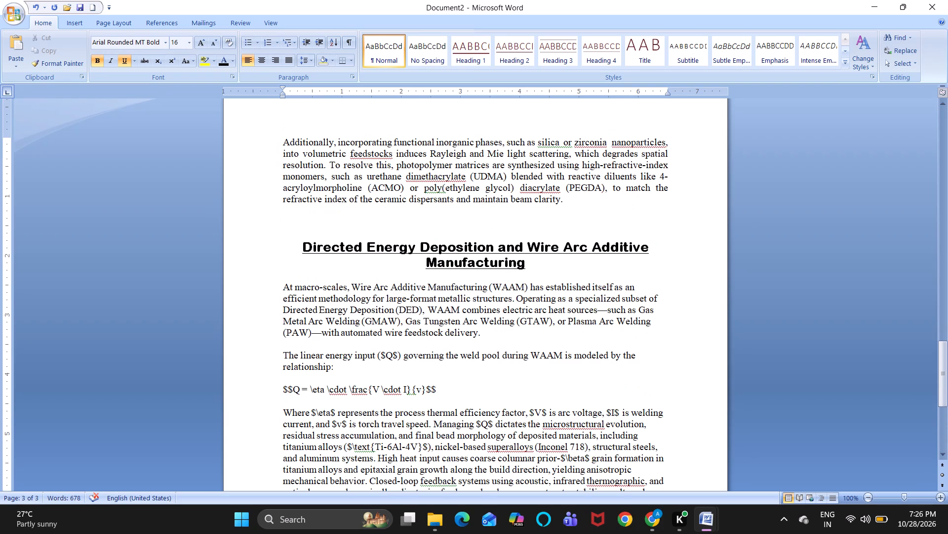
left_click_drag(398, 355, 393, 355)
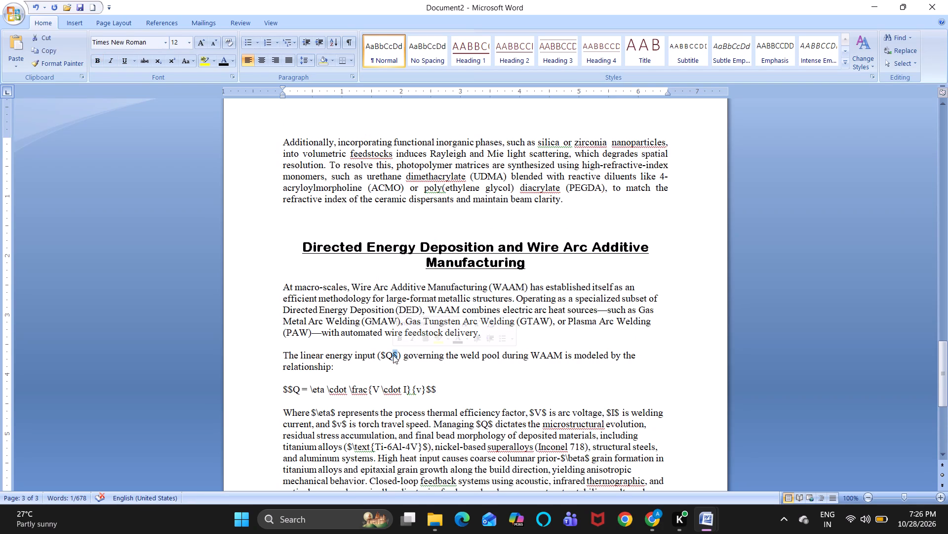
key("BackSpace")
key("Left")
key("Left")
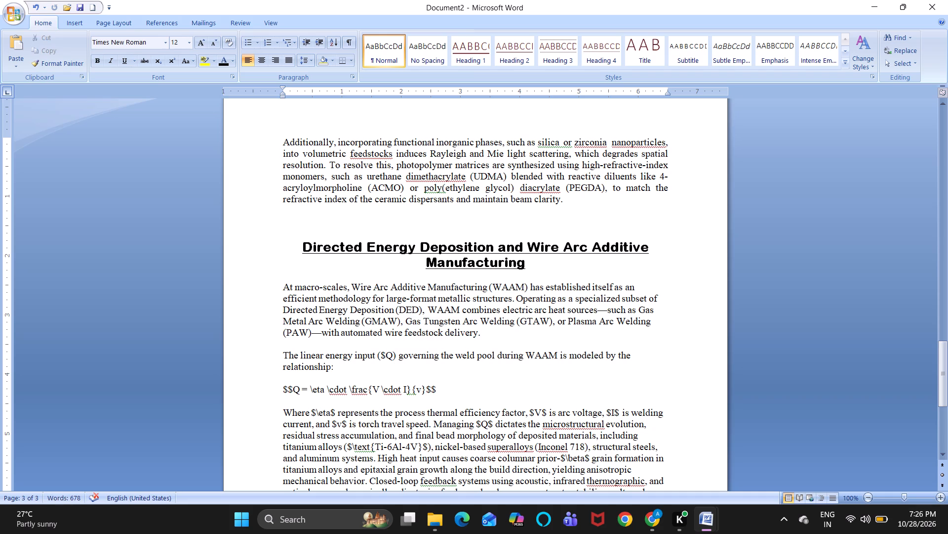
key("Right")
key("BackSpace")
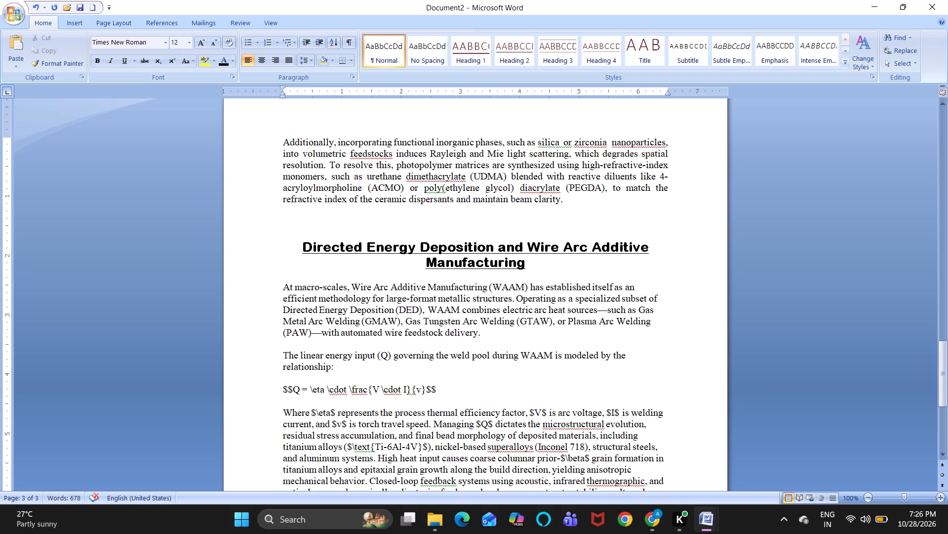
Delete the raw LaTeX equation line for Q between the linear energy input sentence and the paragraph beginning "Where".
left_click(291, 390)
left_click_drag(281, 390, 349, 390)
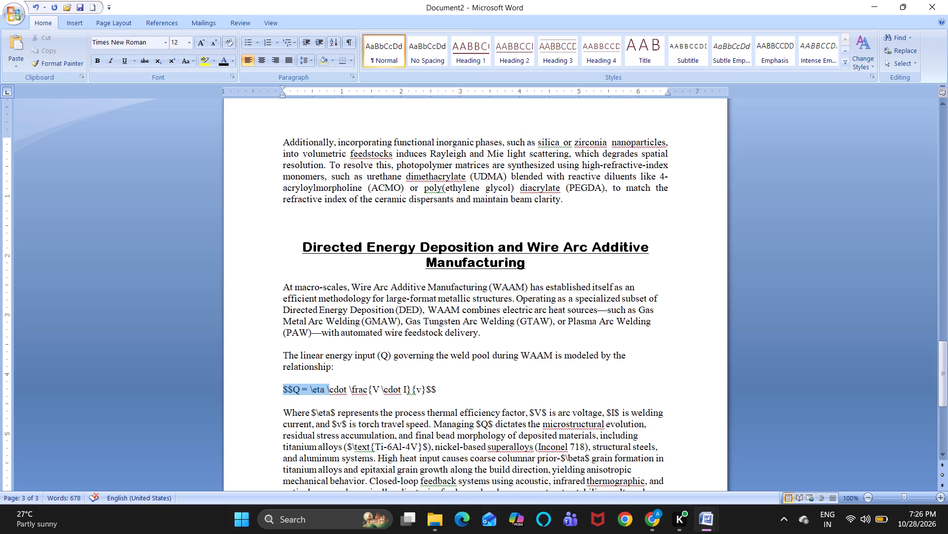
left_click_drag(349, 390, 437, 385)
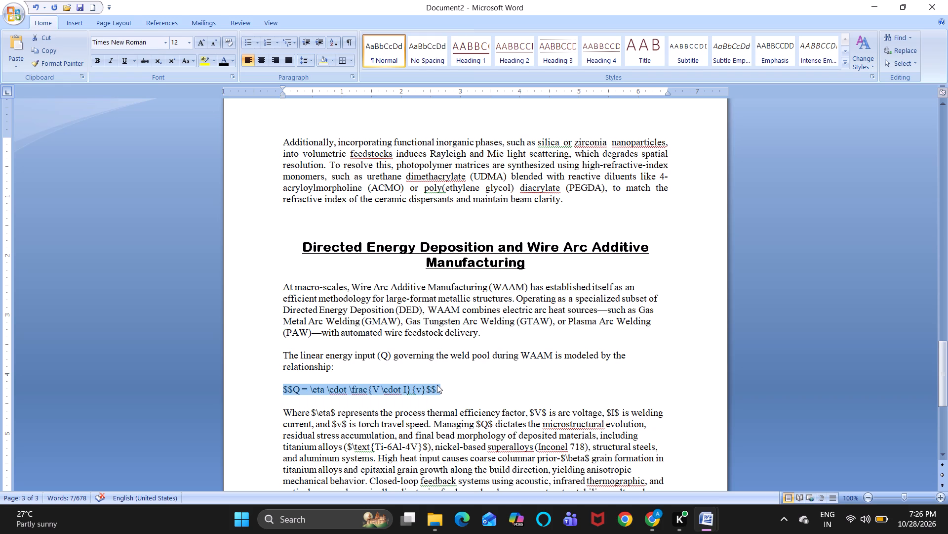
key("BackSpace")
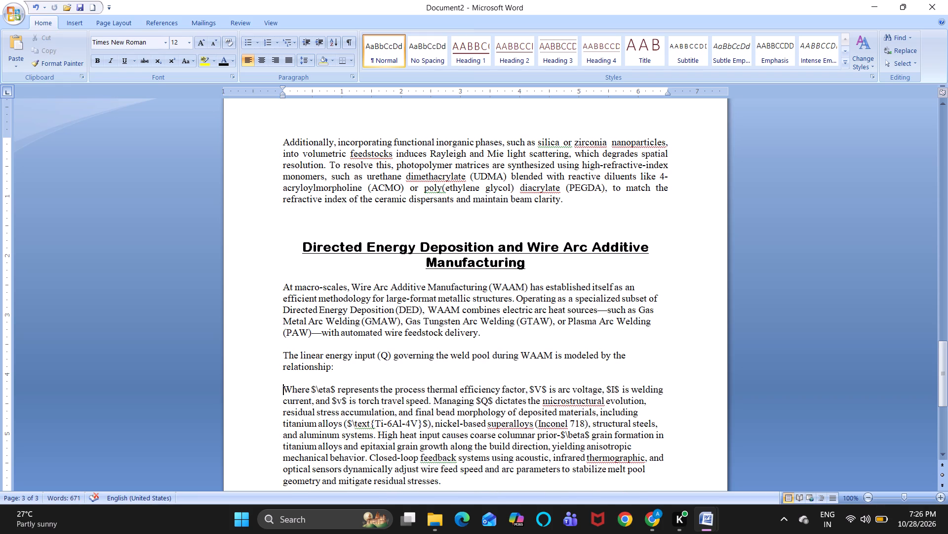
Strip the dollar signs and backslash from the eta symbol so the paragraph begins "Where eta represents".
left_click_drag(336, 388, 316, 388)
left_click_drag(316, 388, 330, 388)
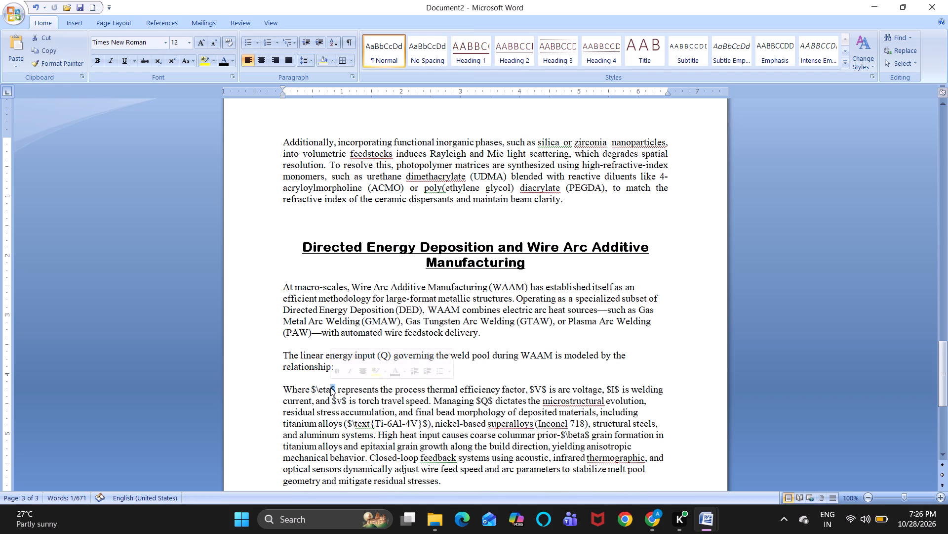
key("BackSpace")
key("Left")
key("Left")
key("Left")
key("BackSpace")
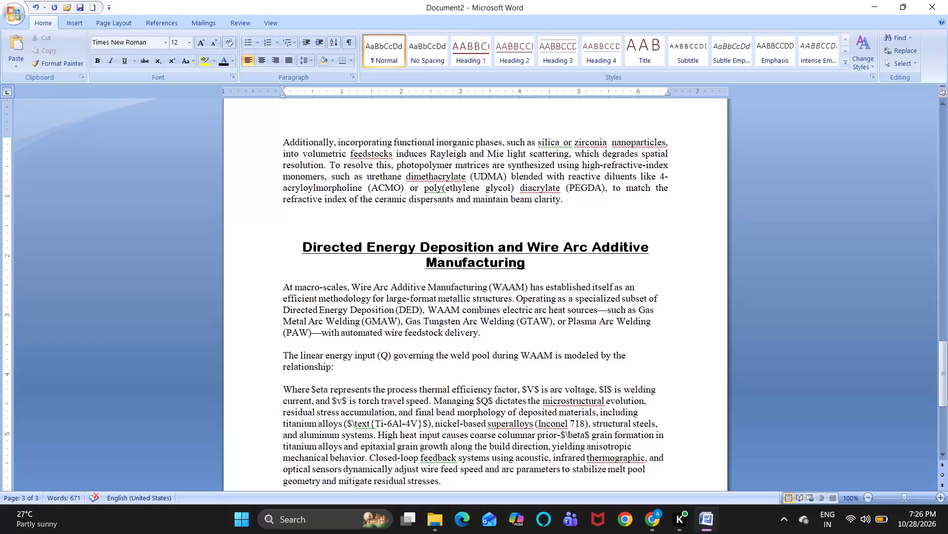
key("BackSpace")
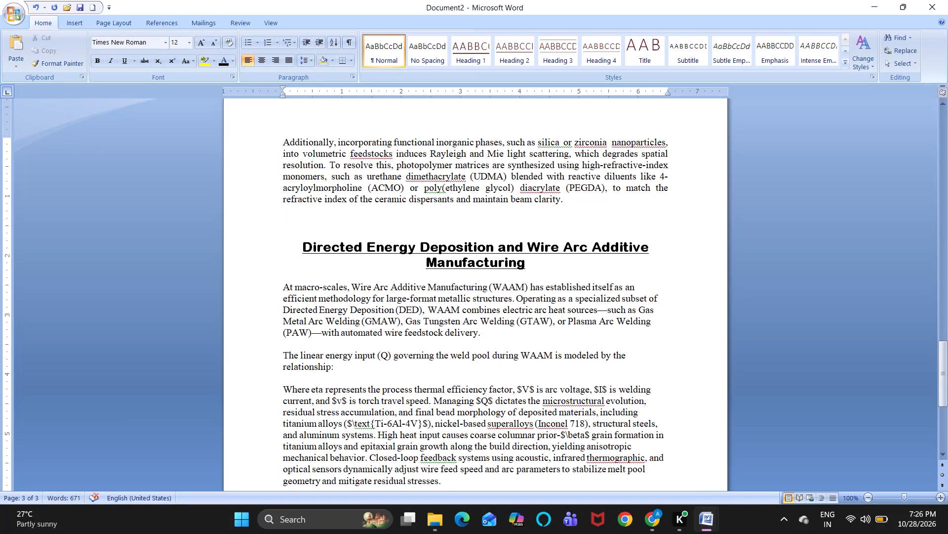
Remove the dollar signs around V so the text reads "V is arc voltage".
left_click(522, 388)
key("BackSpace")
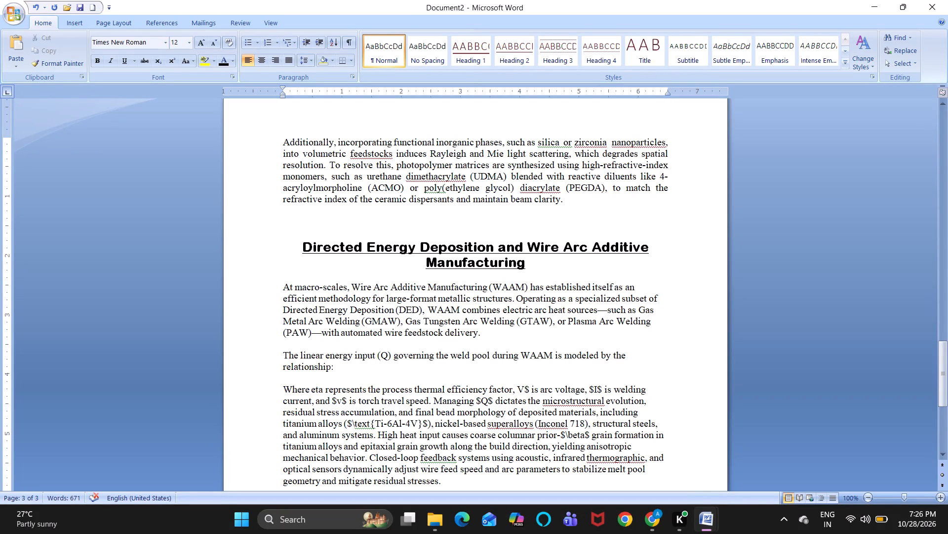
key("Right")
key("Right")
key("Right")
key("Left")
key("BackSpace")
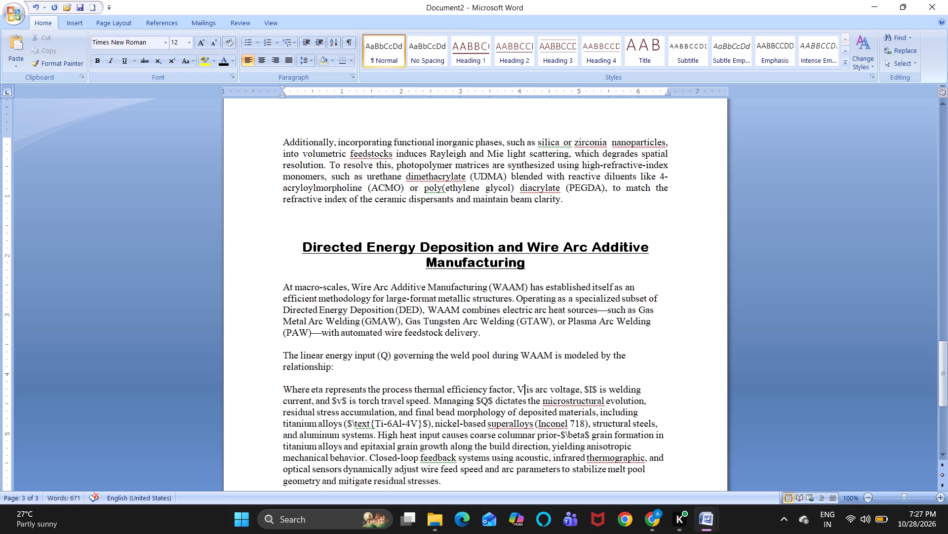
Remove the dollar signs around I so the text reads "I is welding current".
key("Right")
key("Right")
key("Right")
key("Right")
key("Right")
key("Right")
key("Right")
key("Right")
key("Right")
key("Right")
key("Right")
key("Right")
key("Right")
key("Right")
key("Right")
key("Right")
key("Right")
key("Right")
key("BackSpace")
key("Right")
key("Right")
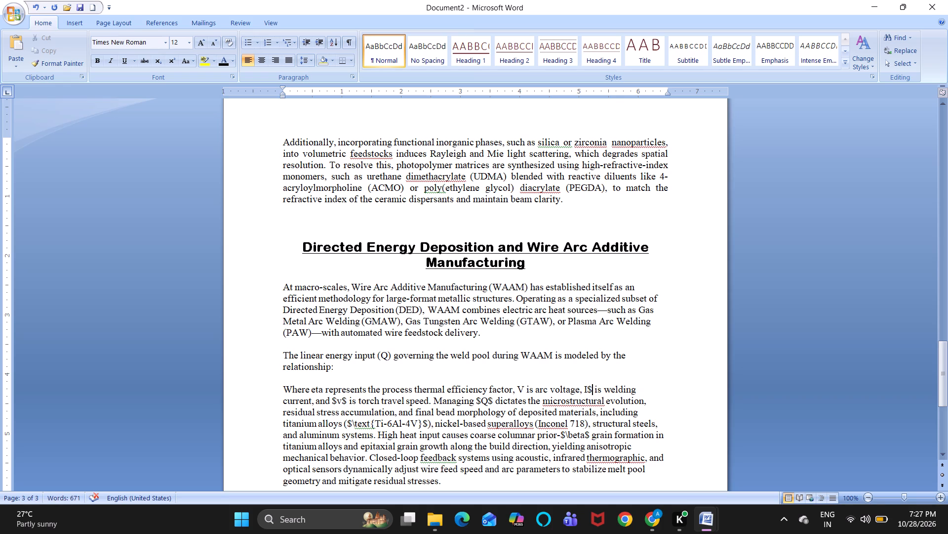
key("backslash")
key("BackSpace")
key("BackSpace")
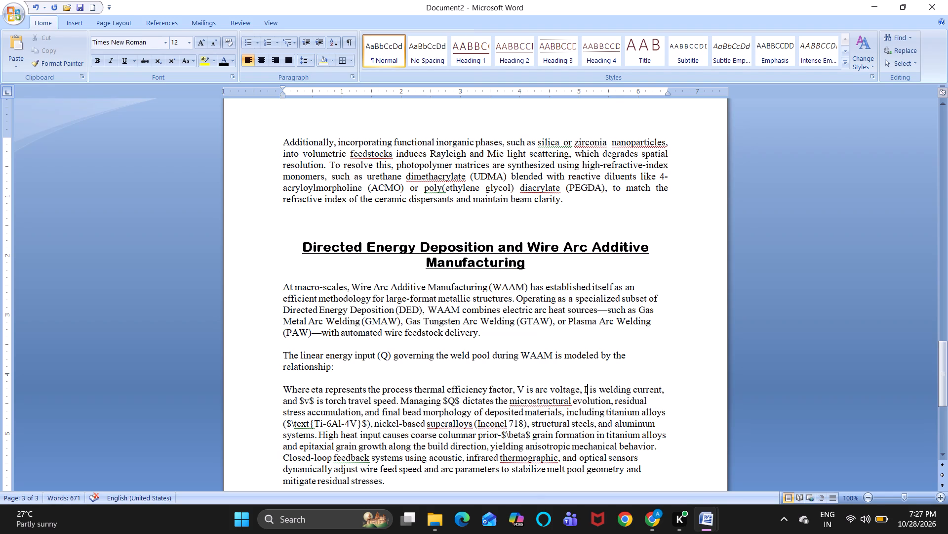
Remove the dollar signs around v so the text reads "v is torch travel speed".
left_click(314, 401)
key("BackSpace")
key("Left")
key("Left")
key("Right")
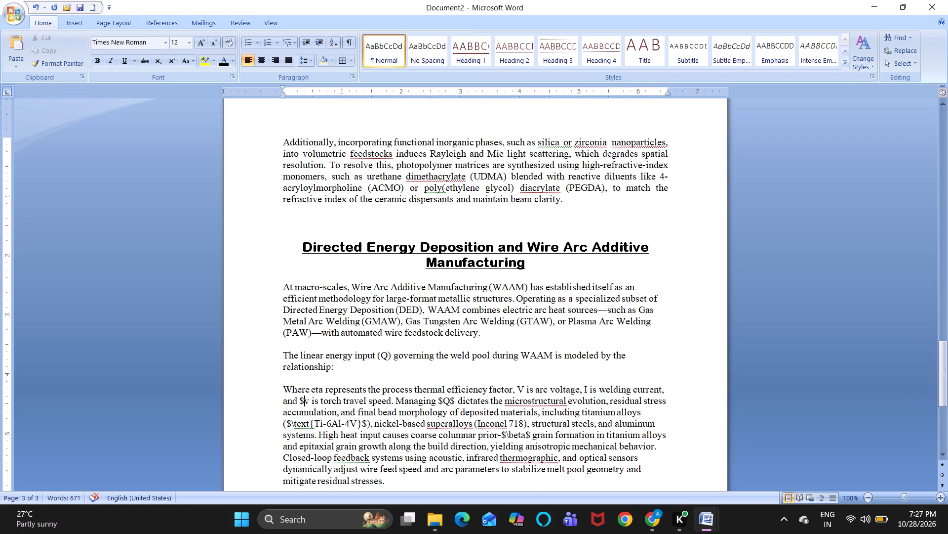
key("BackSpace")
Remove the dollar signs around Q so the sentence begins "Managing Q dictates".
key("Right")
key("Right")
key("Right")
key("Right")
key("Right")
key("Right")
key("Right")
key("Right")
key("Right")
key("Right")
key("Right")
key("Right")
key("Right")
key("Right")
key("Right")
key("Right")
key("Right")
key("Right")
key("Right")
key("Right")
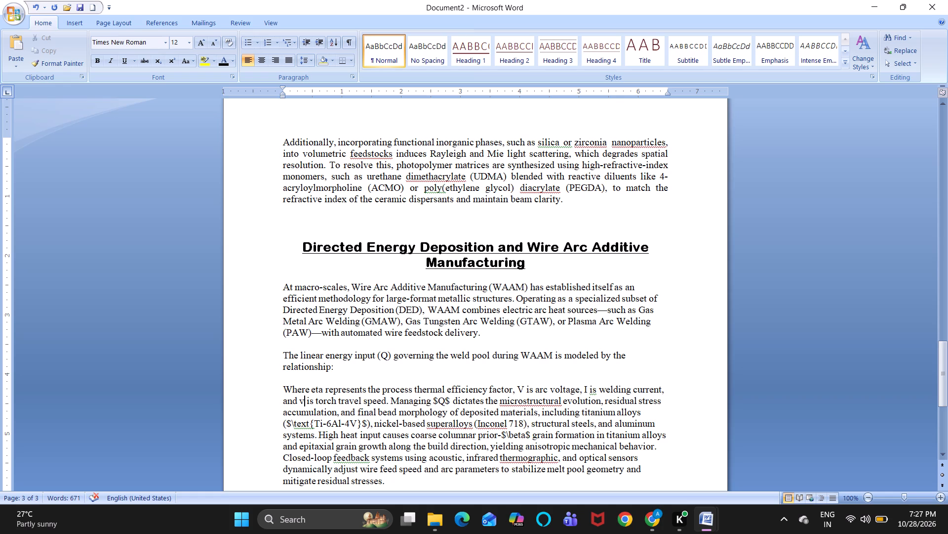
key("Right")
key("BackSpace")
key("Right")
key("Right")
key("BackSpace")
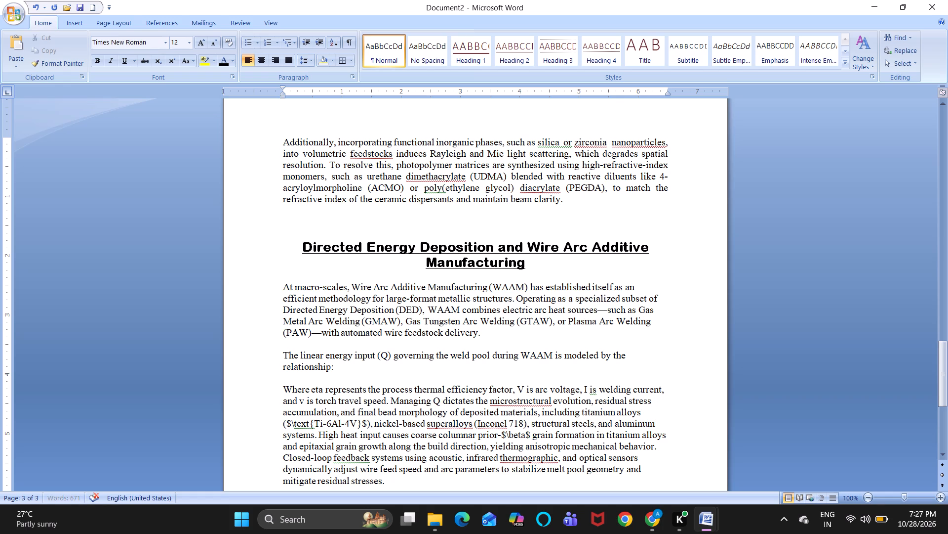
Delete the bracketed Ti-6Al-4V LaTeX code and its comma between "titanium alloys" and "nickel-based superalloys".
key("Right")
key("Right")
key("Right")
key("Right")
key("Right")
key("Right")
key("Right")
key("Right")
key("Right")
key("Right")
key("Right")
key("Right")
key("Right")
key("Right")
key("Right")
key("Right")
key("Right")
key("Right")
key("Right")
key("Right")
scroll(296, 434, "down", 1)
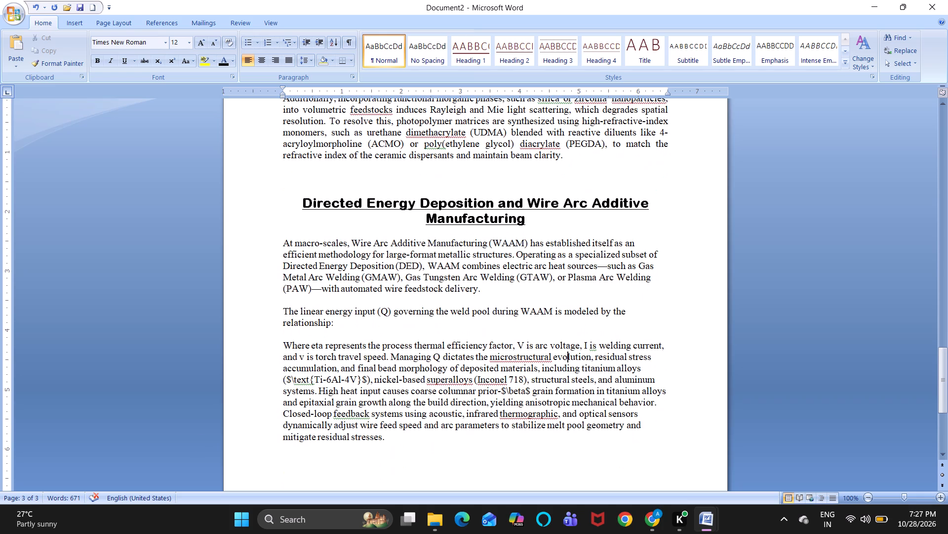
left_click(293, 380)
left_click_drag(369, 379, 368, 379)
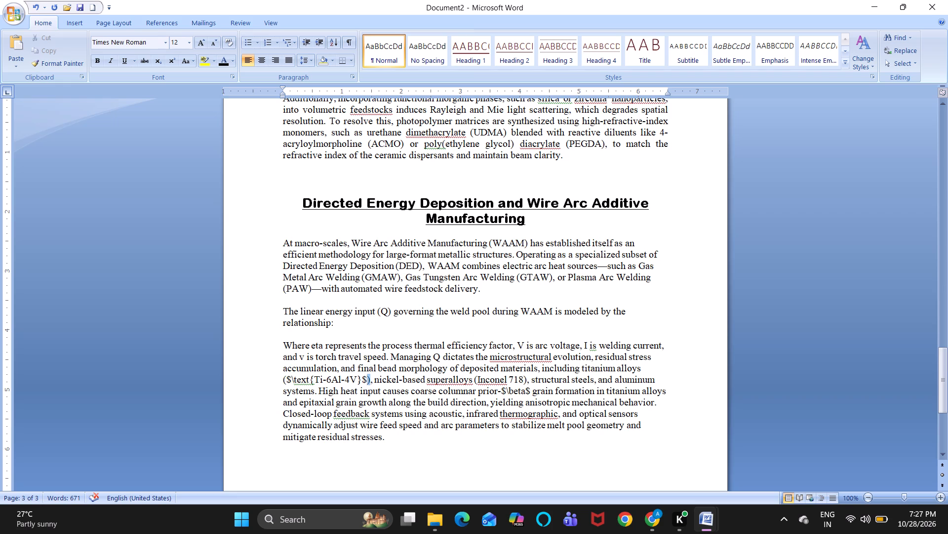
left_click_drag(368, 379, 283, 376)
key("BackSpace")
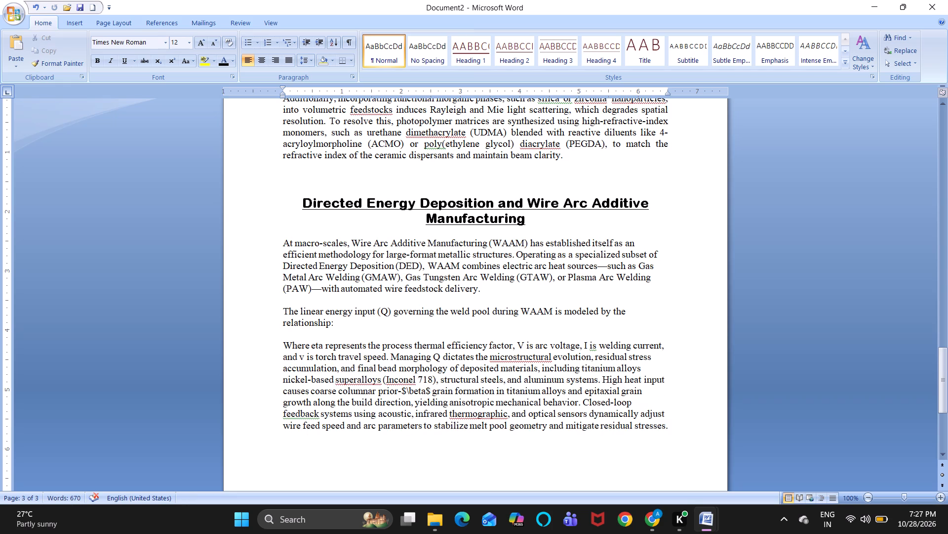
Insert a comma after "titanium alloys" in the paragraph beginning "Where eta represents".
left_click(641, 368)
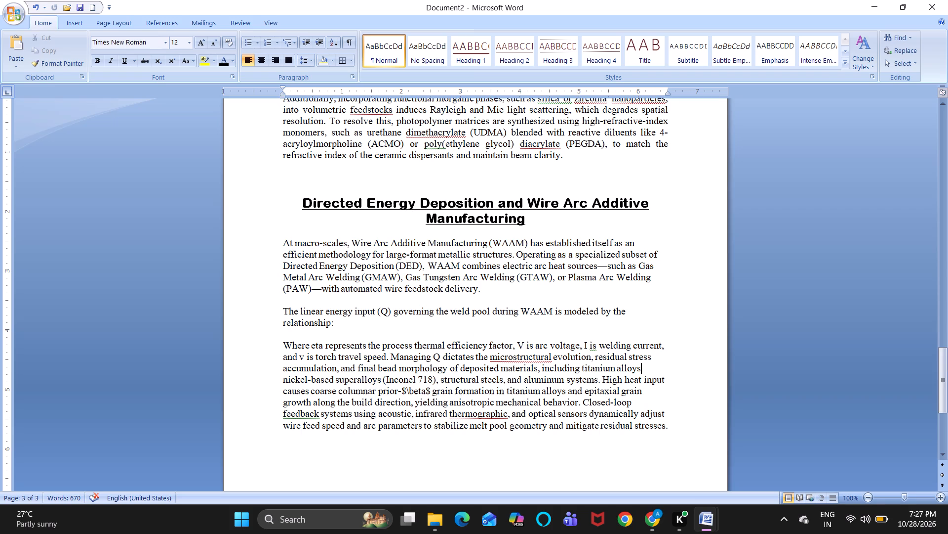
key("comma")
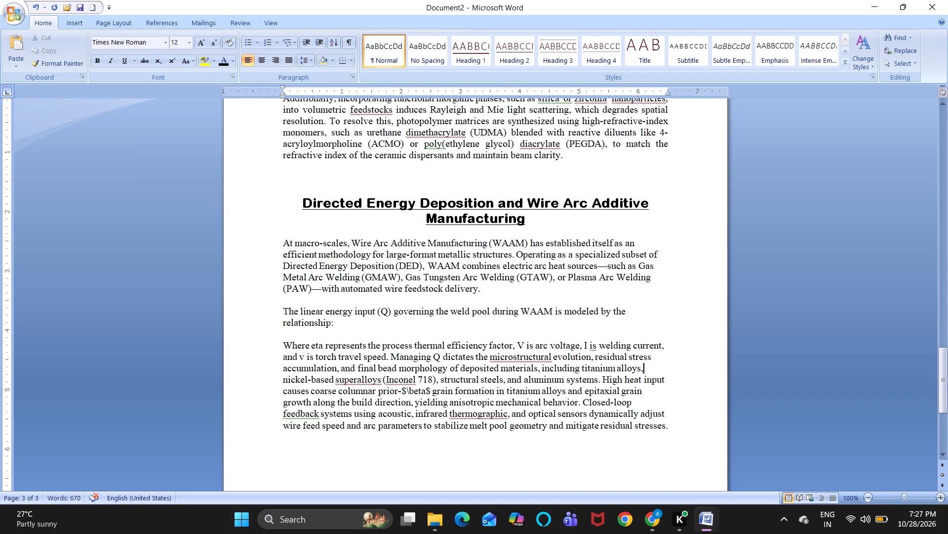
Delete the bracketed "(Inconel 718)" after "nickel-based superalloys", keeping a comma and space before "structural steels".
left_click(434, 378)
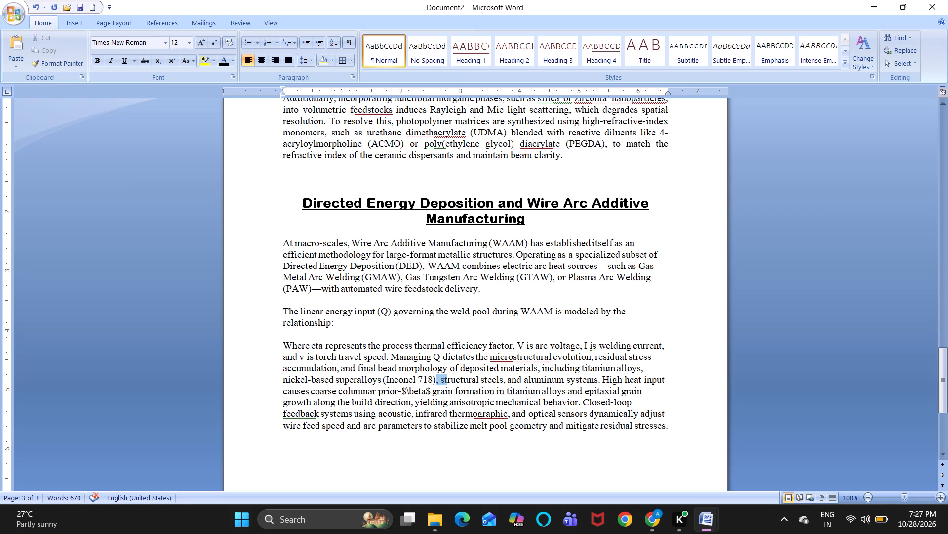
left_click(438, 380)
left_click_drag(435, 380, 400, 376)
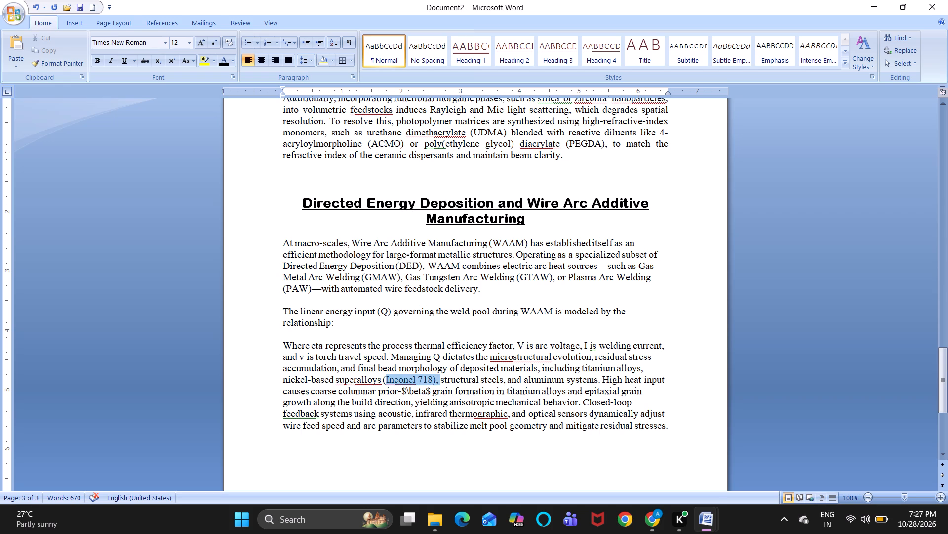
left_click_drag(400, 376, 386, 379)
key("BackSpace")
key("BackSpace")
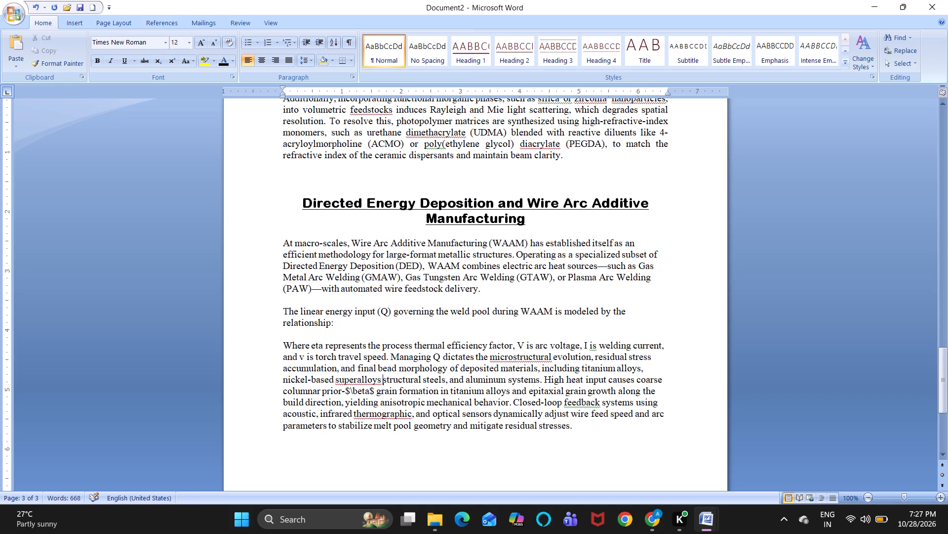
key("BackSpace")
type(",")
key("space")
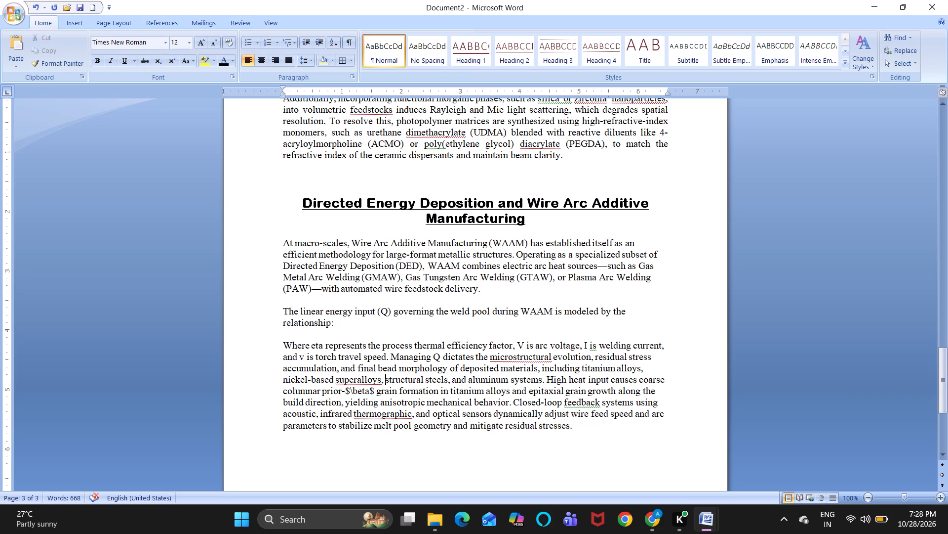
Delete the LaTeX beta code, including its dollar signs, after "prior-" in the sentence about high heat input.
left_click(373, 393)
left_click(373, 393)
key("BackSpace")
key("BackSpace")
key("BackSpace")
key("BackSpace")
key("BackSpace")
key("BackSpace")
key("BackSpace")
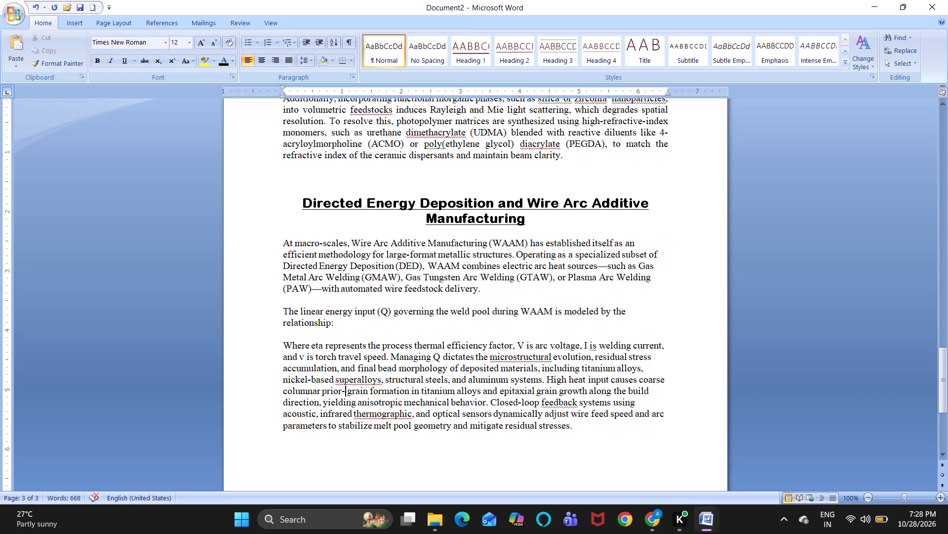
Join the paragraph beginning "Where eta represents" directly onto the preceding paragraph ending "modeled by the relationship:".
scroll(429, 428, "down", 2)
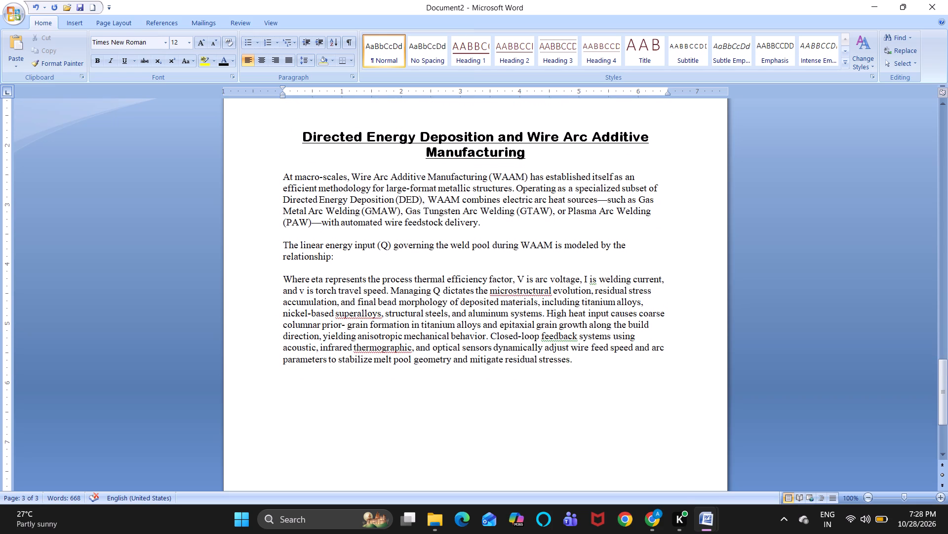
left_click(283, 275)
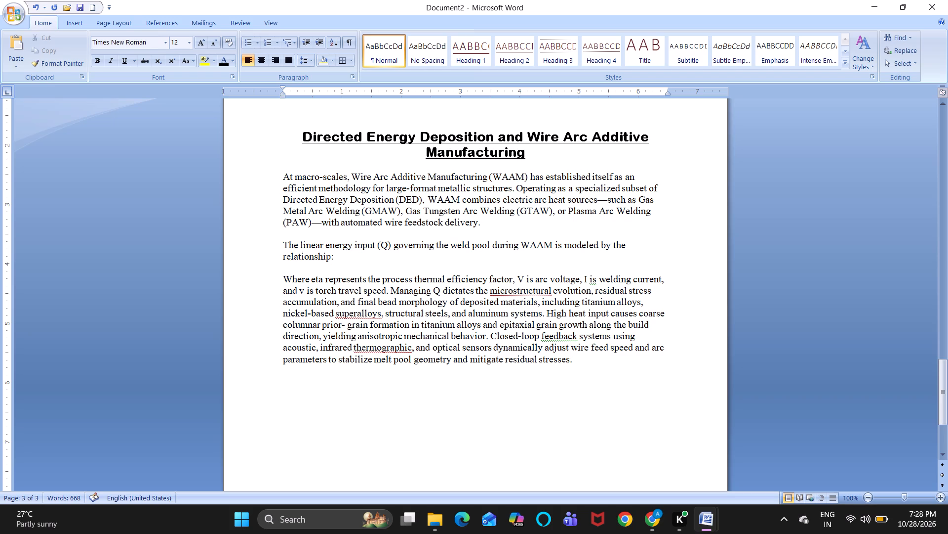
left_click(281, 270)
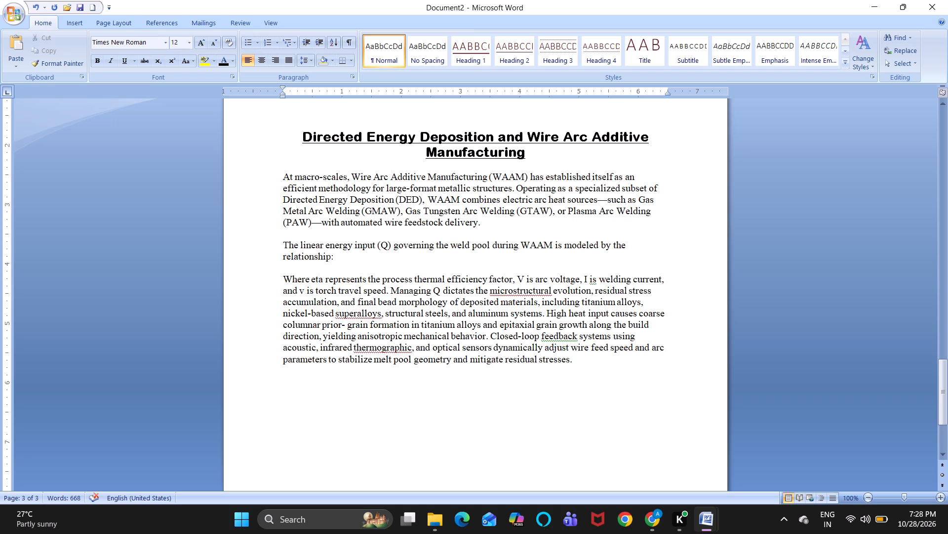
left_click(287, 270)
double_click(287, 270)
key("Down")
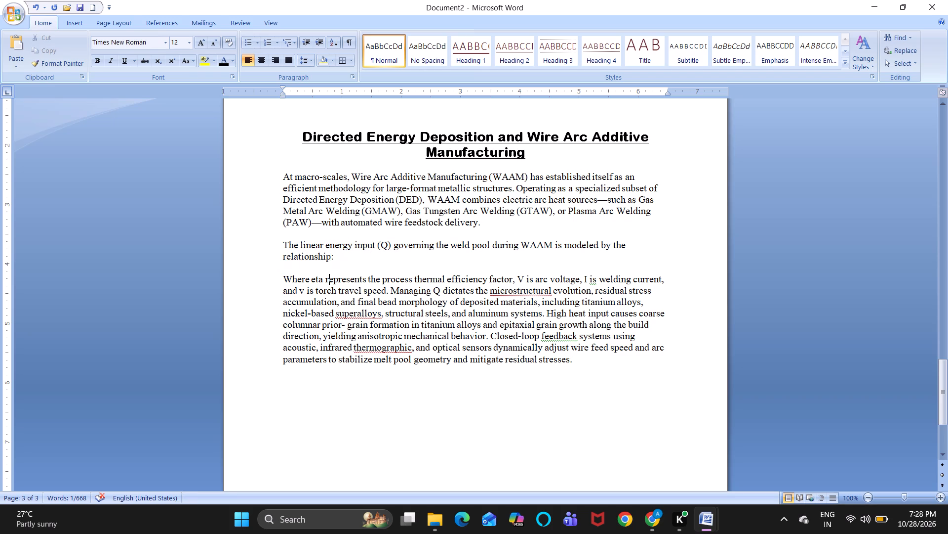
key("Left")
key("Left")
key("Left")
key("Left")
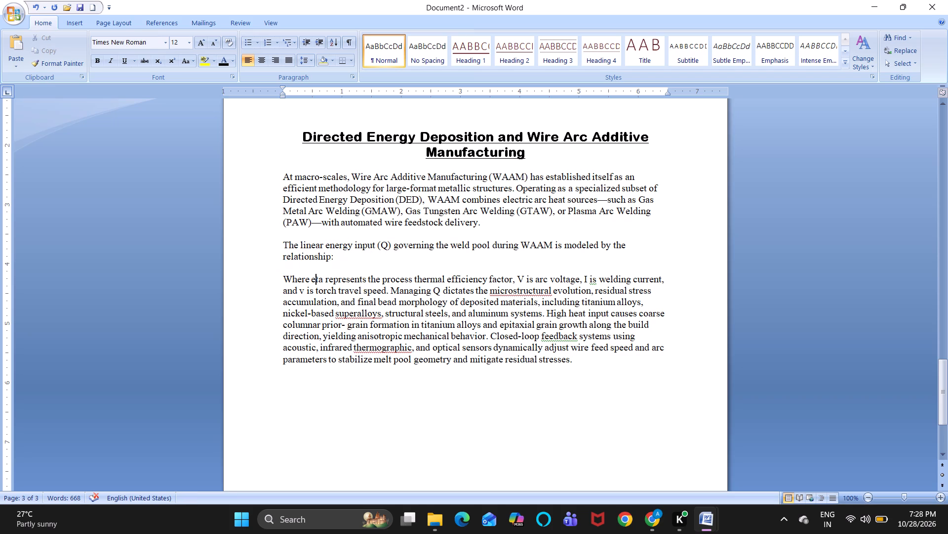
key("Left")
key("Left")
key("Left")
key("Left")
key("Left")
key("Left")
key("Left")
key("BackSpace")
key("Return")
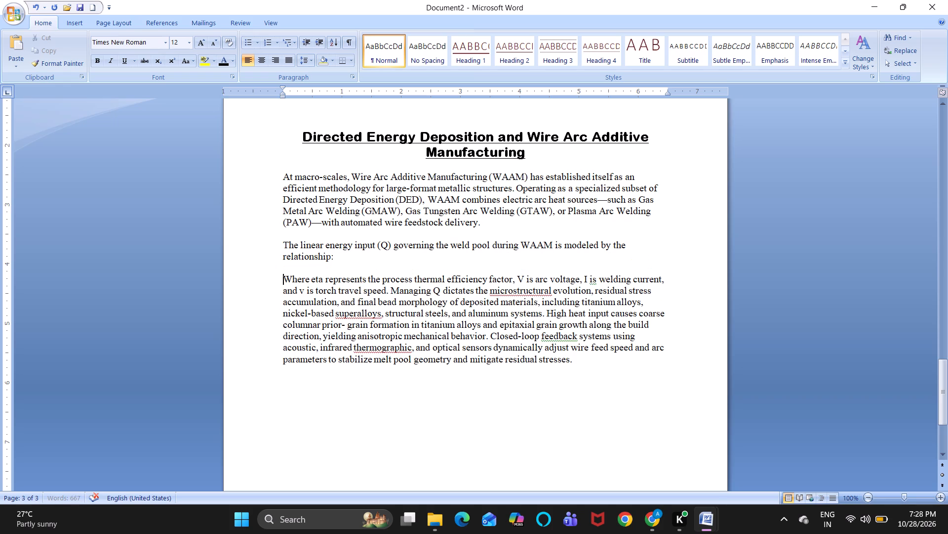
key("BackSpace")
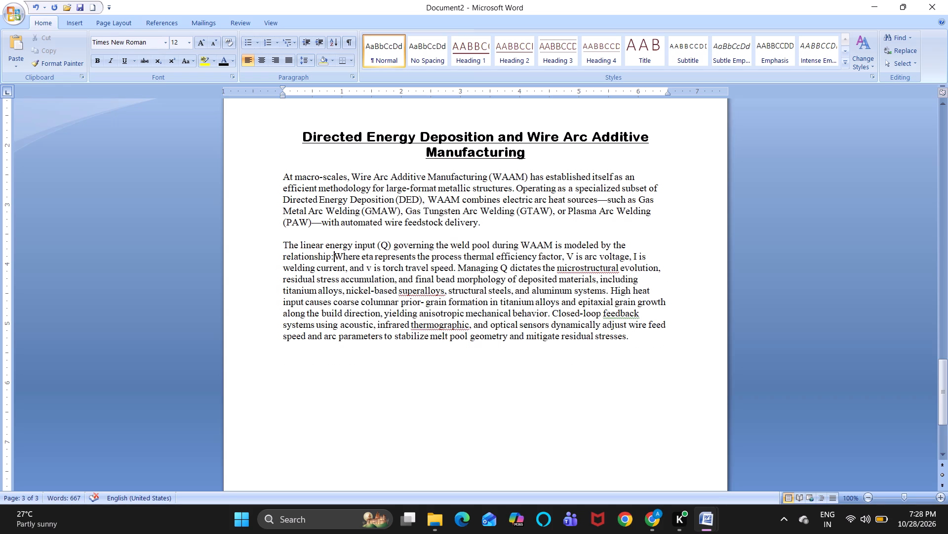
Justify both body paragraphs under the Directed Energy Deposition and Wire Arc Additive Manufacturing heading.
left_click_drag(280, 182, 554, 319)
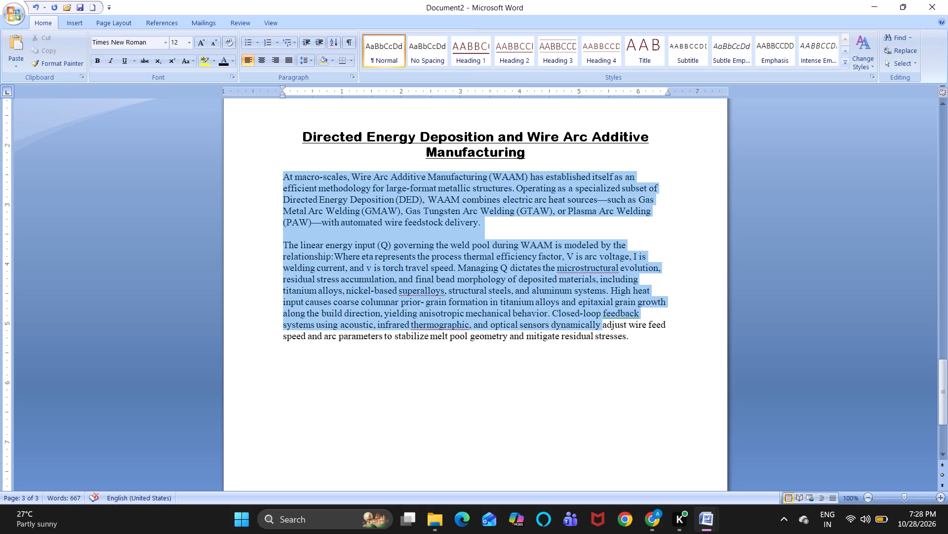
left_click_drag(554, 319, 668, 333)
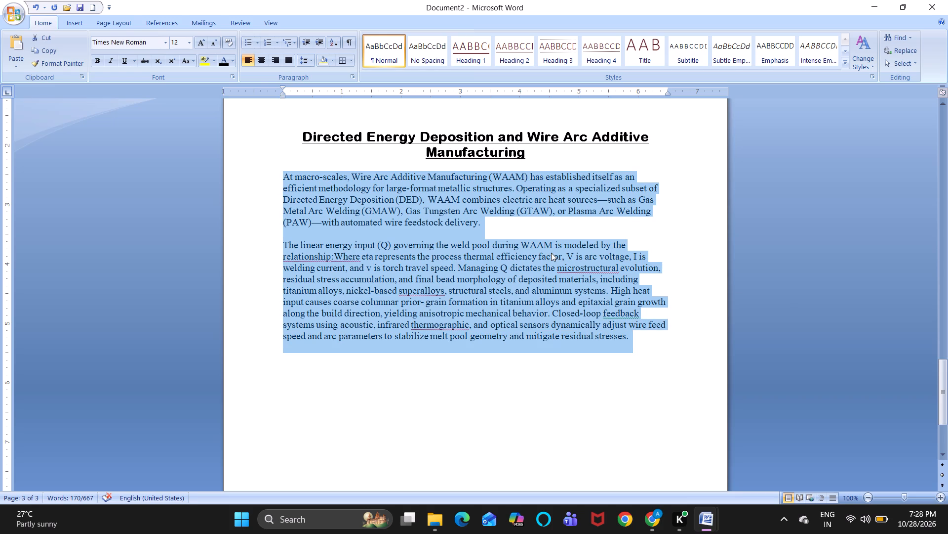
left_click(290, 61)
left_click(410, 386)
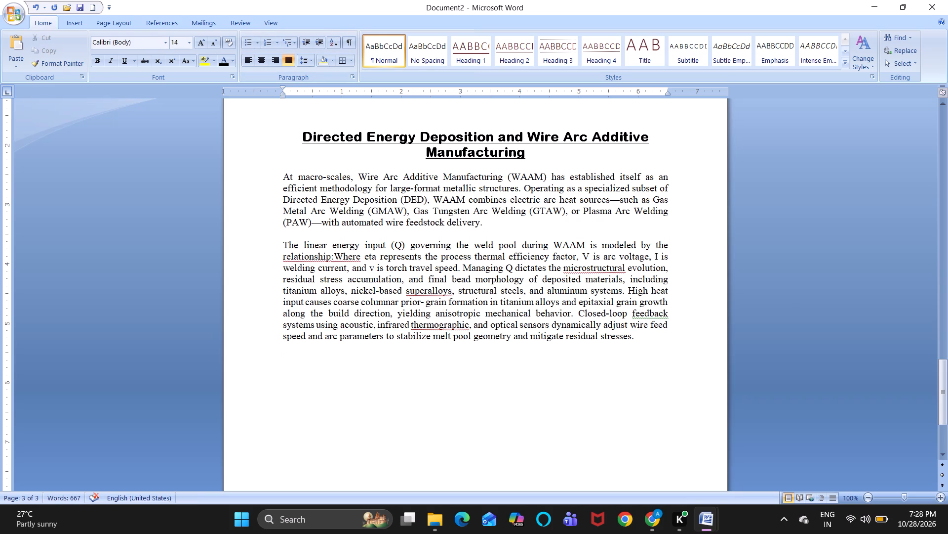
Add two new lines after the final paragraph ending "mitigate residual stresses.".
scroll(376, 283, "up", 3)
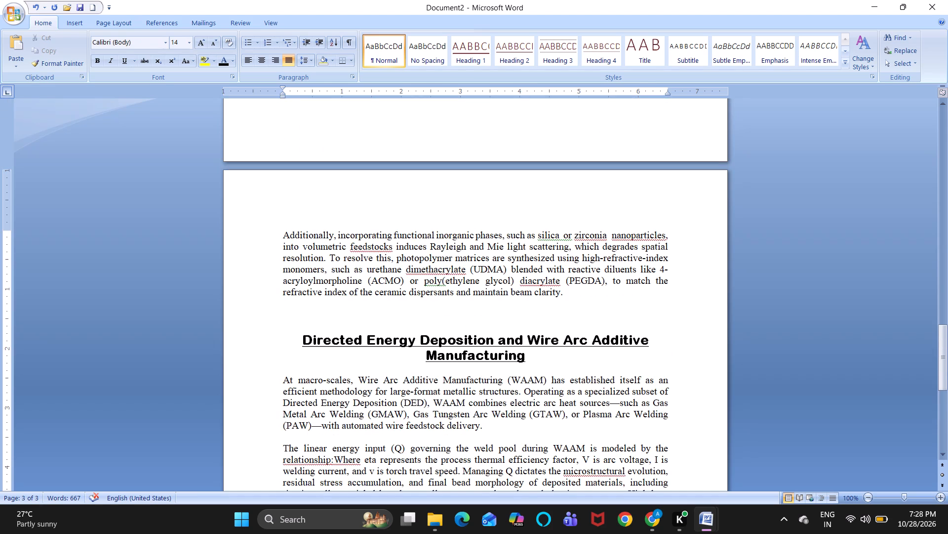
scroll(376, 283, "down", 5)
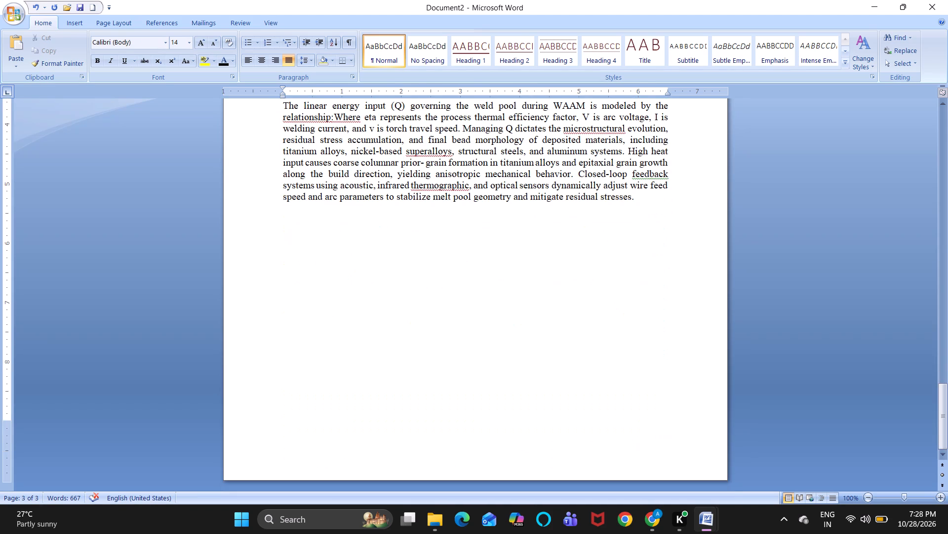
left_click(648, 197)
key("Return")
key("Return")
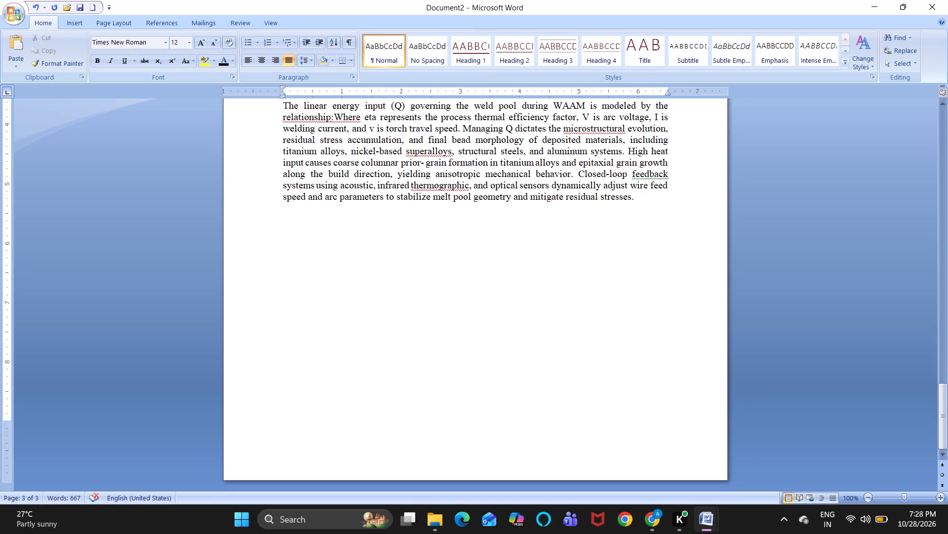
scroll(648, 197, "up", 3)
scroll(648, 197, "right", 1)
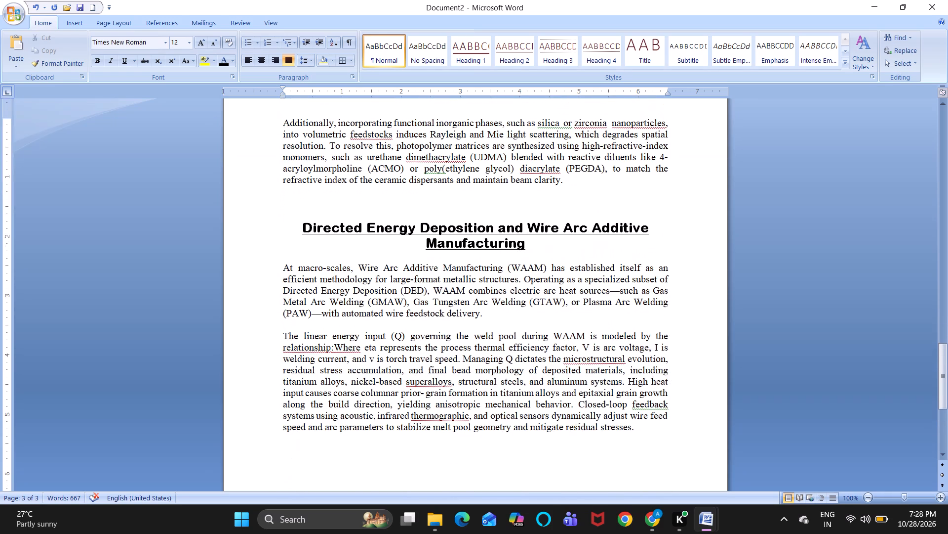
scroll(648, 197, "down", 2)
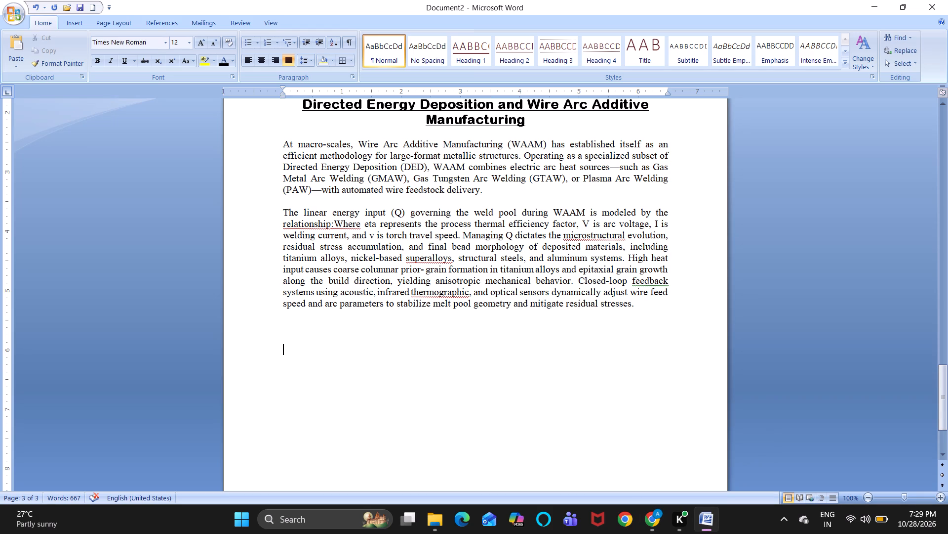
key("ctrl+v")
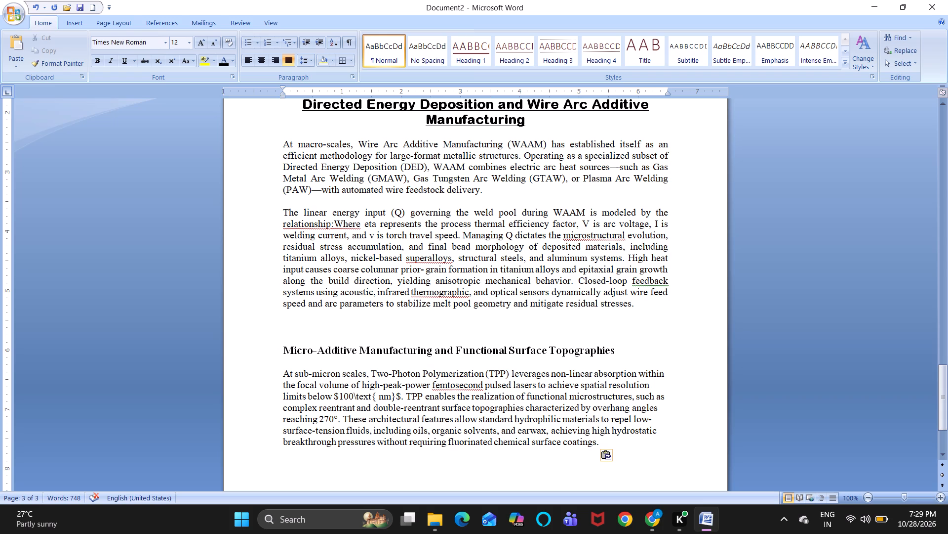
left_click(606, 458)
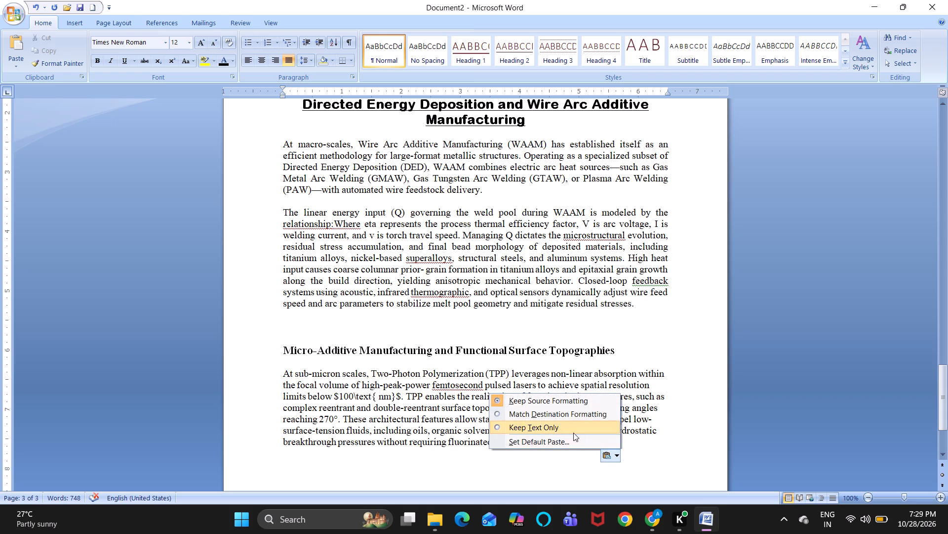
left_click(567, 417)
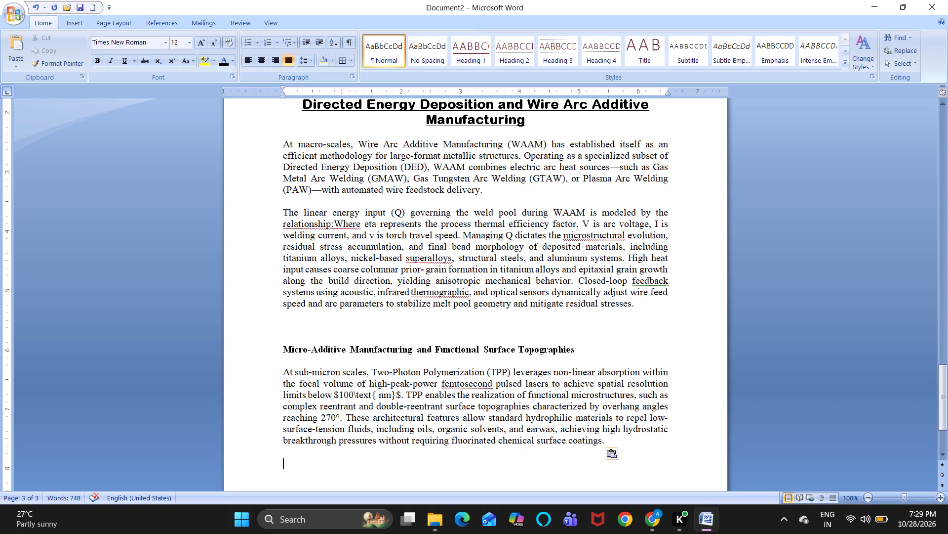
Format the "Micro-Additive Manufacturing and Functional Surface Topographies" heading as Arial Rounded MT Bold, size 16, centered and underlined.
left_click_drag(578, 350, 273, 354)
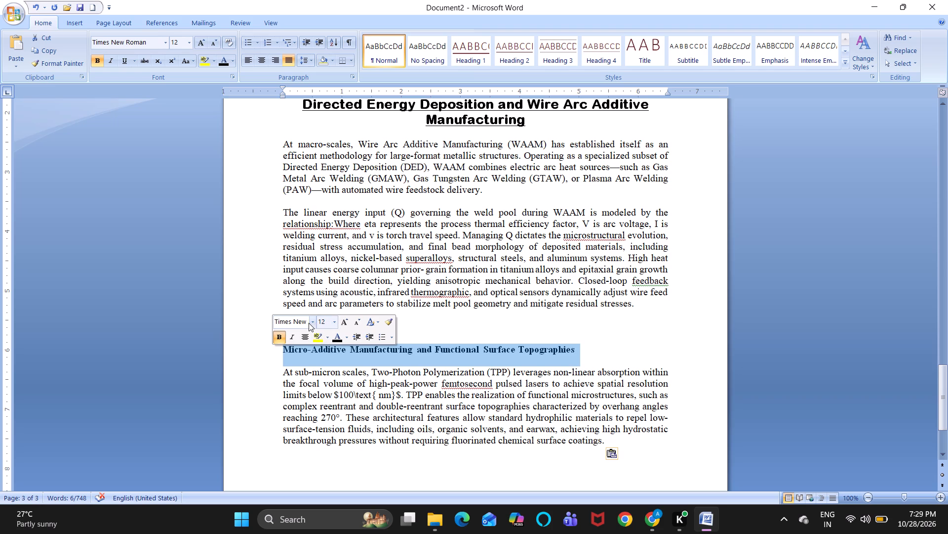
left_click(309, 323)
left_click(310, 323)
left_click(354, 64)
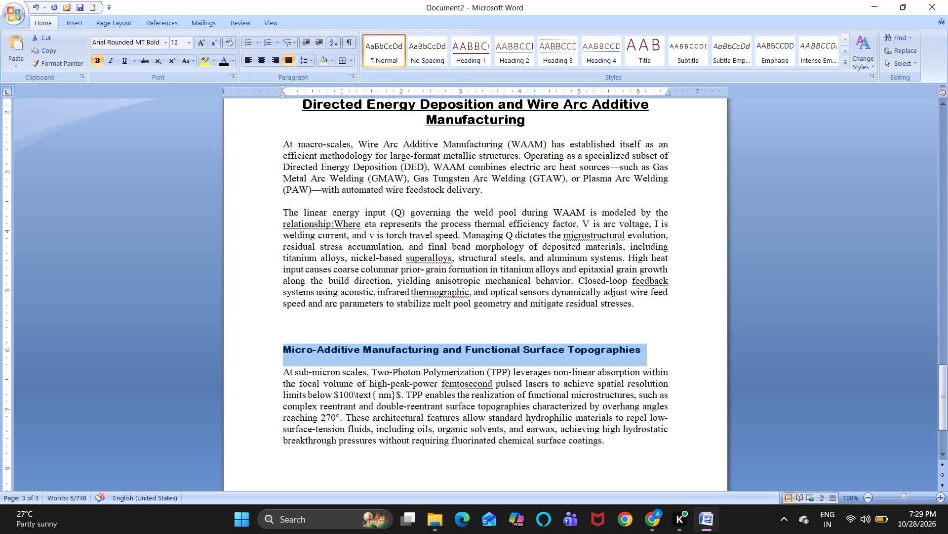
left_click(262, 60)
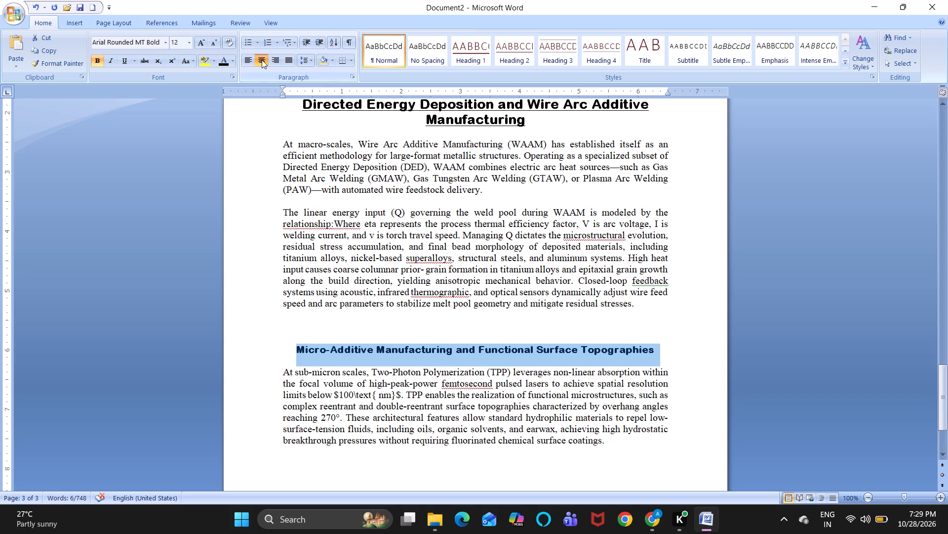
left_click(122, 60)
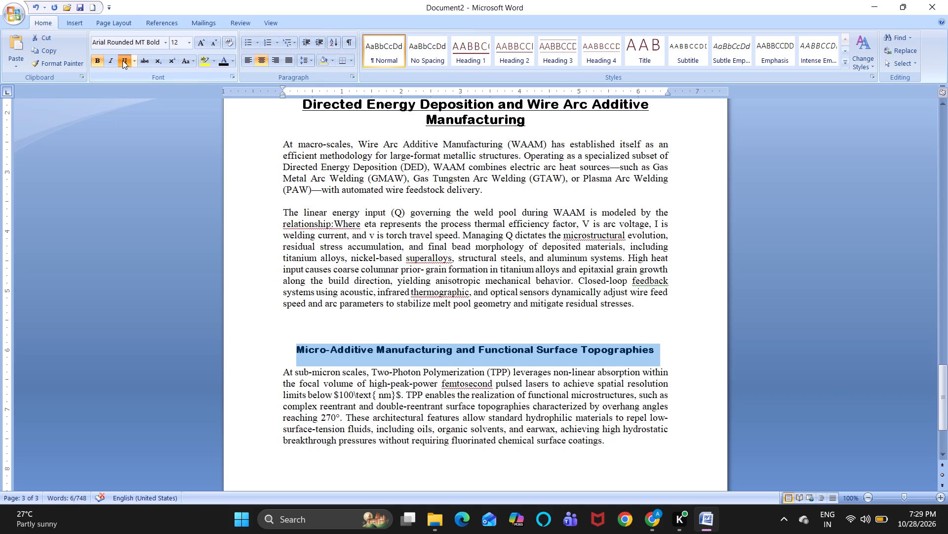
double_click(198, 42)
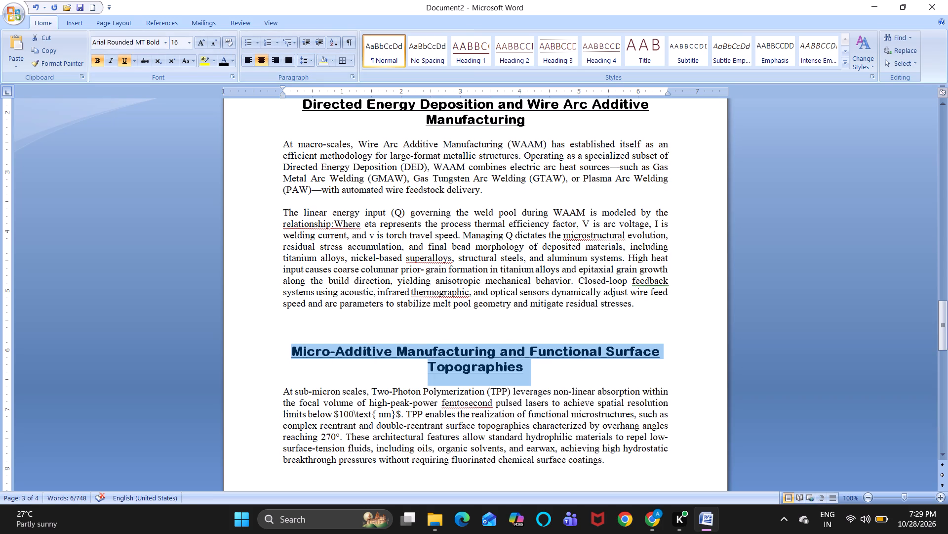
left_click(376, 364)
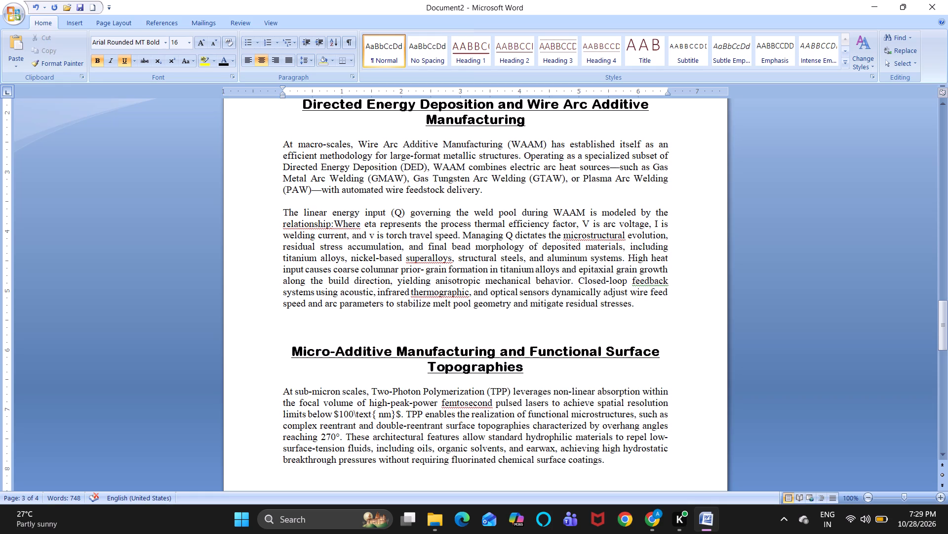
Remove the LaTeX code around the resolution limit in the Two-Photon Polymerization paragraph so it reads "100nm".
left_click(395, 413)
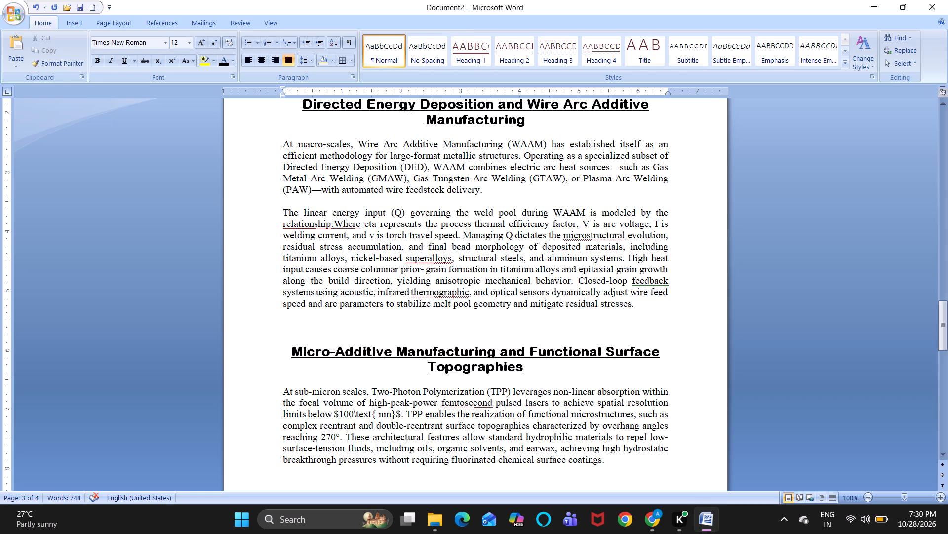
left_click(401, 413)
key("BackSpace")
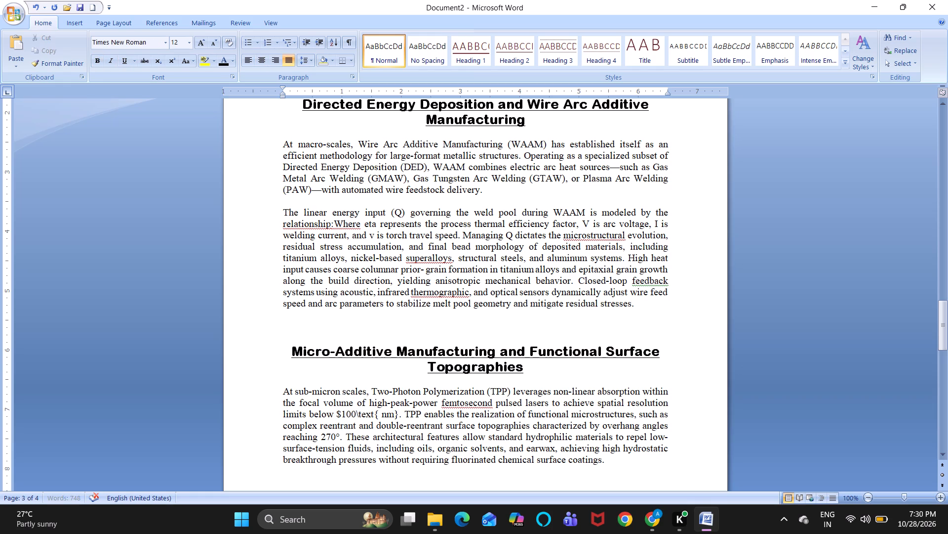
key("BackSpace")
key("Left")
key("Left")
key("Left")
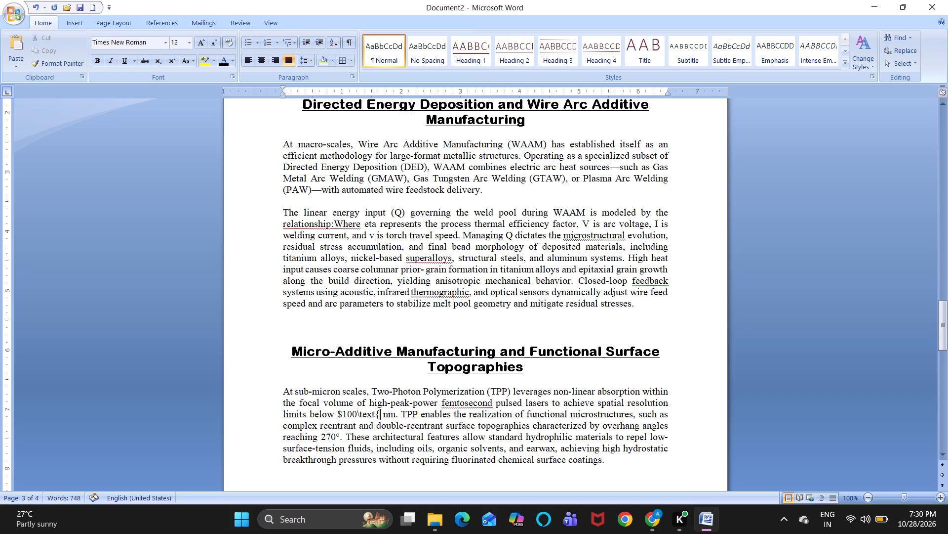
key("Right")
key("BackSpace")
key("BackSpace")
key("BackSpace")
key("BackSpace")
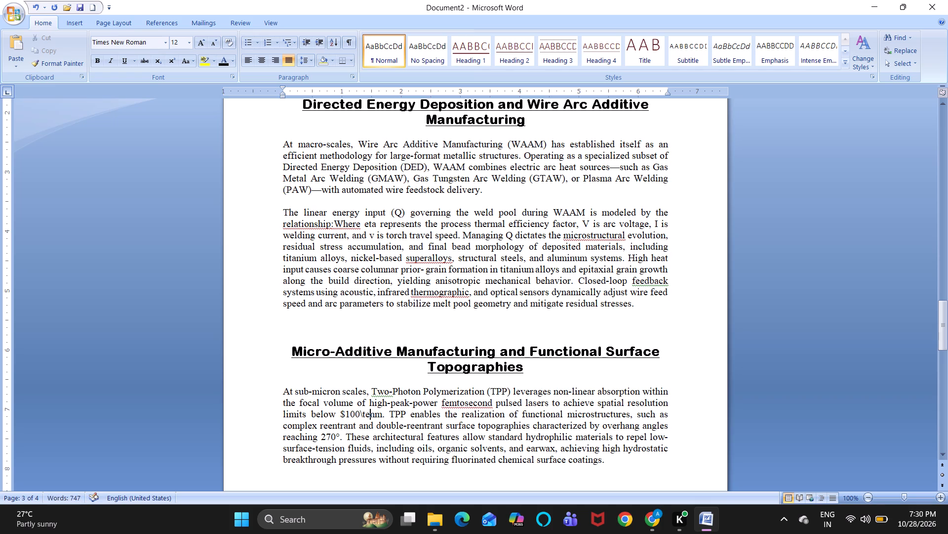
key("BackSpace")
key("BackSpace")
key("BackSpace")
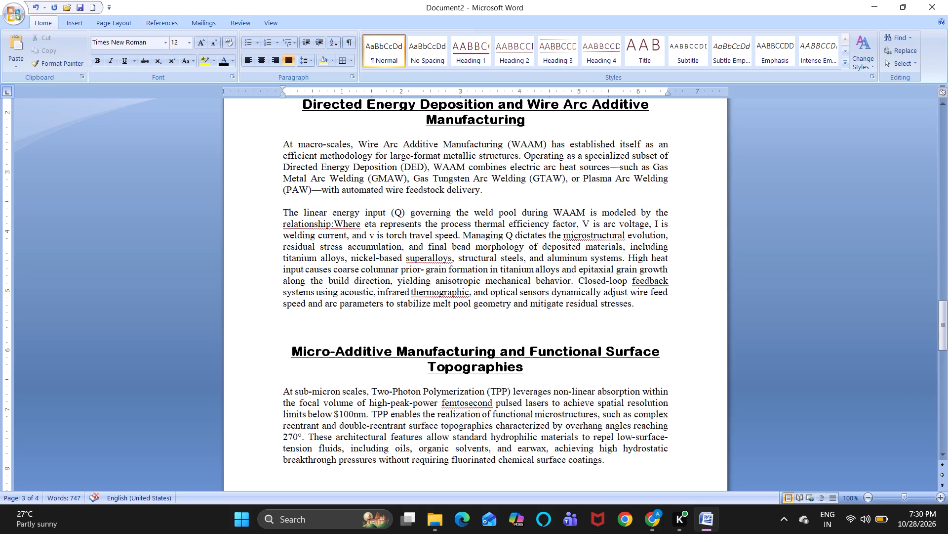
key("Left")
key("Left")
key("Left")
key("BackSpace")
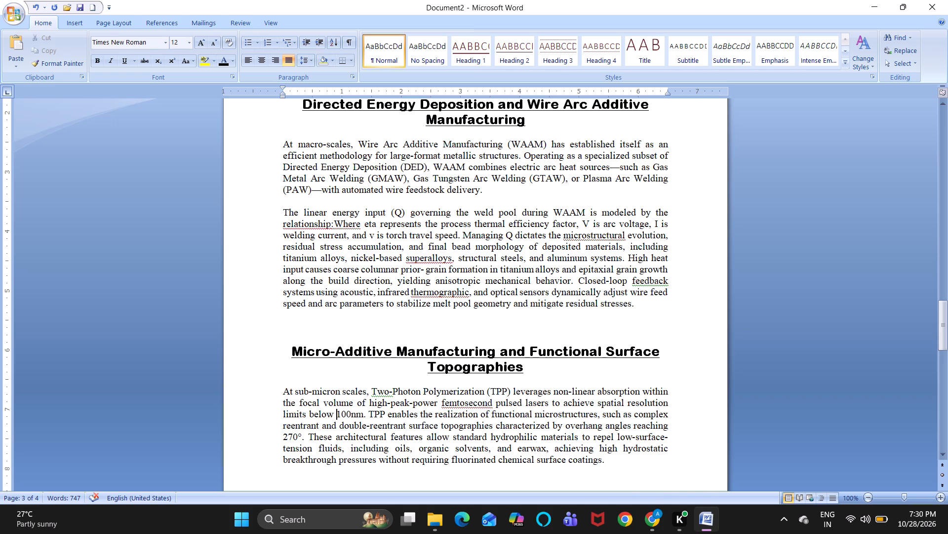
Review the report from the title page through the Micro-Additive Manufacturing section, checking body text, headings and page layout.
left_click_drag(282, 389, 611, 467)
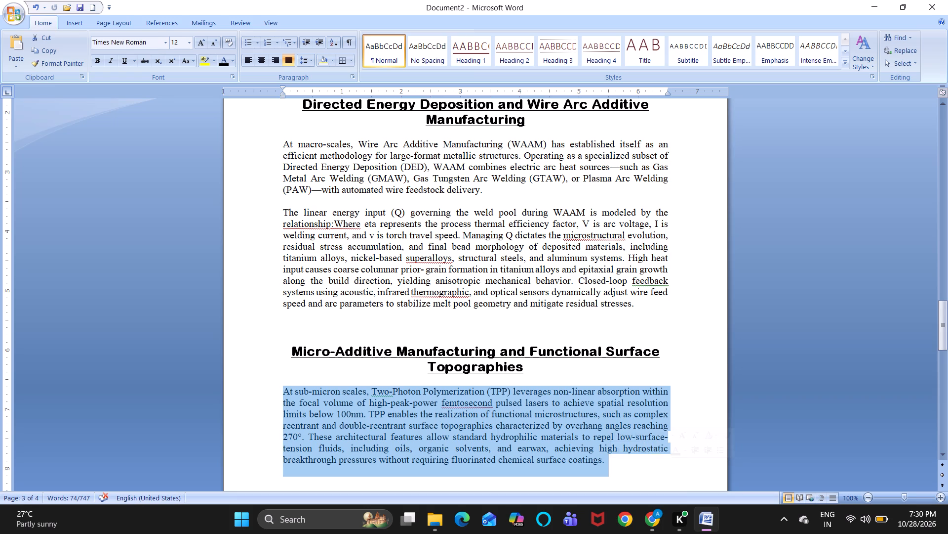
left_click_drag(629, 303, 522, 301)
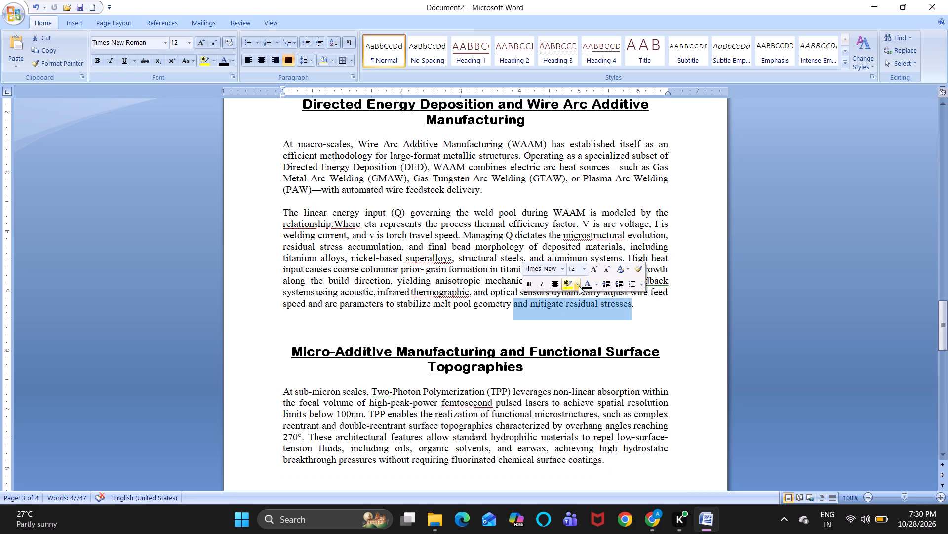
left_click(566, 317)
scroll(566, 317, "up", 3)
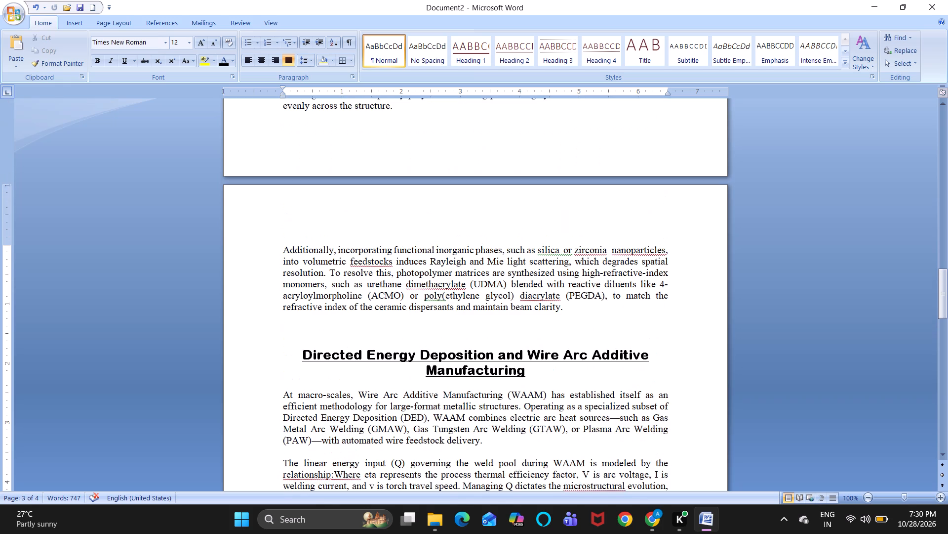
left_click_drag(560, 309, 437, 287)
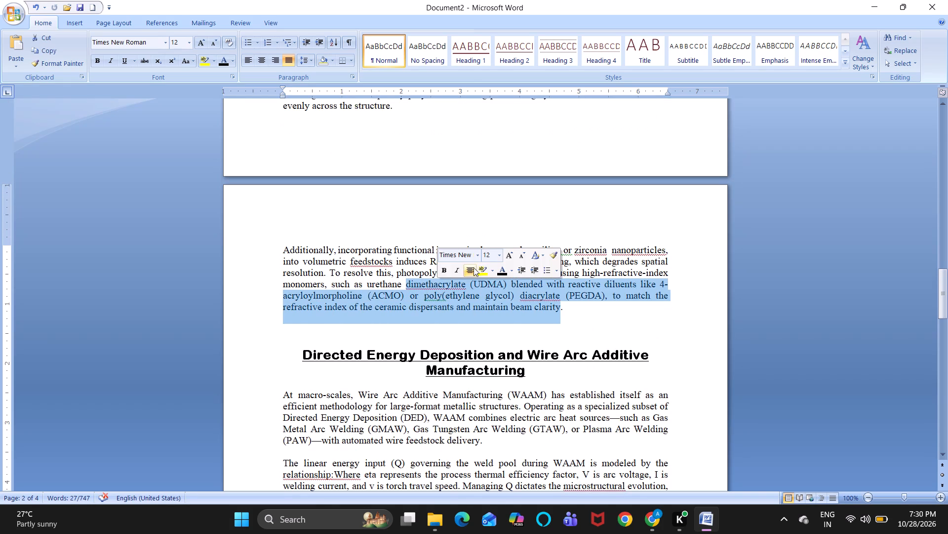
left_click(485, 312)
scroll(485, 312, "down", 1)
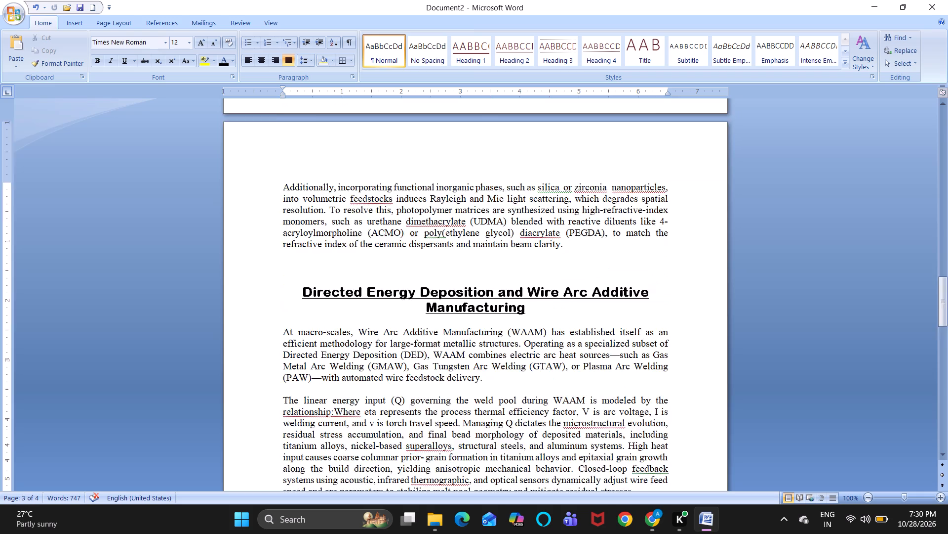
scroll(485, 312, "down", 4)
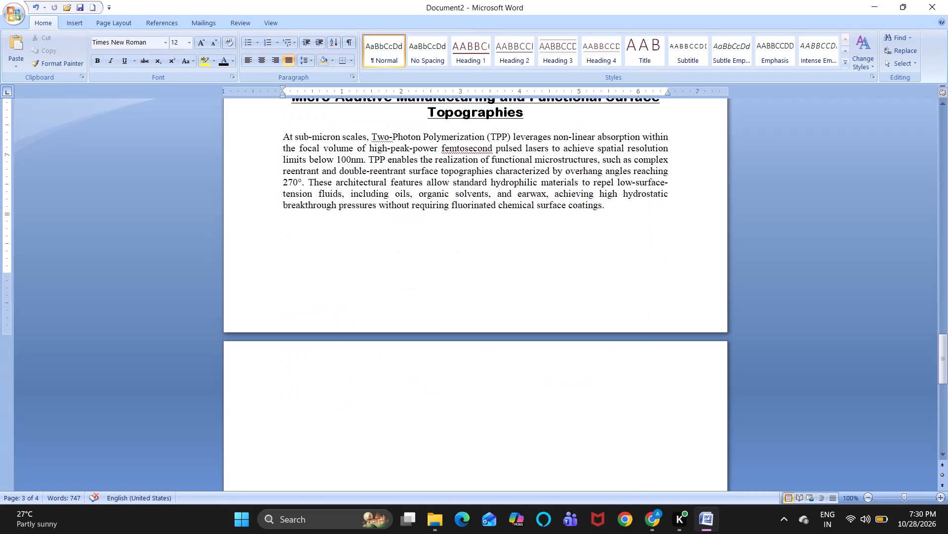
scroll(485, 312, "up", 5)
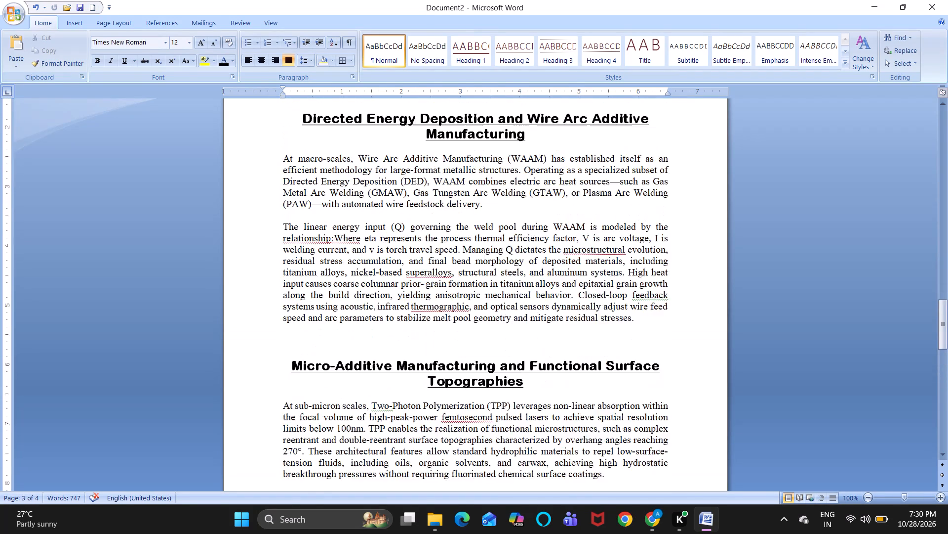
scroll(485, 312, "up", 20)
scroll(485, 312, "up", 1)
scroll(485, 312, "down", 1)
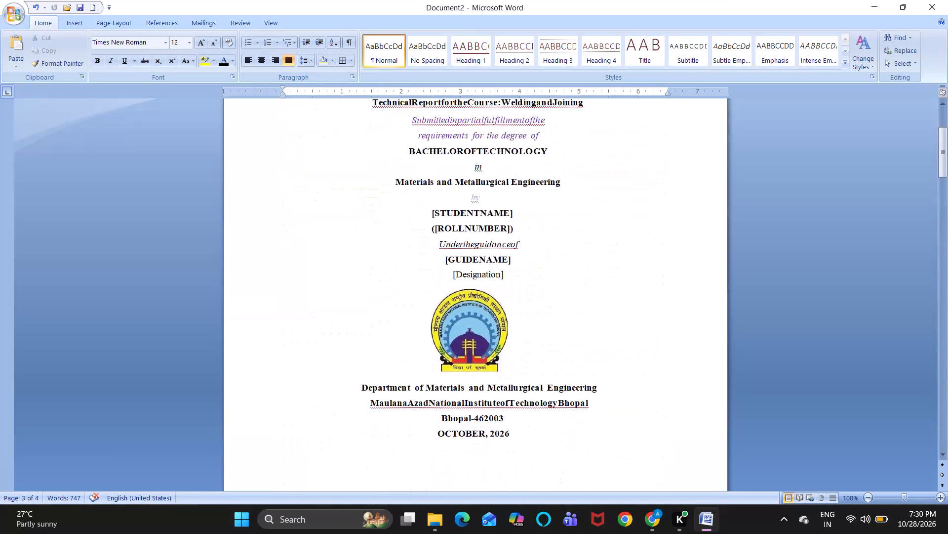
scroll(485, 312, "down", 10)
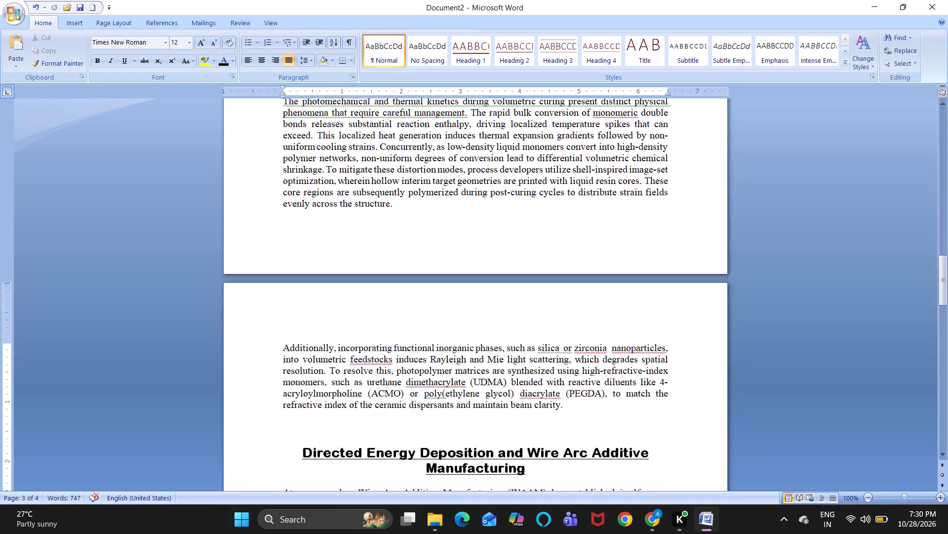
scroll(485, 312, "down", 8)
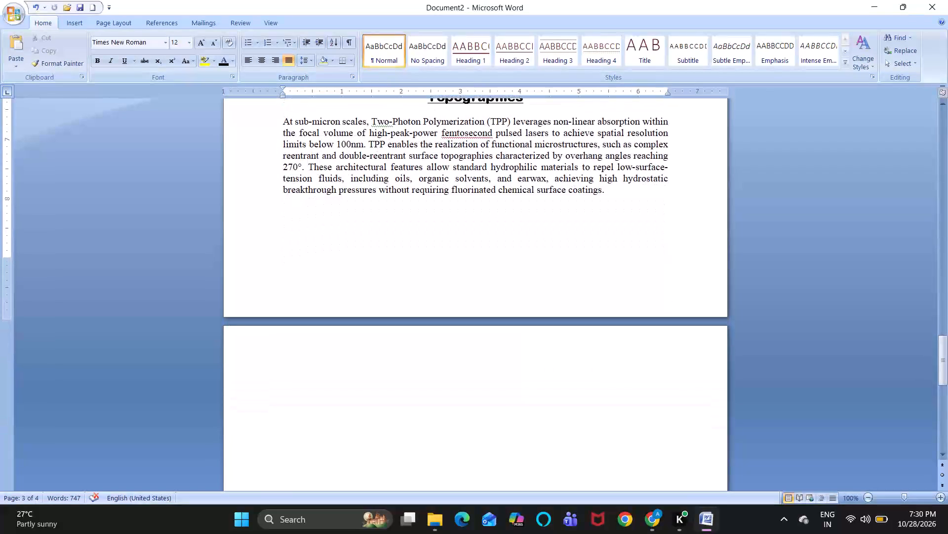
Place the insertion point at the start of the blank fourth page.
scroll(485, 312, "down", 2)
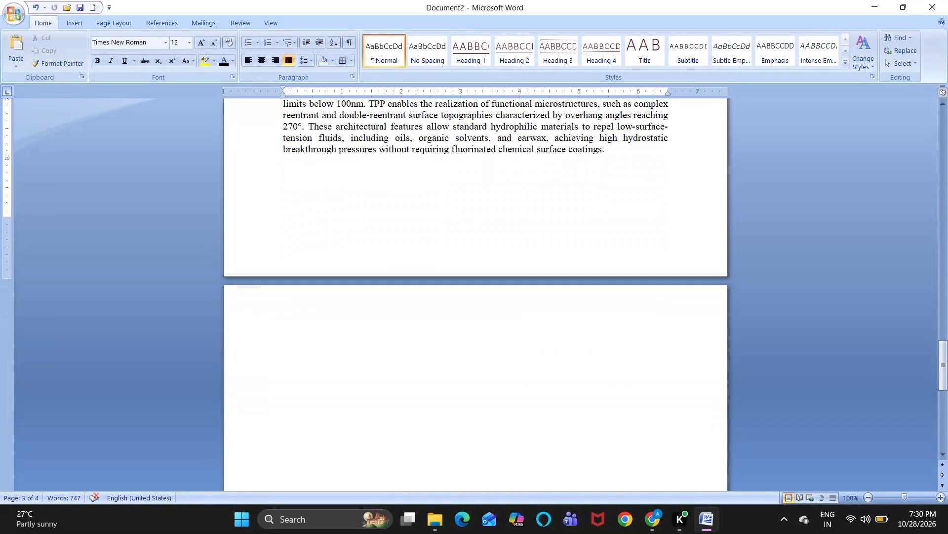
scroll(505, 395, "down", 1)
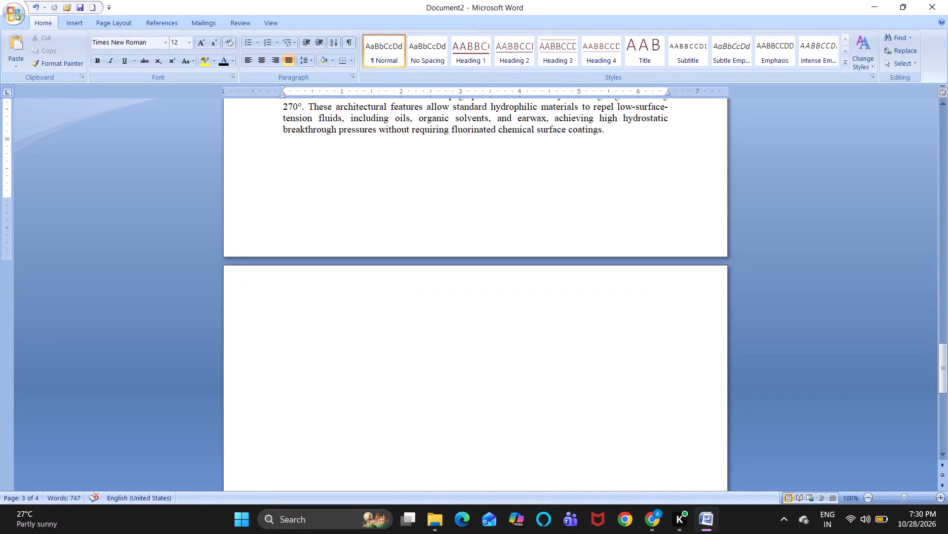
scroll(505, 395, "down", 1)
scroll(396, 302, "down", 1)
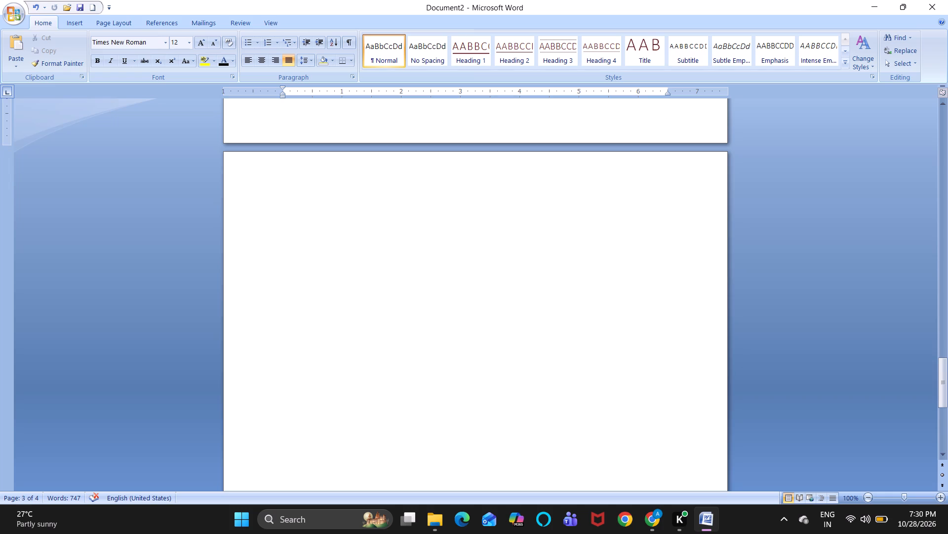
left_click(305, 192)
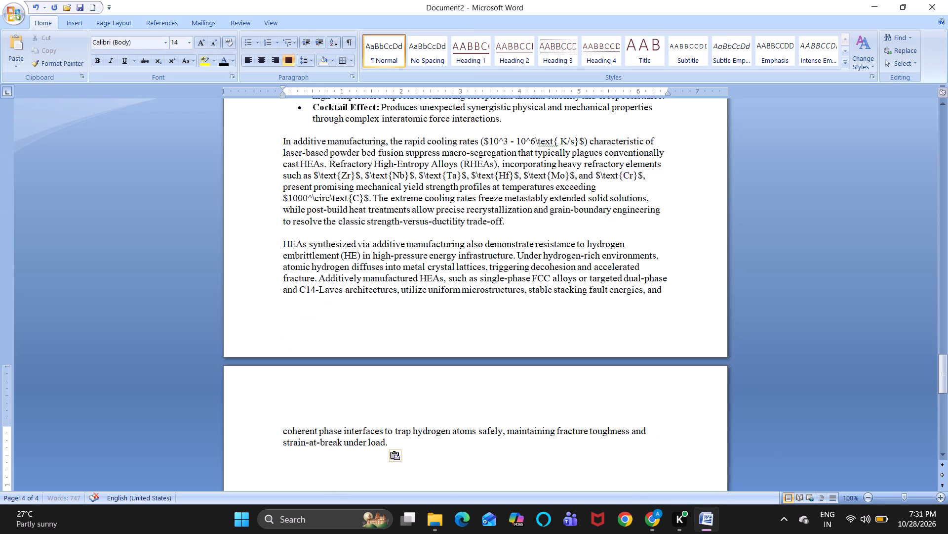
Format the "Material Systems and Microstructural Engineering" heading as Arial Rounded MT Bold, size 16, centered and underlined.
scroll(698, 473, "up", 9)
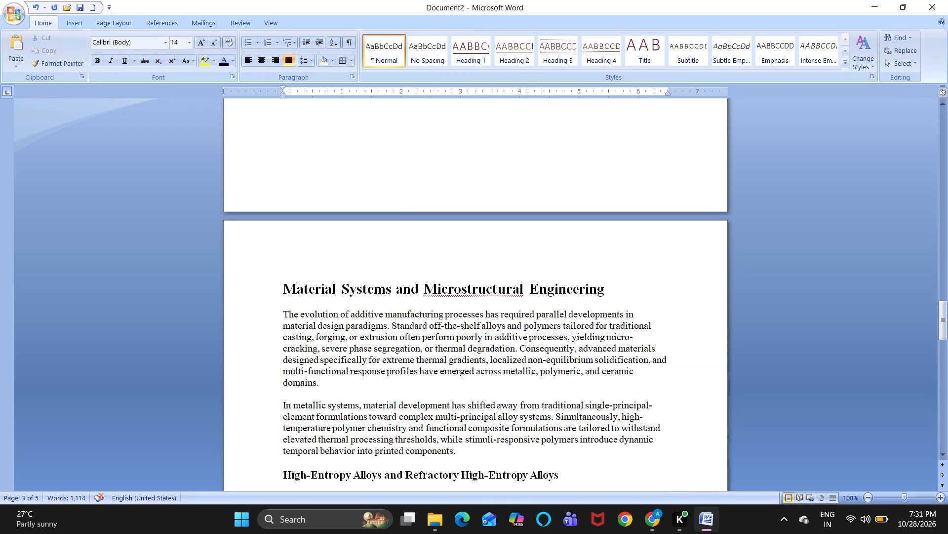
left_click_drag(609, 290, 250, 288)
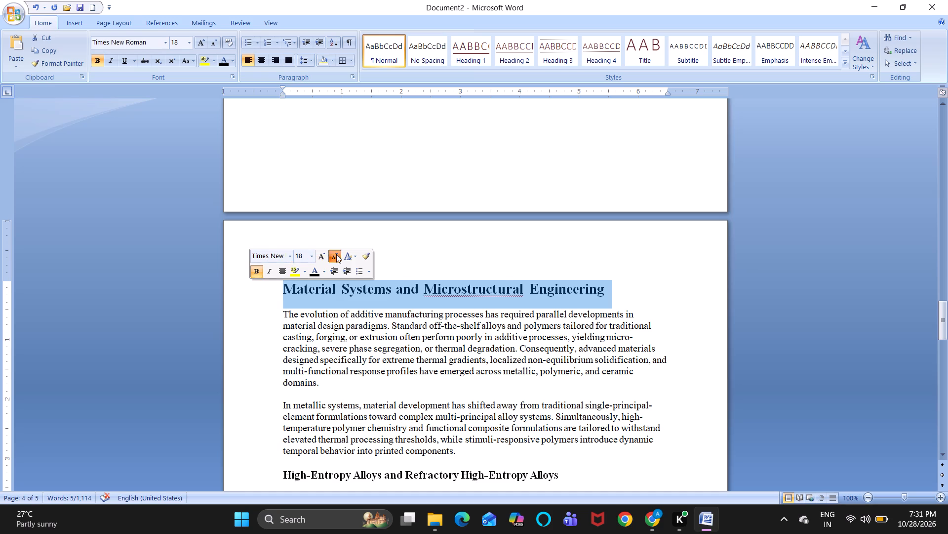
left_click(336, 254)
left_click(289, 255)
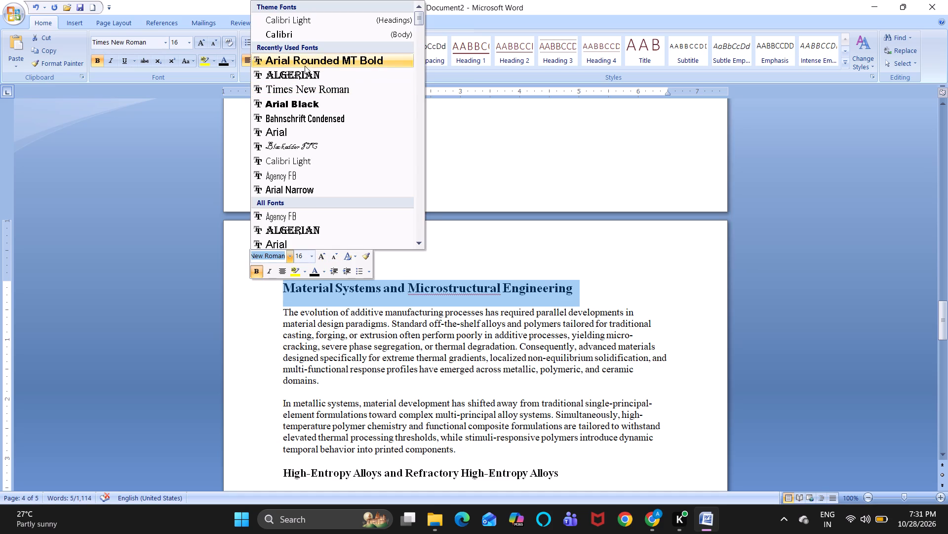
left_click(313, 63)
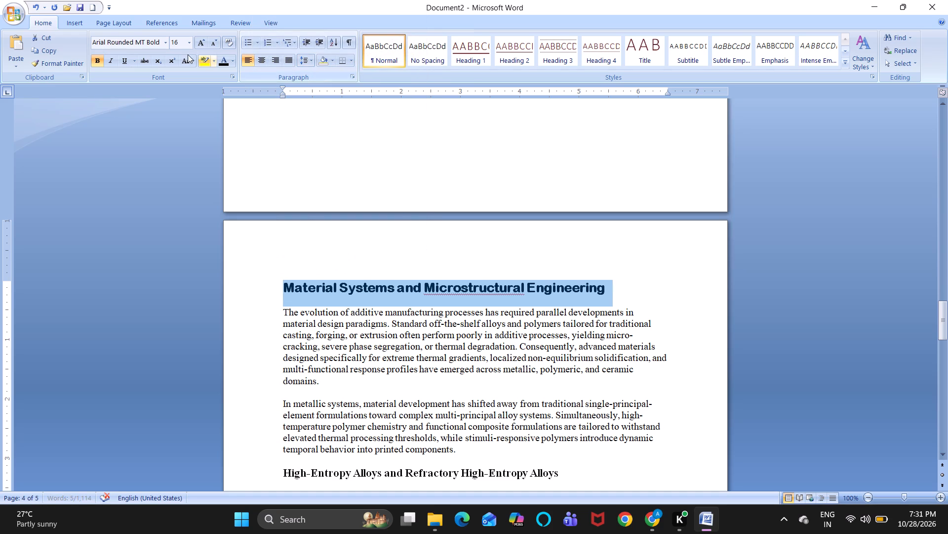
left_click(262, 59)
left_click(125, 61)
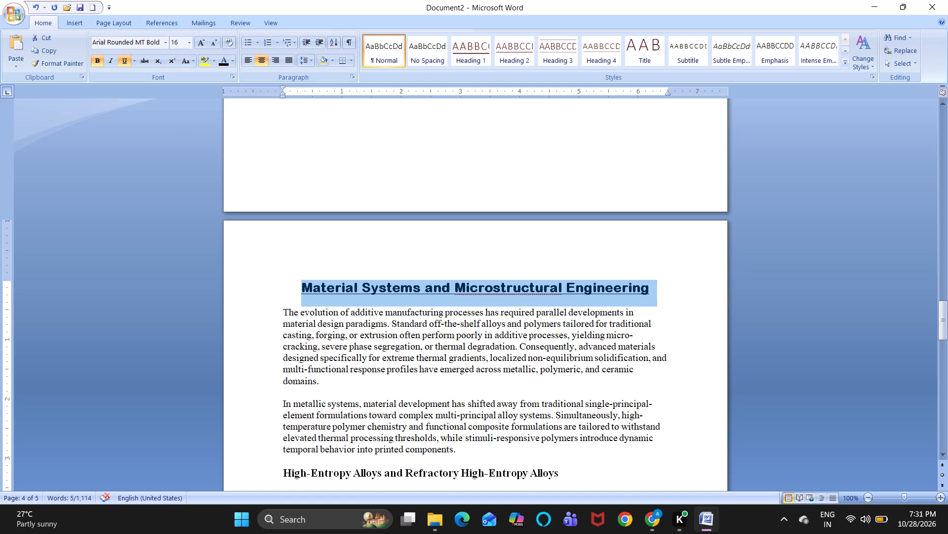
Justify the two body paragraphs under the "Material Systems and Microstructural Engineering" heading.
left_click_drag(454, 443, 419, 445)
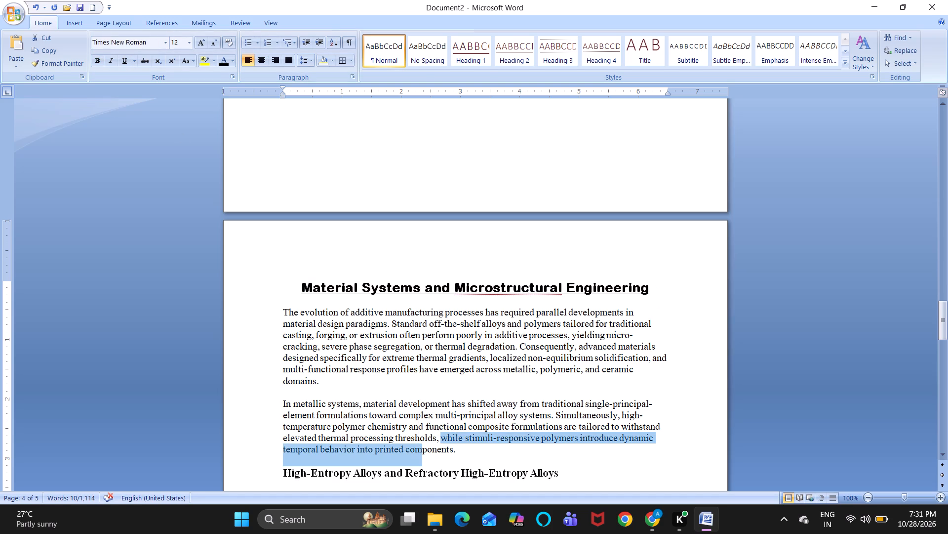
left_click(469, 451)
left_click_drag(469, 451, 287, 320)
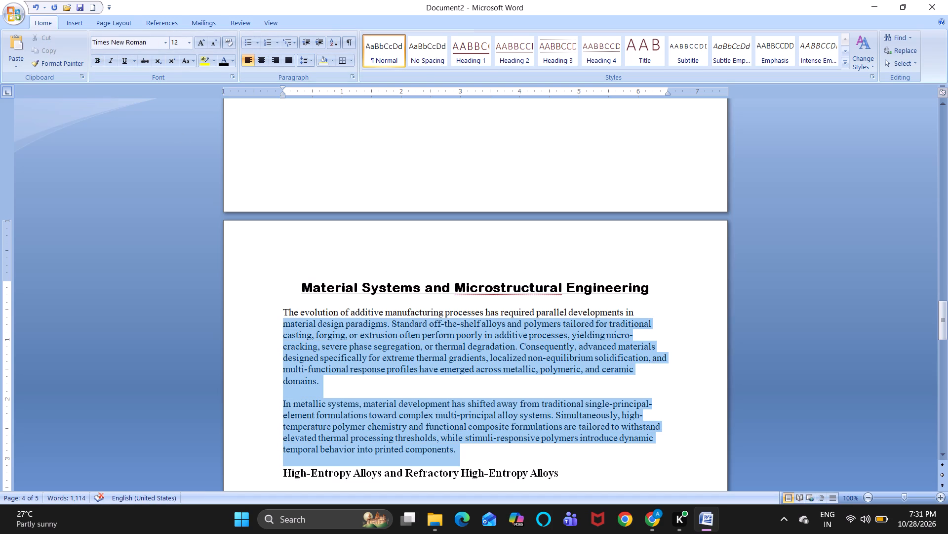
left_click_drag(287, 320, 285, 314)
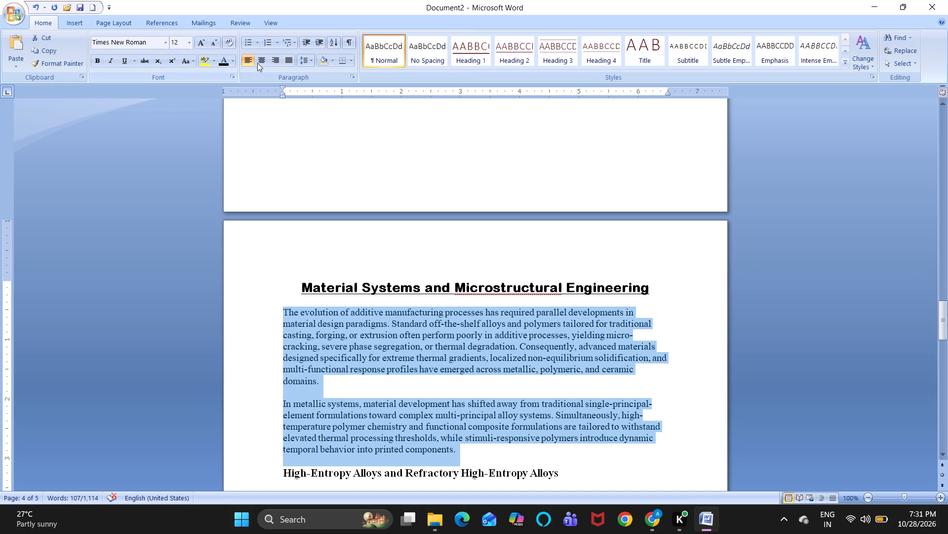
left_click(284, 58)
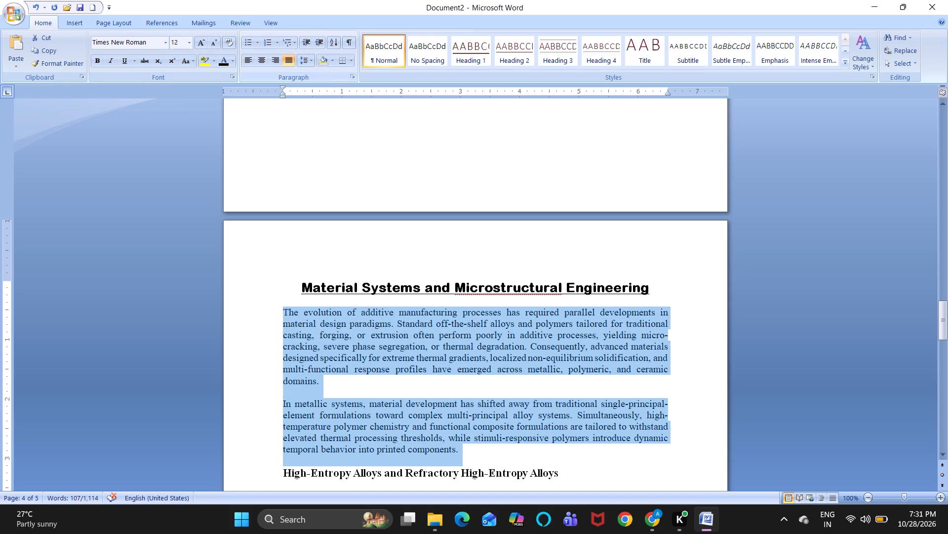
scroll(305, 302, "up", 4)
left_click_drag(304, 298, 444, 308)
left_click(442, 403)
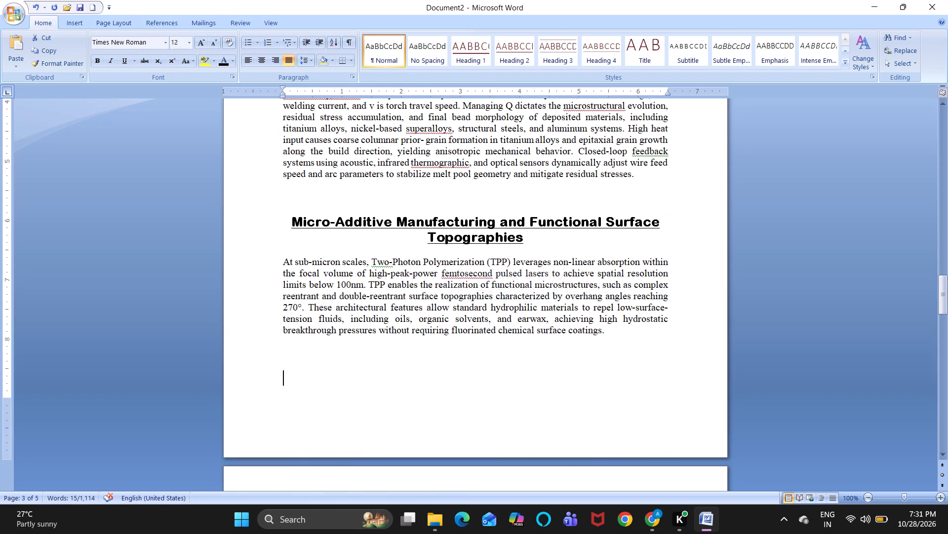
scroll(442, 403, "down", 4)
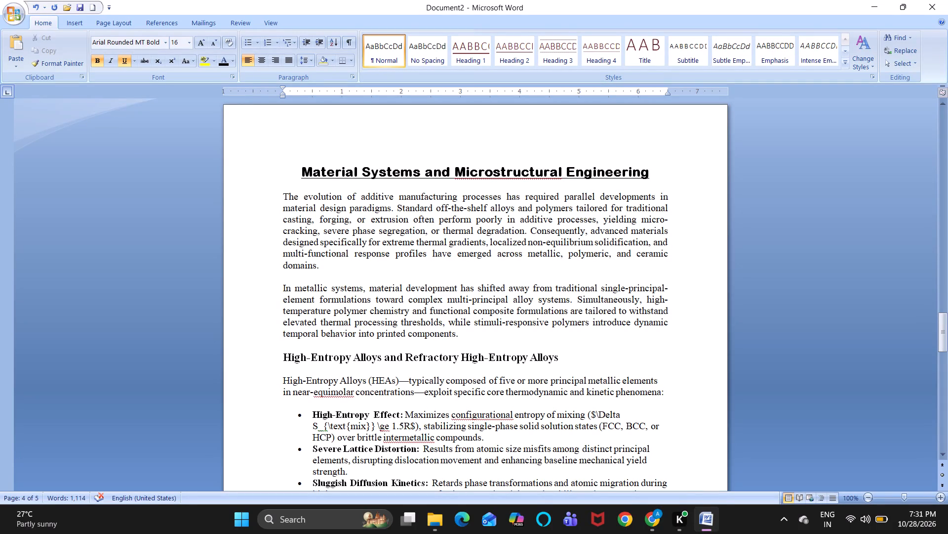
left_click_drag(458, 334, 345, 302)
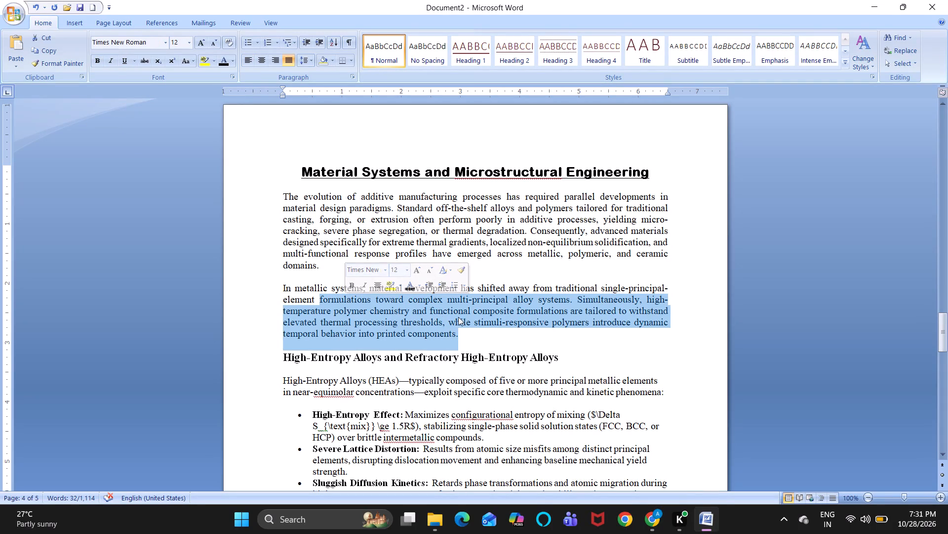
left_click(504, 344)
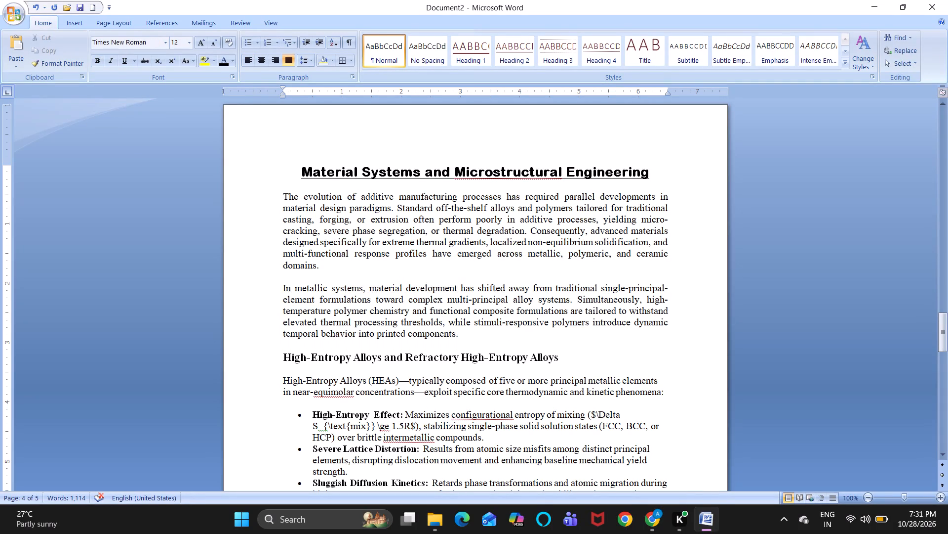
Format the "High-Entropy Alloys and Refractory High-Entropy Alloys" heading as Arial Rounded MT Bold, size 16, centered and underlined.
left_click_drag(283, 354, 540, 344)
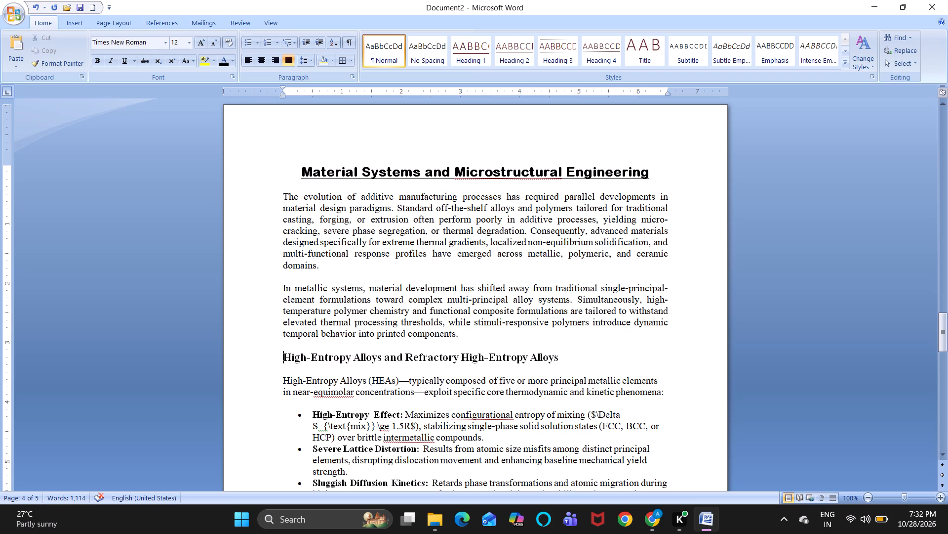
left_click_drag(540, 344, 560, 357)
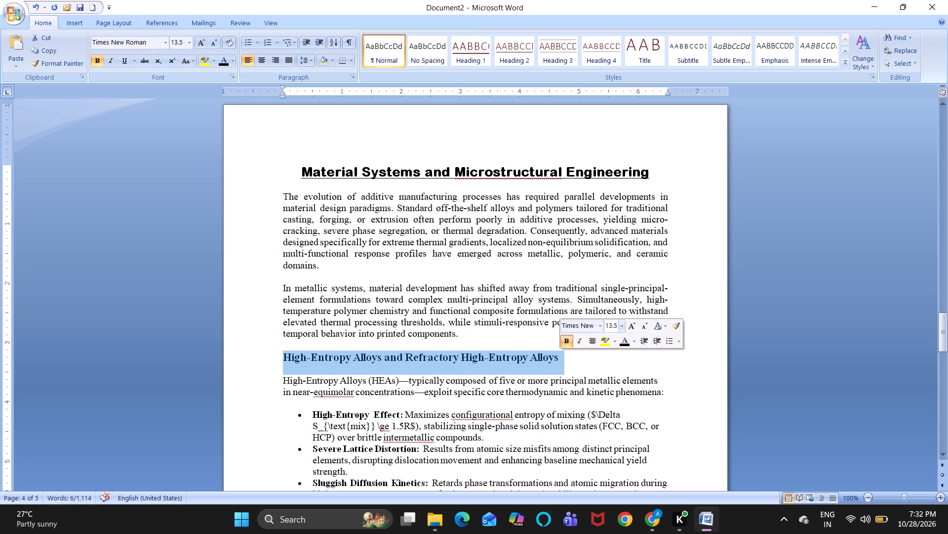
left_click(599, 328)
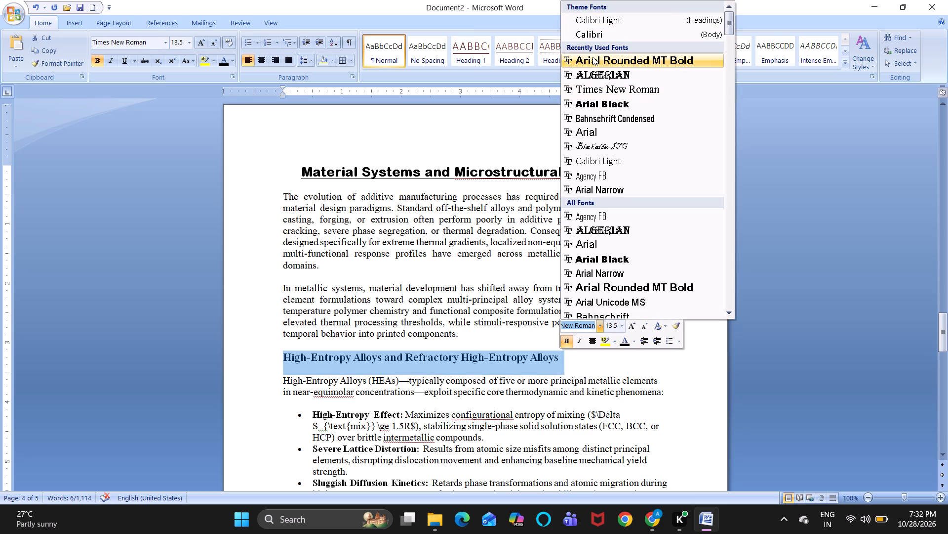
left_click(592, 58)
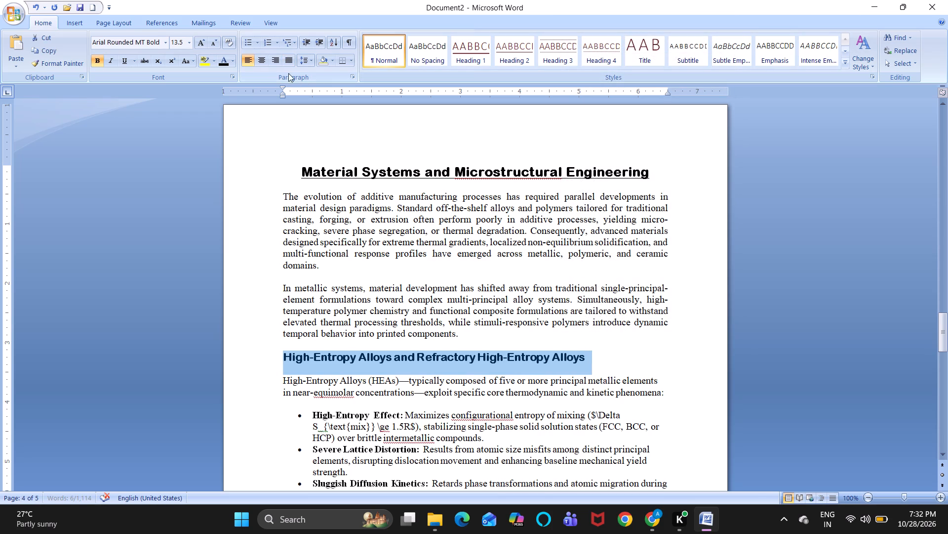
left_click(266, 58)
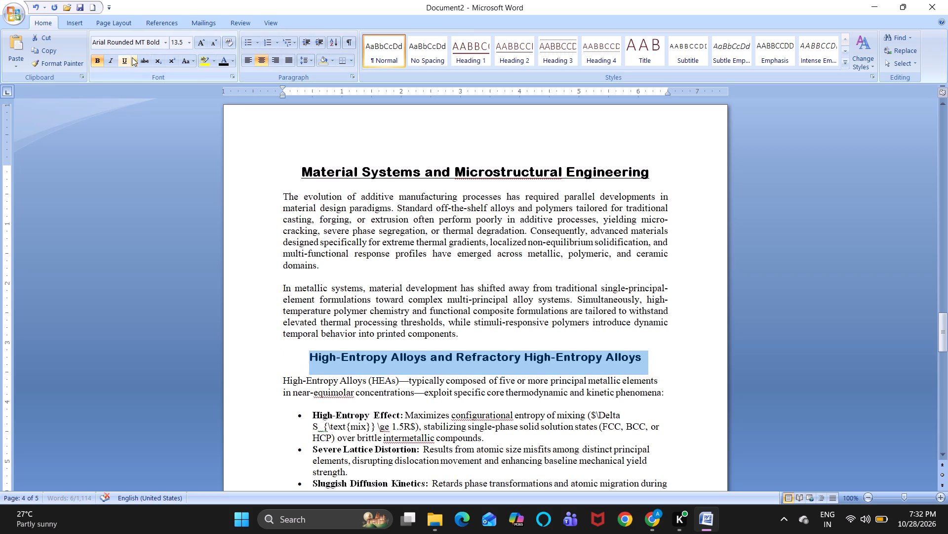
left_click(202, 41)
left_click(202, 41)
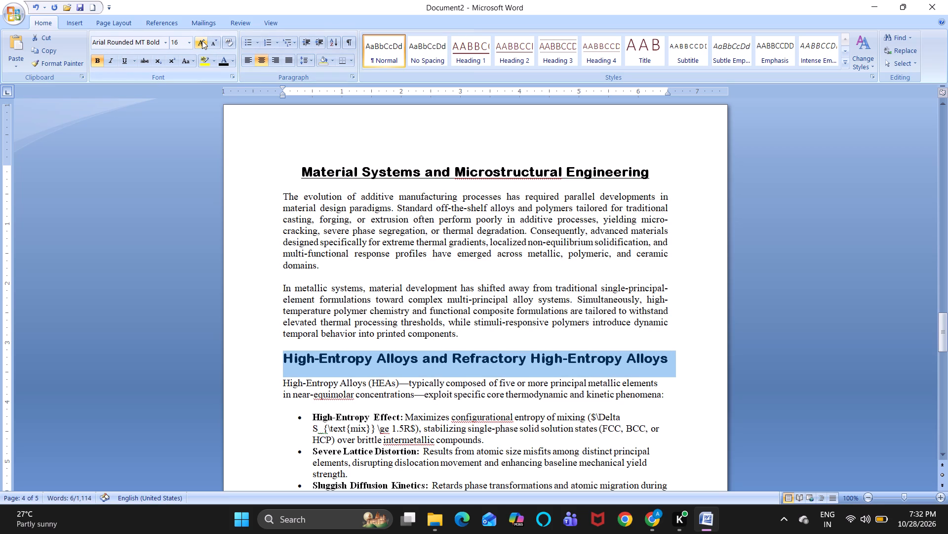
left_click(125, 63)
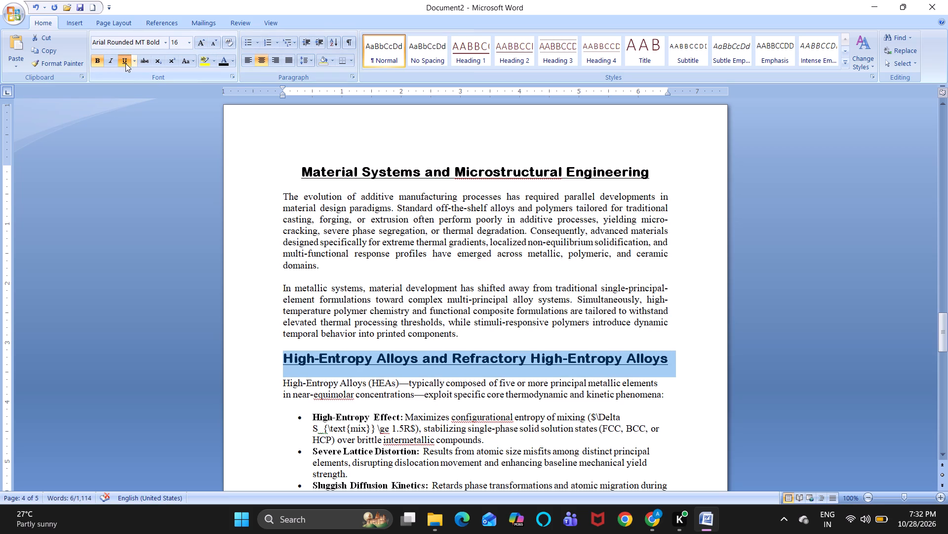
Delete the parenthesized LaTeX mixing-entropy expression after "entropy of mixing" in the High-Entropy Effect bullet, keeping the comma.
scroll(312, 341, "down", 3)
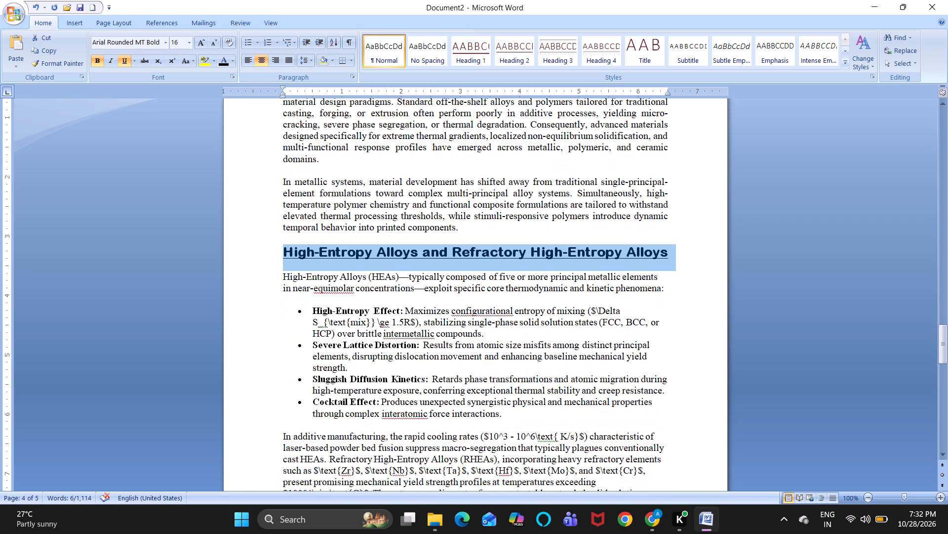
scroll(312, 341, "down", 1)
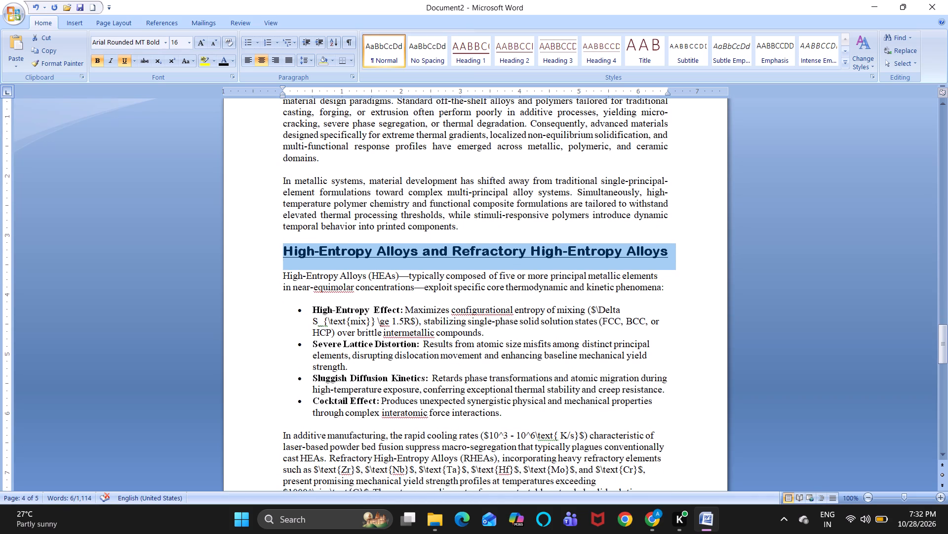
left_click_drag(420, 320, 344, 327)
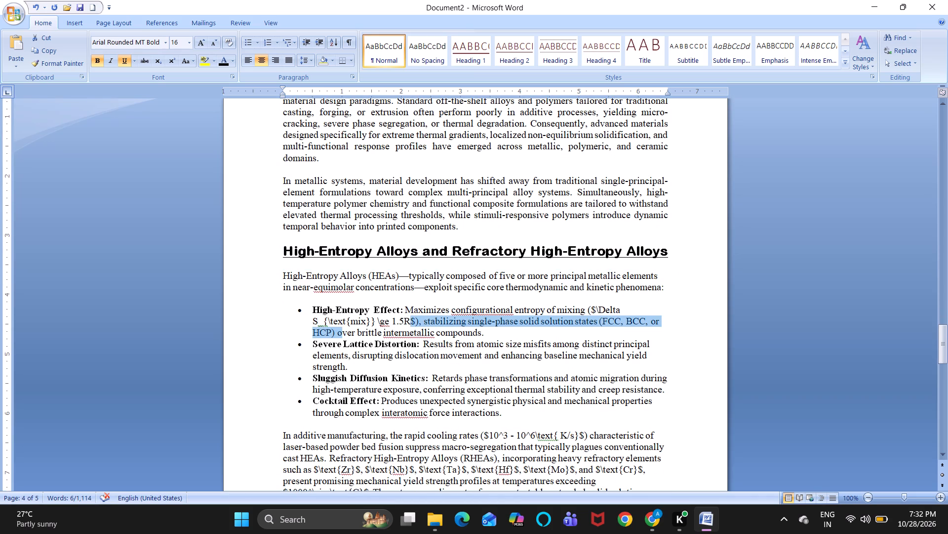
left_click_drag(344, 327, 329, 313)
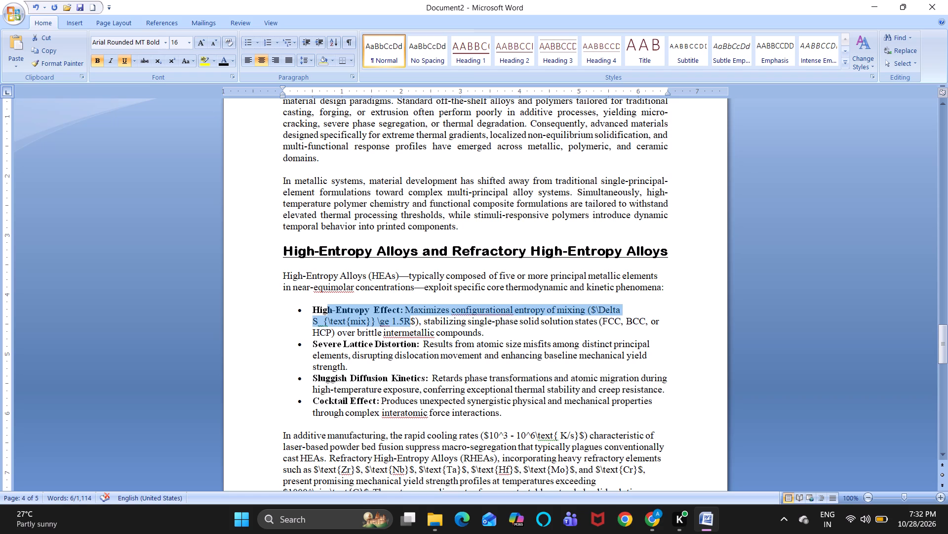
left_click_drag(329, 313, 554, 309)
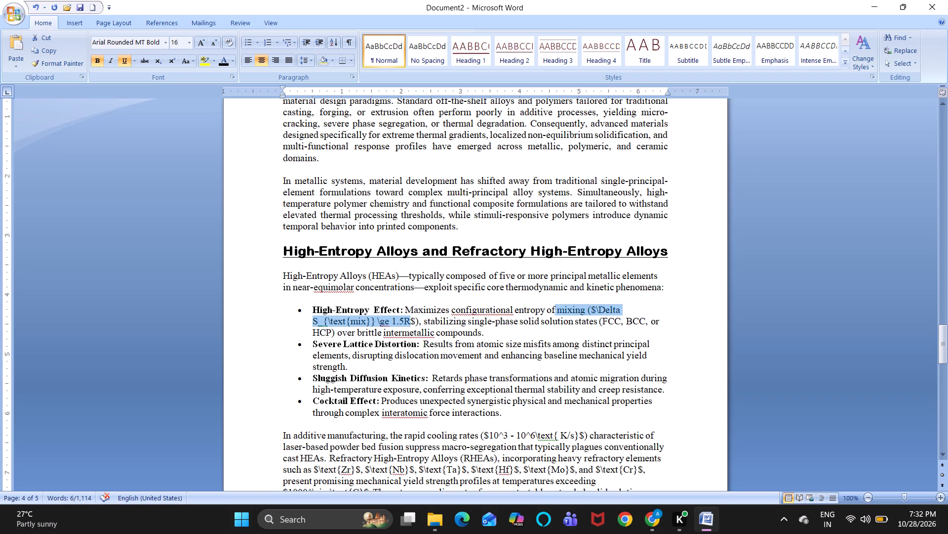
left_click_drag(554, 309, 587, 309)
left_click_drag(587, 309, 585, 309)
left_click_drag(585, 309, 586, 308)
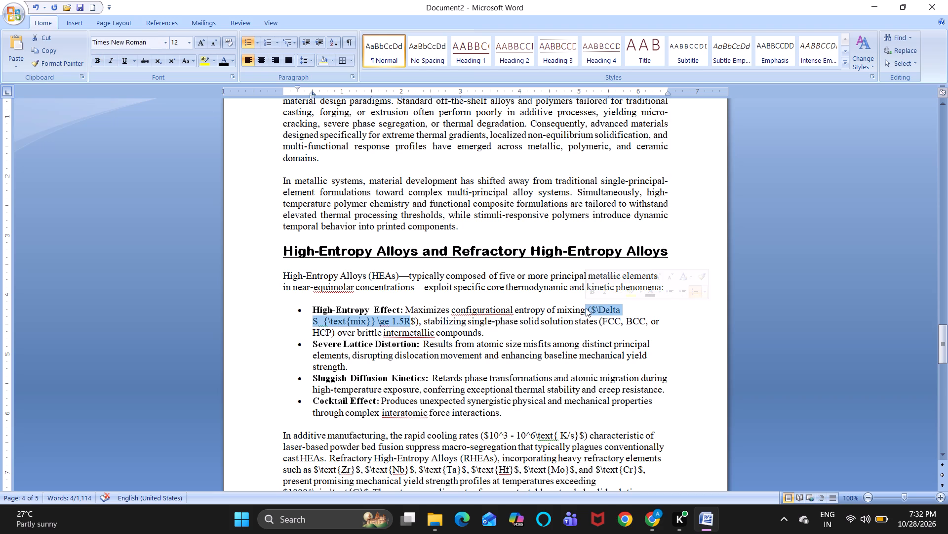
key("BackSpace")
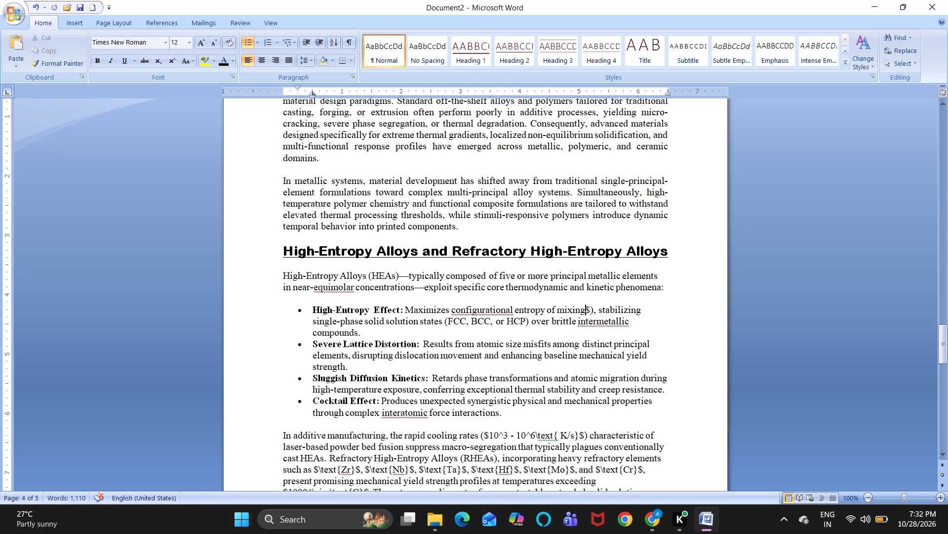
key("Right")
key("Right")
key("BackSpace")
key("BackSpace")
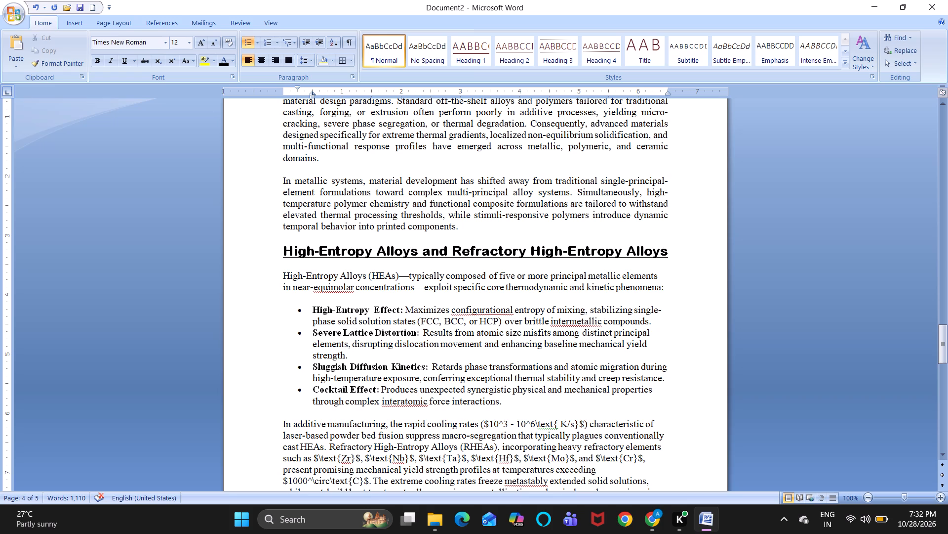
Justify the introductory paragraph and the four bullets under the "High-Entropy Alloys and Refractory High-Entropy Alloys" heading.
left_click_drag(281, 270, 579, 394)
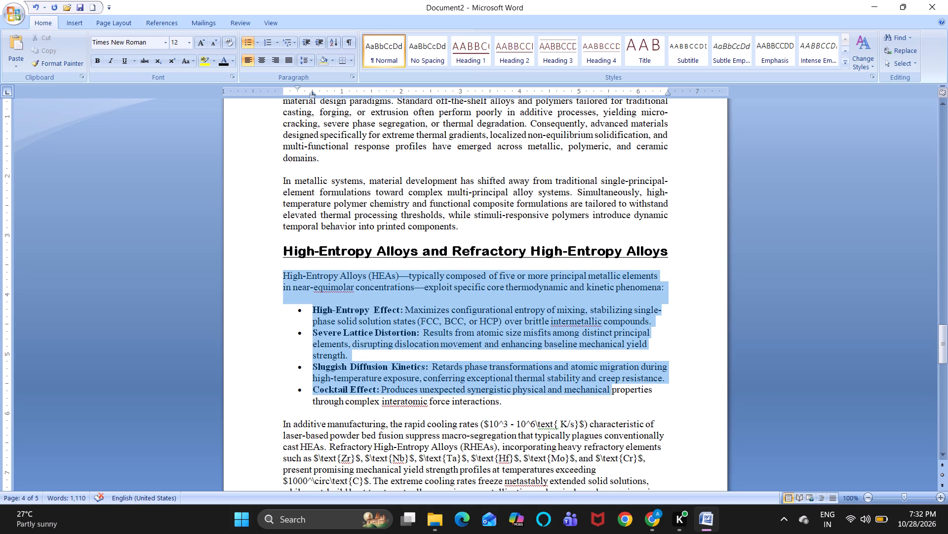
left_click_drag(579, 394, 577, 400)
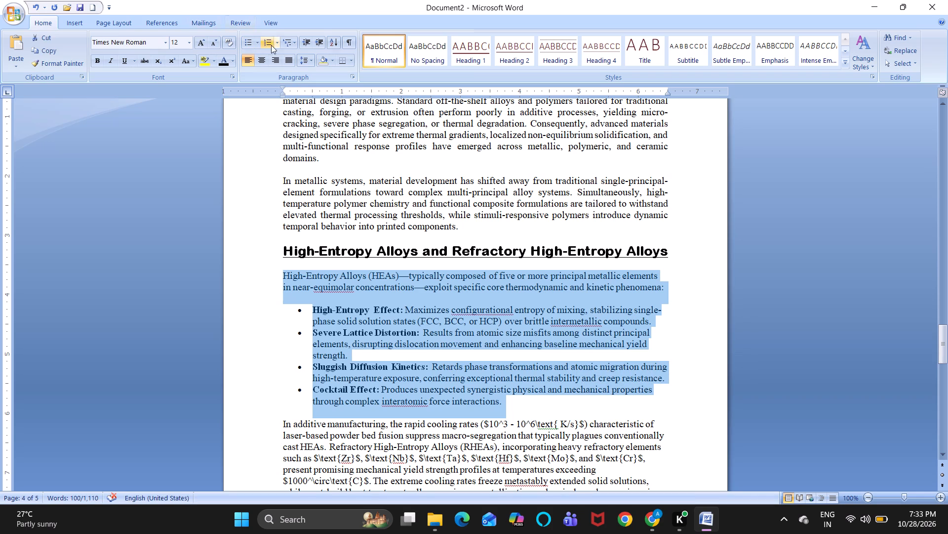
left_click(289, 59)
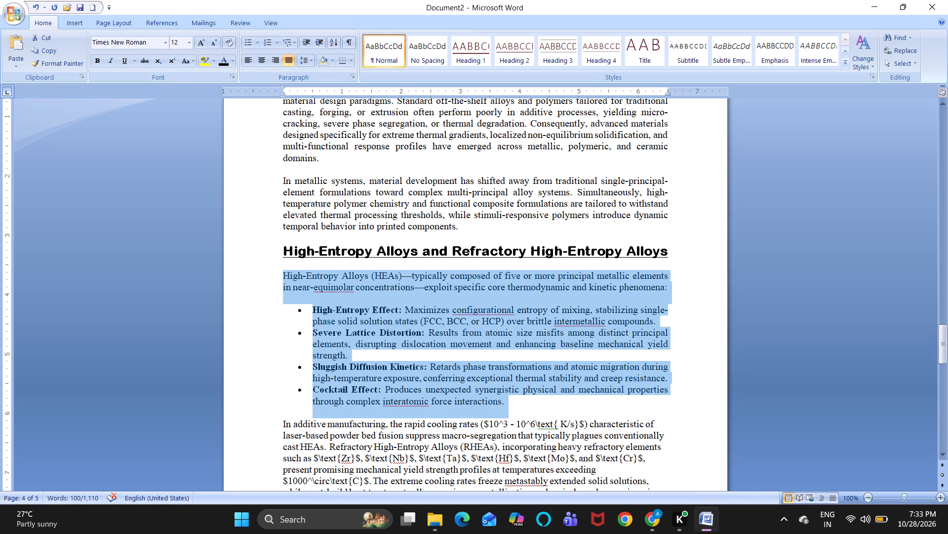
Hyphenate "interatomic" as "inter-atomic" in the Cocktail Effect bullet.
scroll(343, 332, "down", 1)
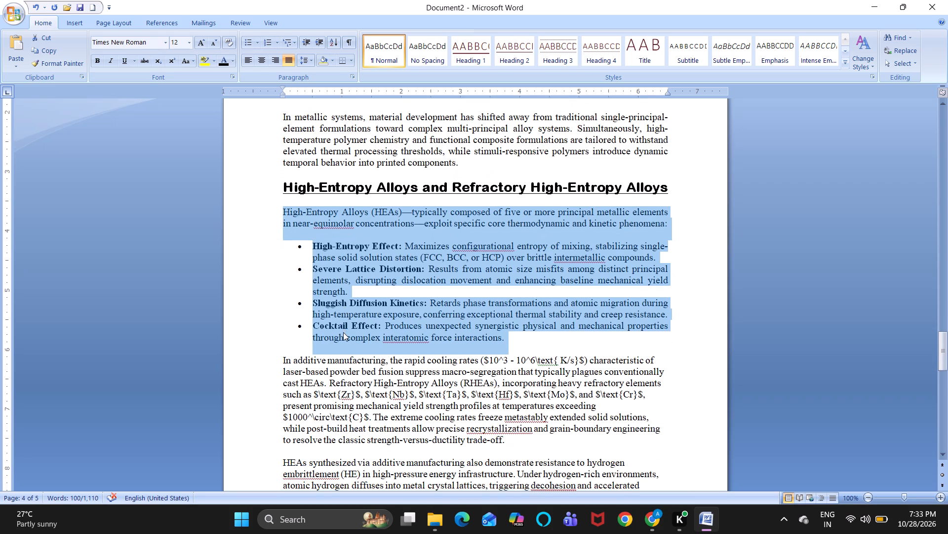
scroll(343, 332, "down", 1)
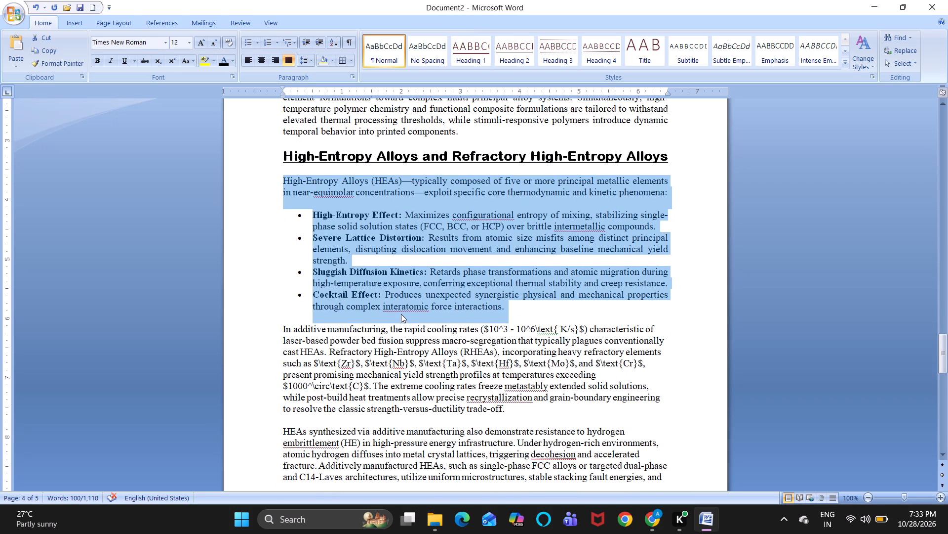
left_click(401, 309)
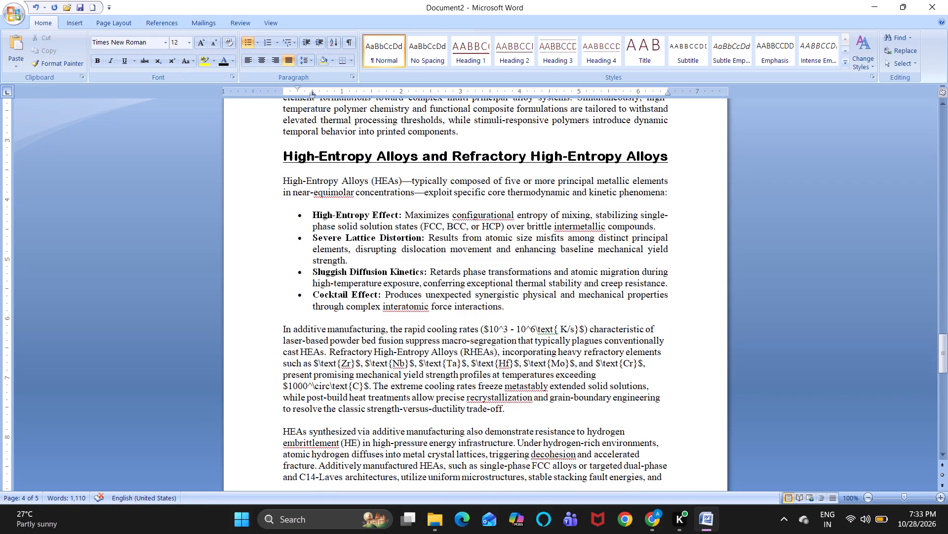
key("minus")
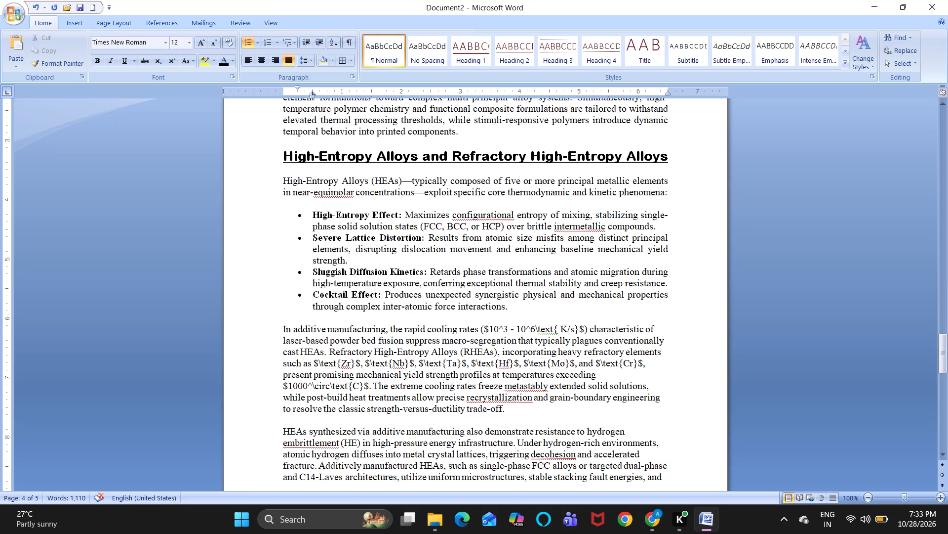
Delete the parenthesized LaTeX cooling-rate range after "the rapid cooling rates" in the paragraph below the bullets.
left_click_drag(586, 329, 503, 329)
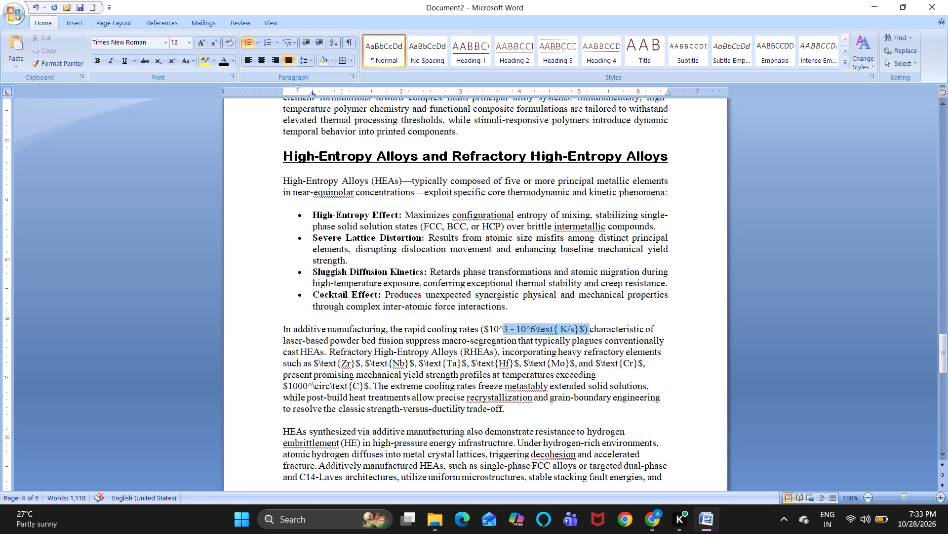
left_click_drag(503, 329, 480, 332)
key("BackSpace")
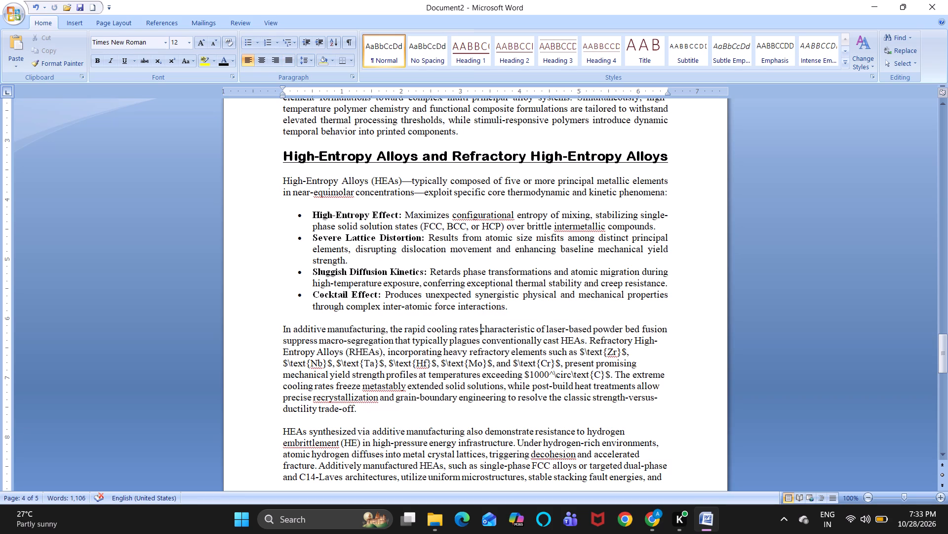
Delete the LaTeX-coded Zr and Nb entries from the list of heavy refractory elements.
left_click_drag(627, 353, 582, 353)
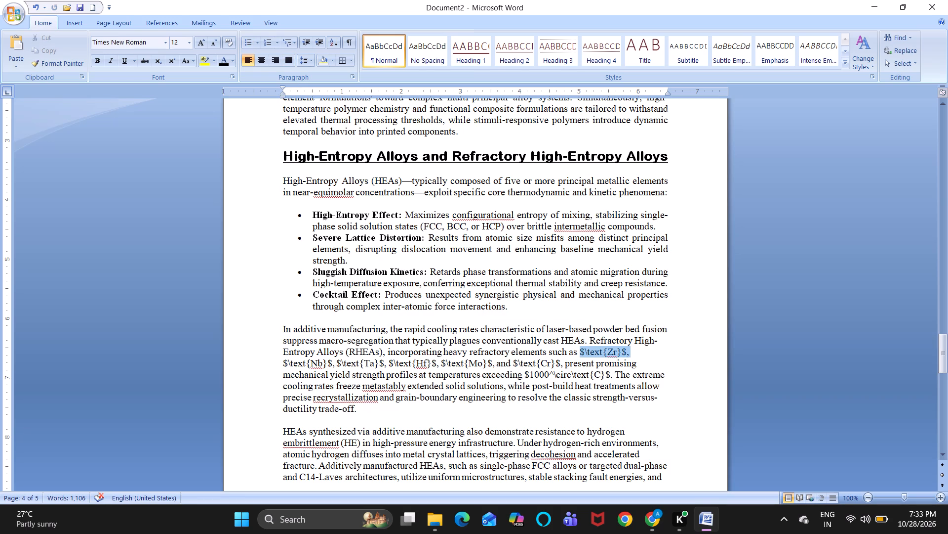
left_click_drag(582, 353, 581, 354)
left_click_drag(581, 354, 580, 354)
key("BackSpace")
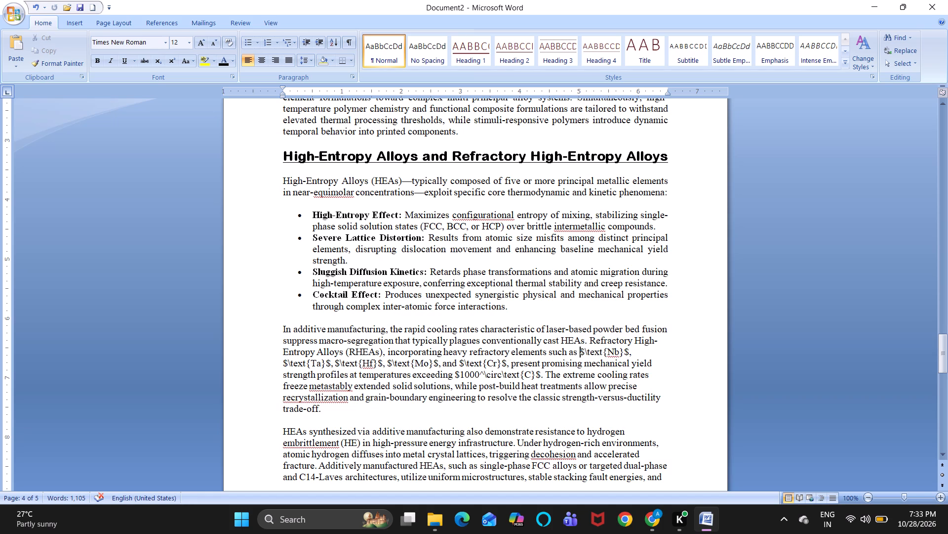
left_click_drag(629, 353, 587, 354)
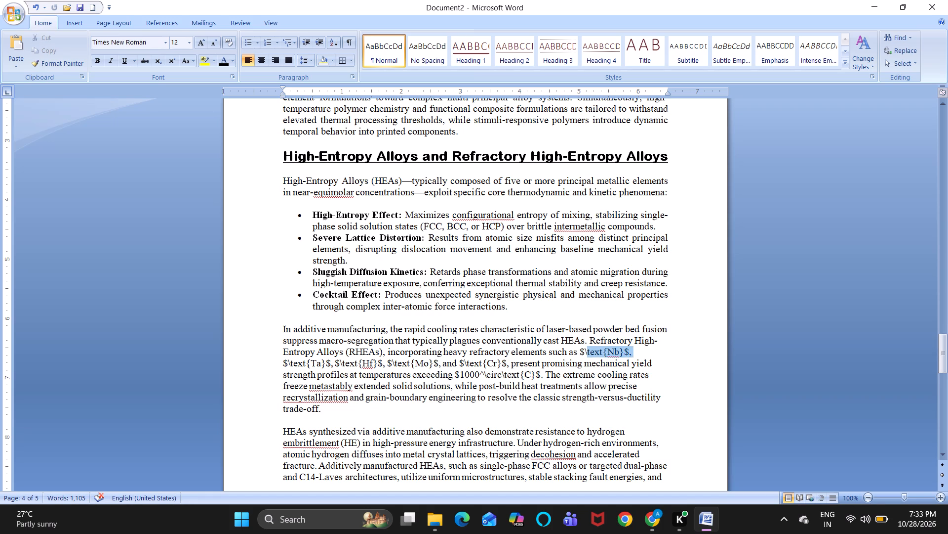
left_click_drag(587, 354, 582, 353)
key("BackSpace")
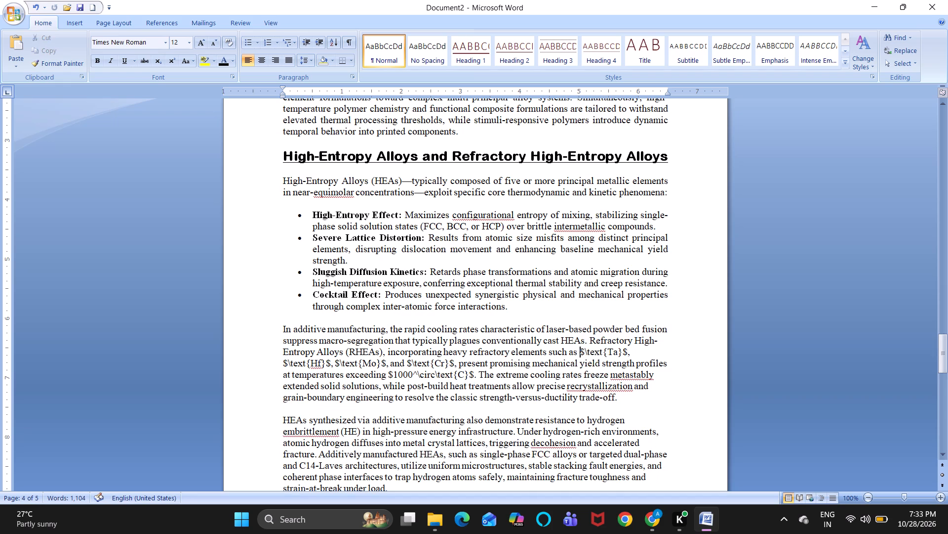
Delete the remaining LaTeX-coded Ta, Hf, Mo and Cr entries along with "such as", so the sentence reads "refractory elements present promising".
key("Right")
key("Right")
key("Right")
key("Right")
key("Right")
key("Right")
key("Right")
key("Right")
key("Right")
key("Right")
key("Right")
key("Right")
key("Right")
left_click_drag(456, 363, 305, 358)
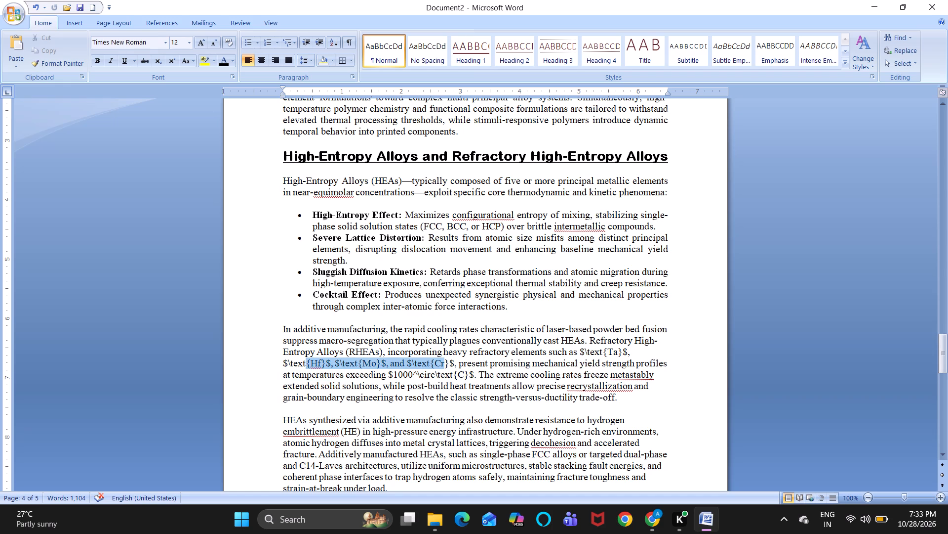
left_click_drag(305, 358, 580, 349)
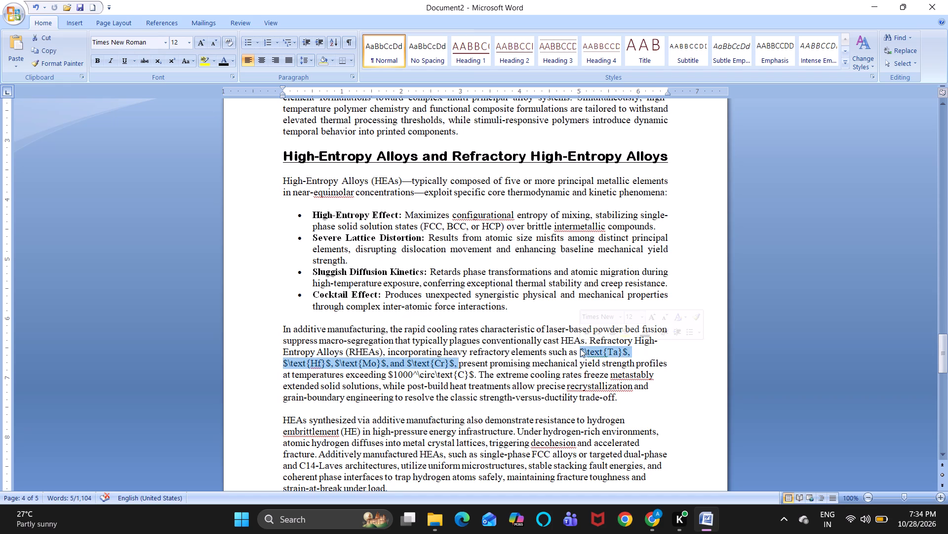
key("BackSpace")
key("BackSpace")
key("BackSpace")
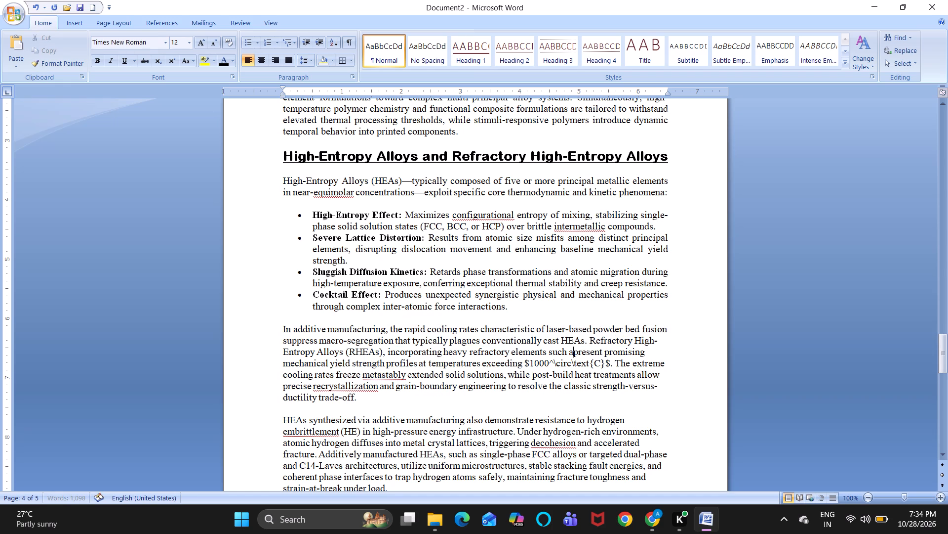
key("BackSpace")
key("BackSpace")
key("BackSpace")
key("BackSpace")
key("BackSpace")
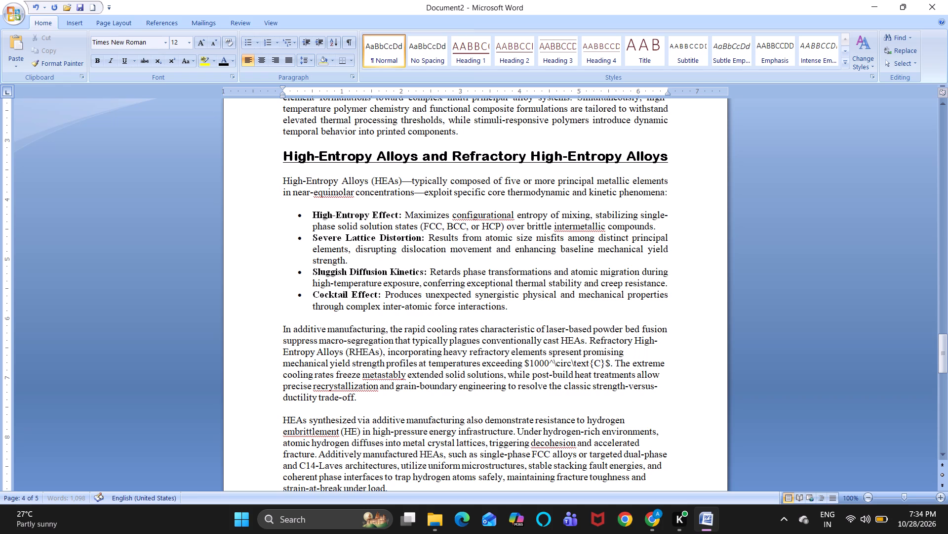
key("BackSpace")
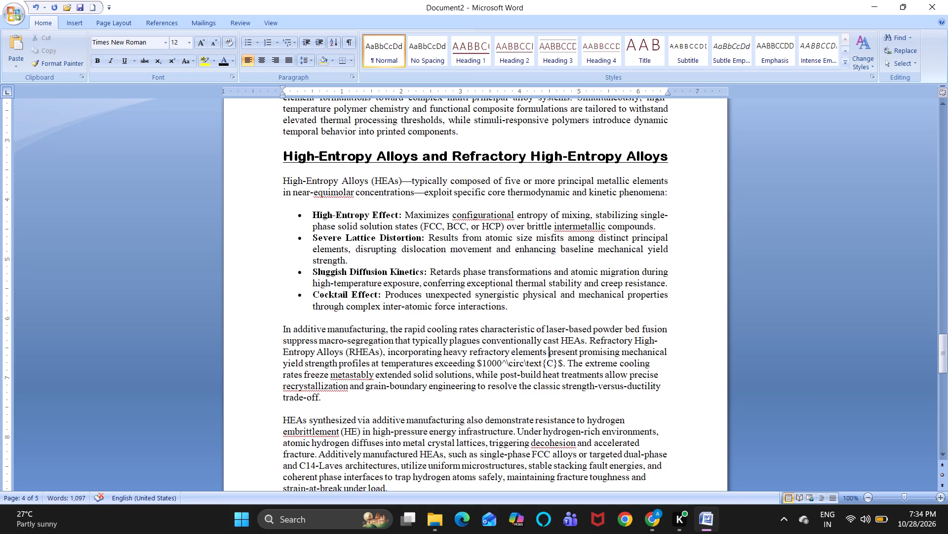
Delete the LaTeX-coded 1000 °C value and its period after "at temperatures exceeding".
left_click(563, 362)
left_click_drag(563, 362, 479, 366)
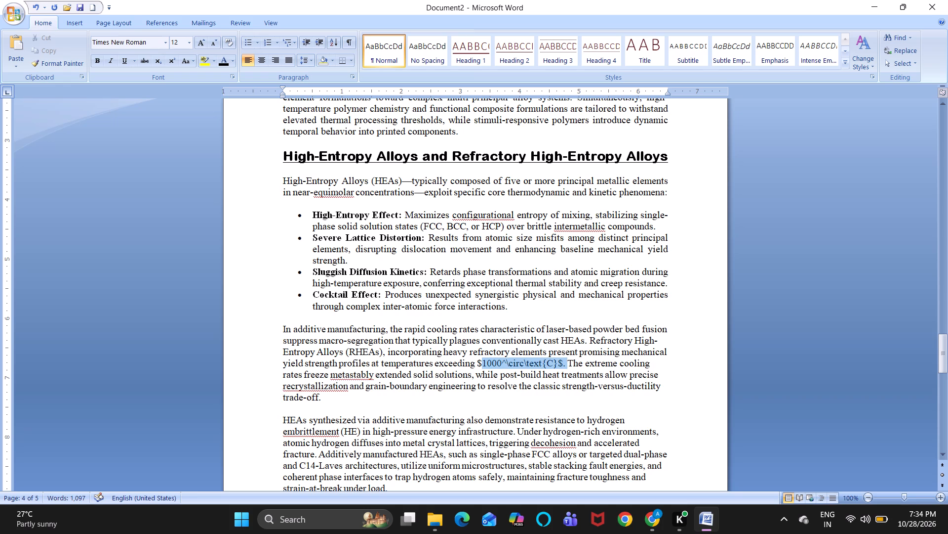
left_click_drag(479, 366, 478, 363)
left_click_drag(478, 363, 477, 365)
key("BackSpace")
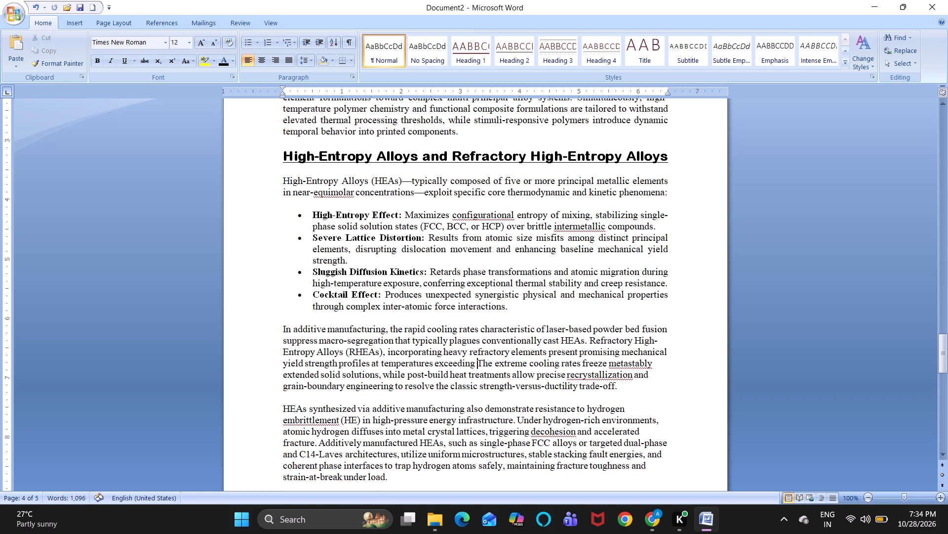
End the sentence after "at temperatures exceeding" with a period and a space before "The extreme cooling rates".
key("BackSpace")
type(".")
key("space")
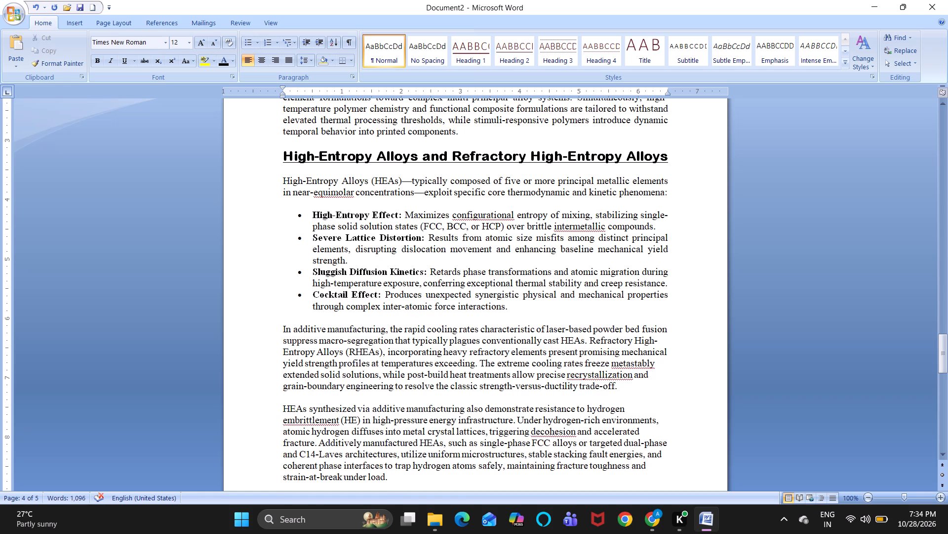
Justify the two body paragraphs below the bullets, from "In additive manufacturing" through "strain-at-break under load.".
scroll(484, 404, "down", 1)
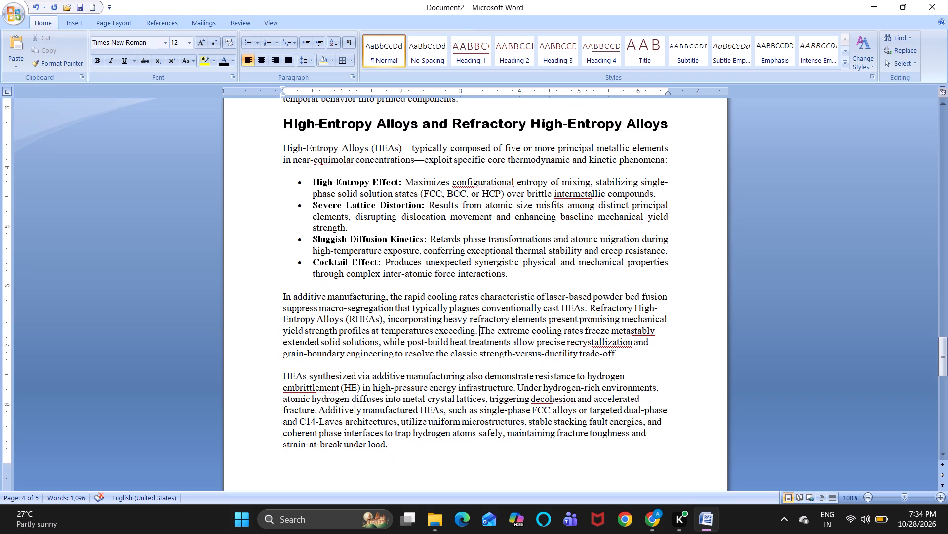
scroll(484, 404, "down", 2)
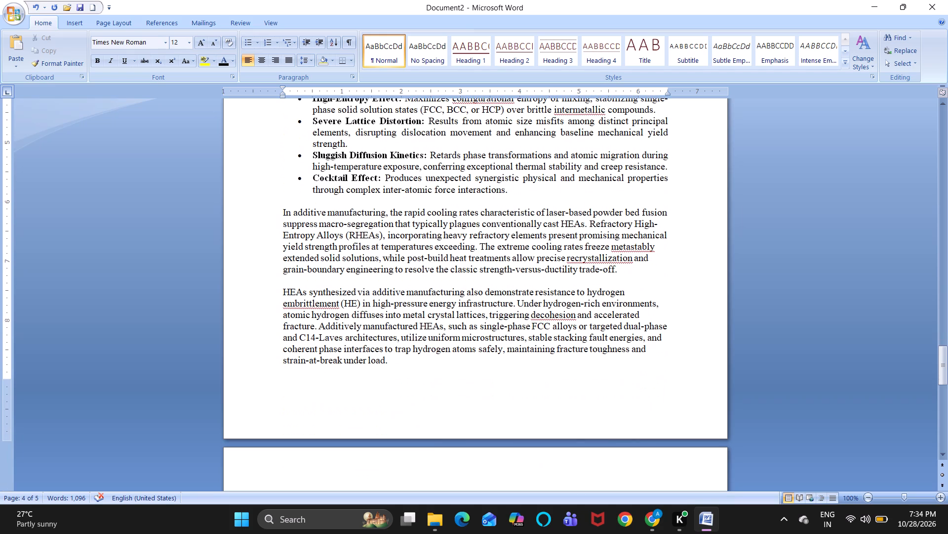
scroll(483, 391, "down", 3)
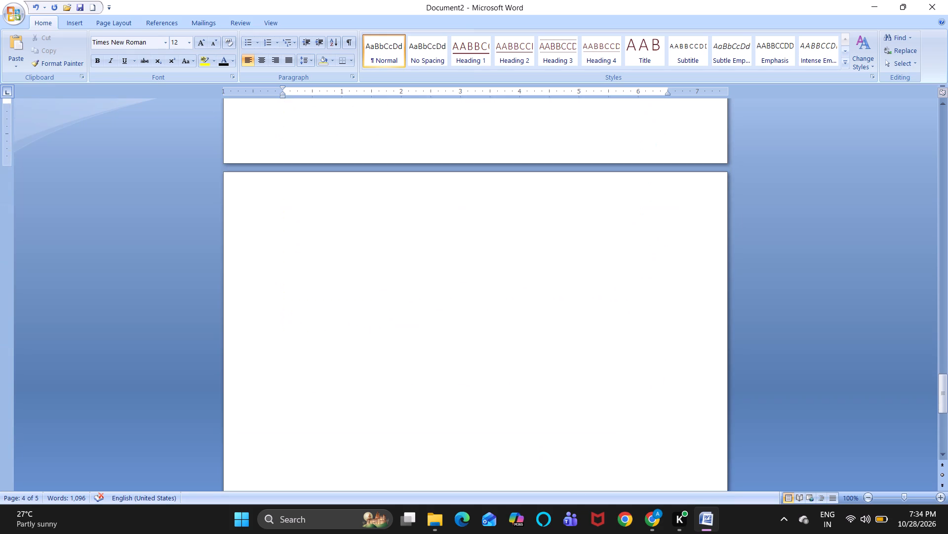
scroll(483, 391, "up", 4)
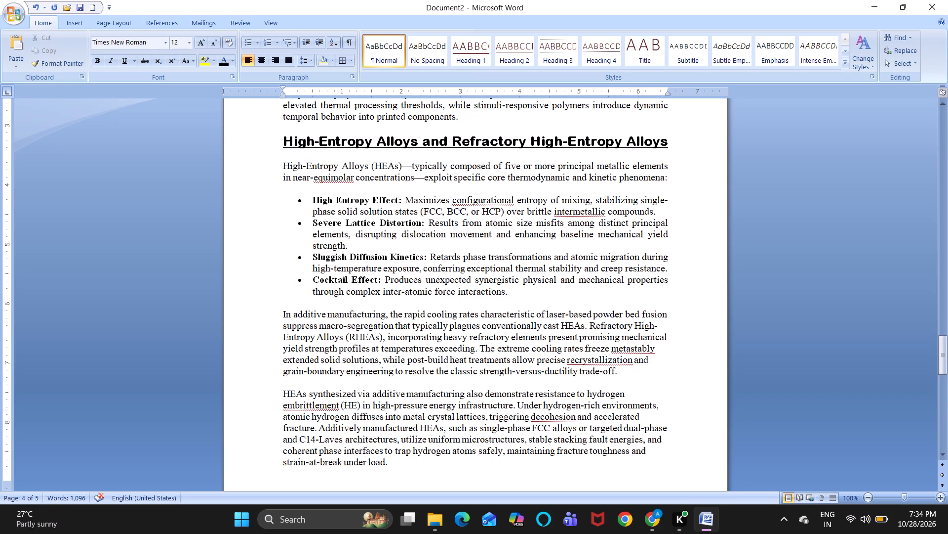
left_click_drag(283, 314, 411, 468)
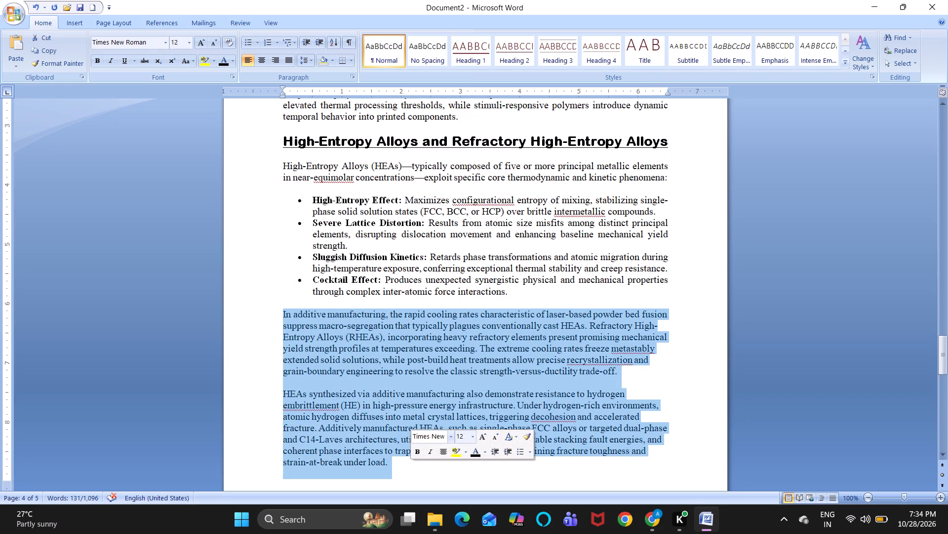
left_click(294, 58)
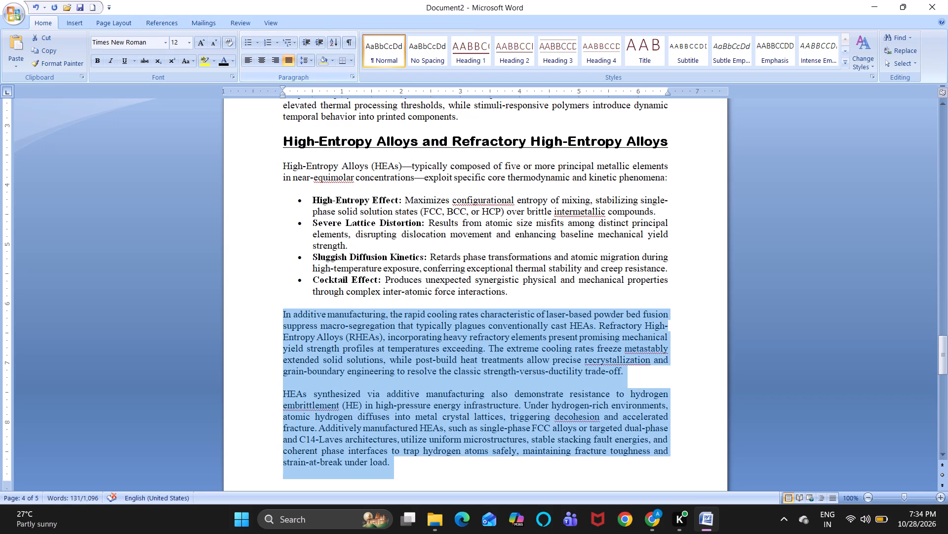
left_click(273, 309)
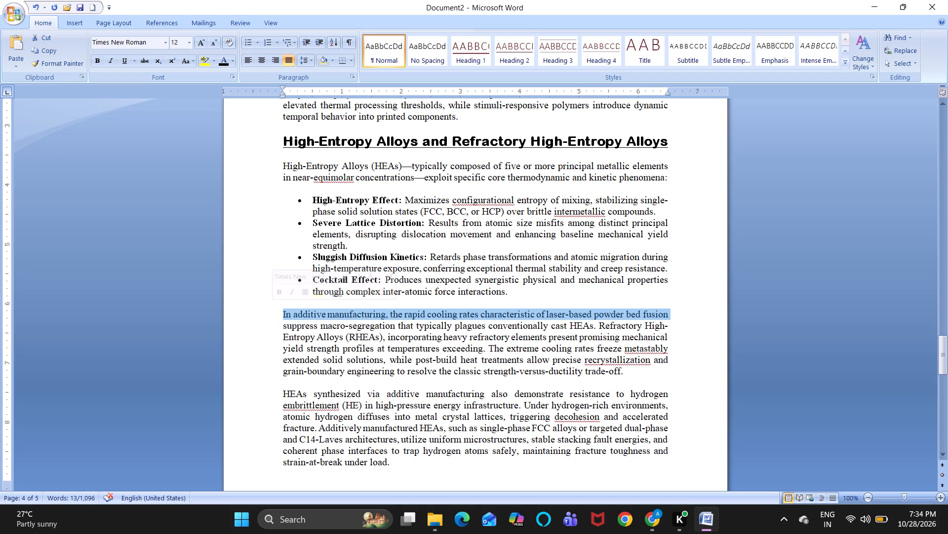
Check the High-Entropy Alloys section's layout and the blank page that follows it.
scroll(273, 309, "down", 4)
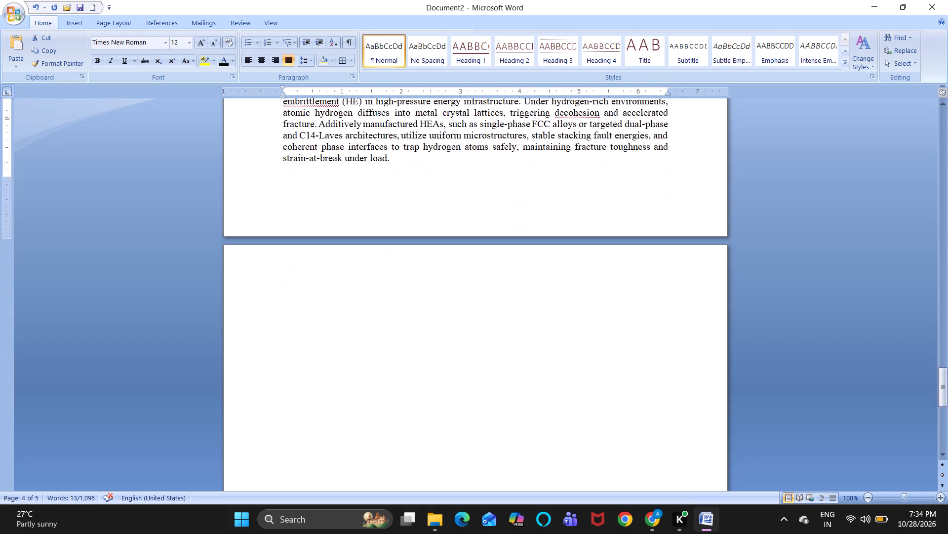
left_click(299, 311)
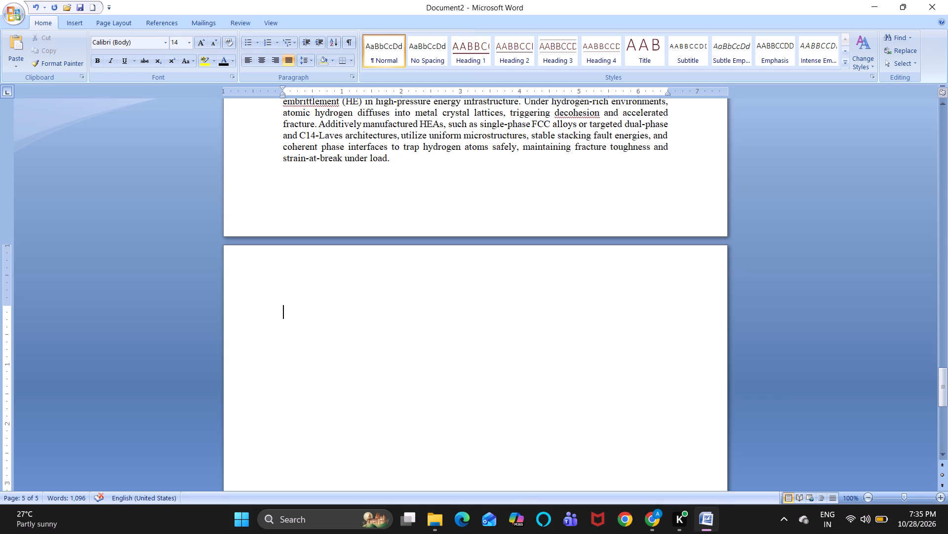
scroll(564, 321, "up", 8)
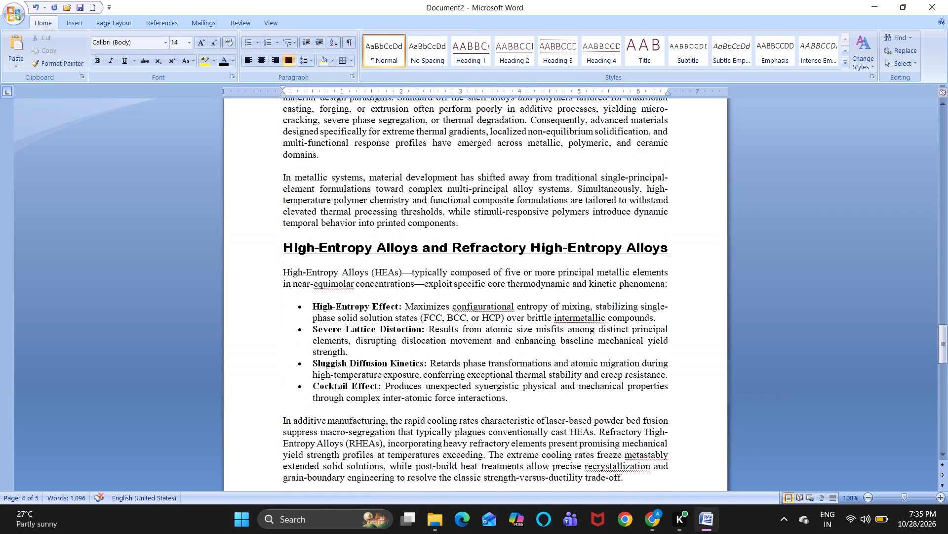
scroll(564, 321, "down", 3)
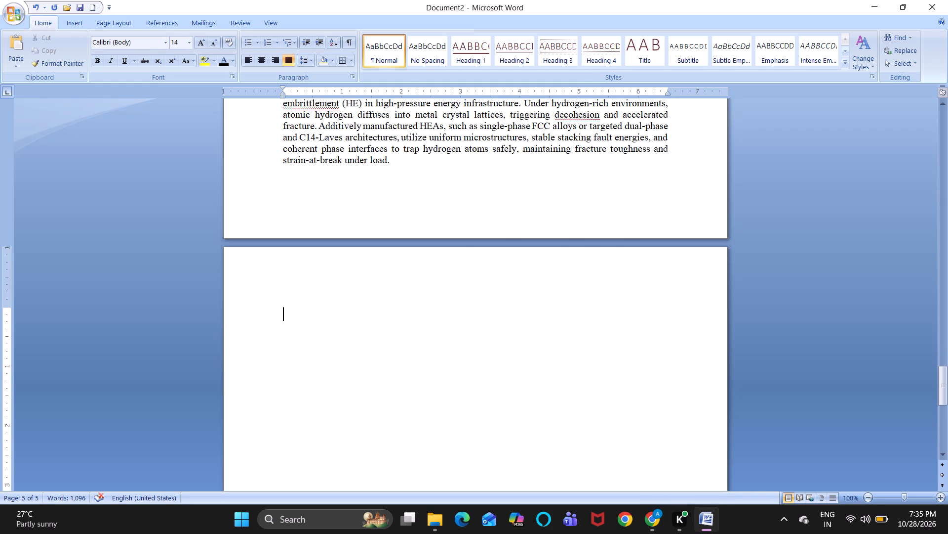
key("ctrl+v")
scroll(455, 413, "up", 2)
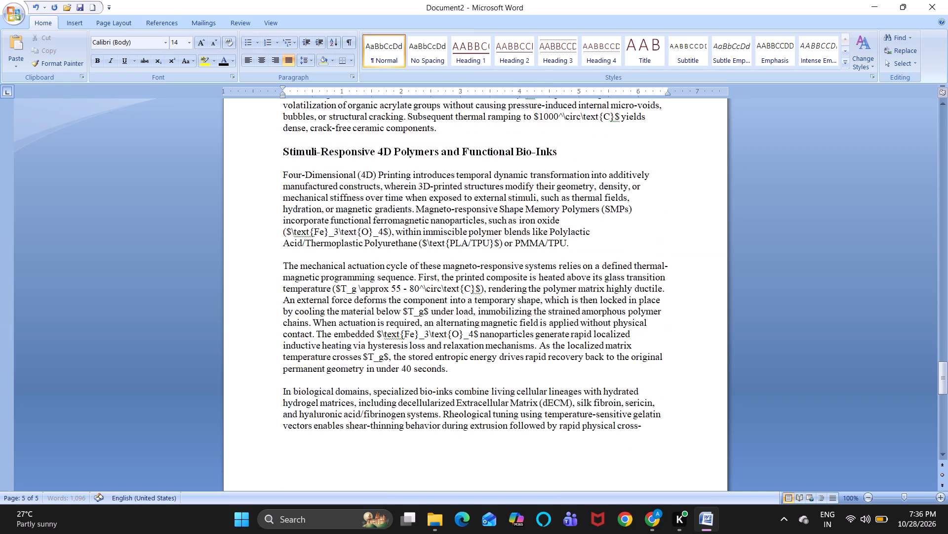
Apply Match Destination Formatting to the pasted polymer, preceramic composite and bio-ink sections.
scroll(455, 413, "up", 9)
scroll(455, 413, "right", 1)
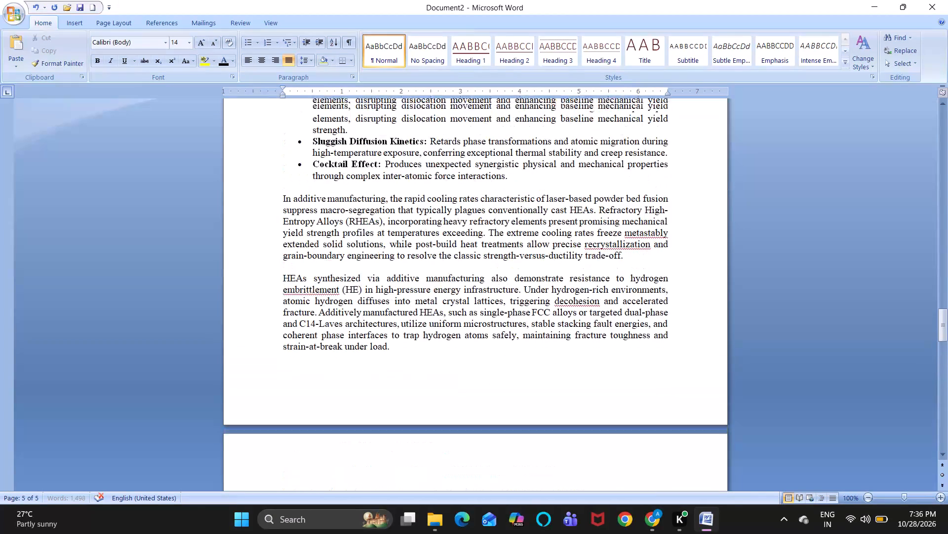
scroll(455, 413, "right", 1)
scroll(455, 413, "down", 3)
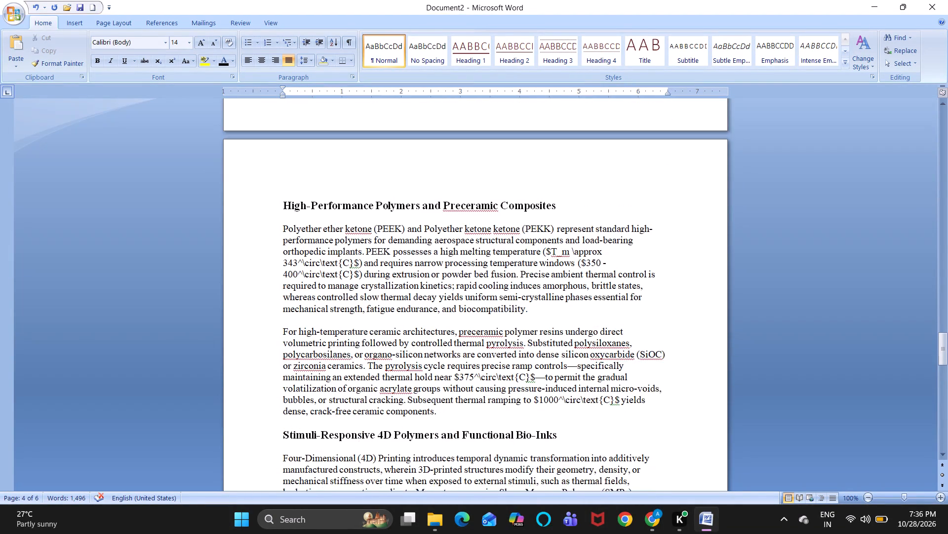
scroll(455, 413, "down", 6)
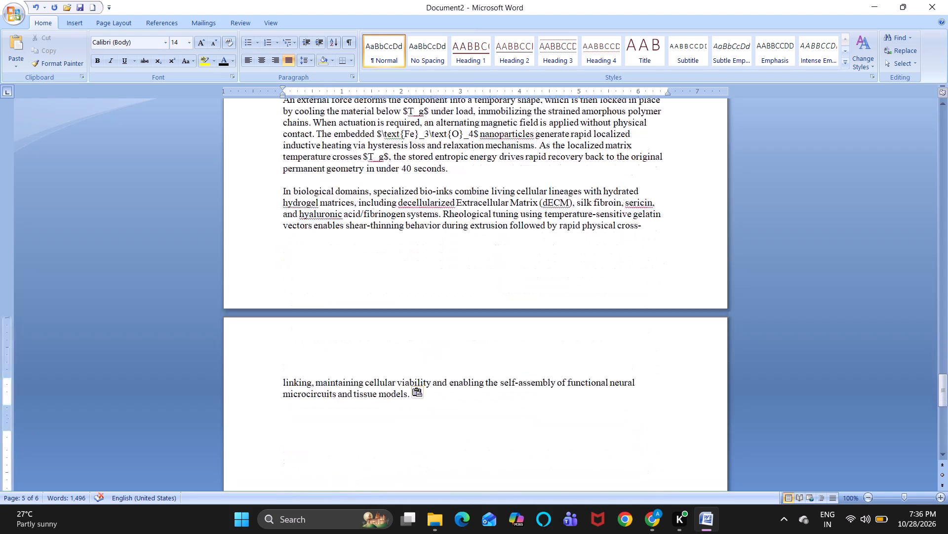
scroll(455, 413, "down", 1)
left_click(422, 410)
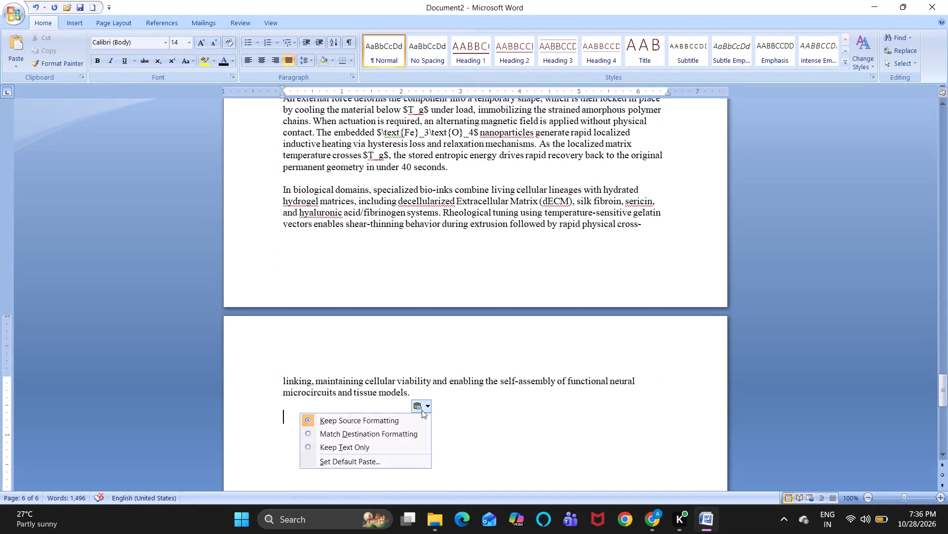
left_click(404, 436)
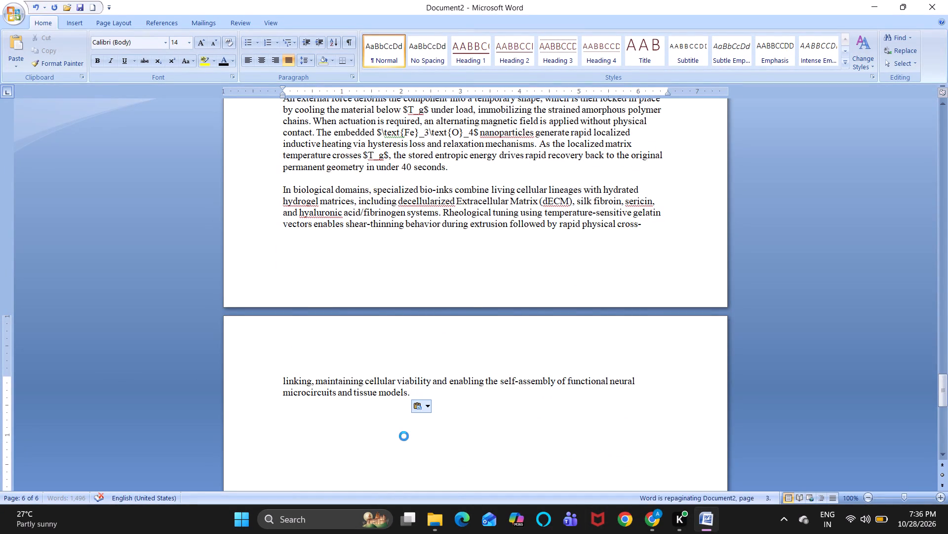
Format the "High-Performance Polymers and Preceramic Composites" heading as underlined Arial Rounded MT Bold, size 16.
scroll(404, 436, "up", 3)
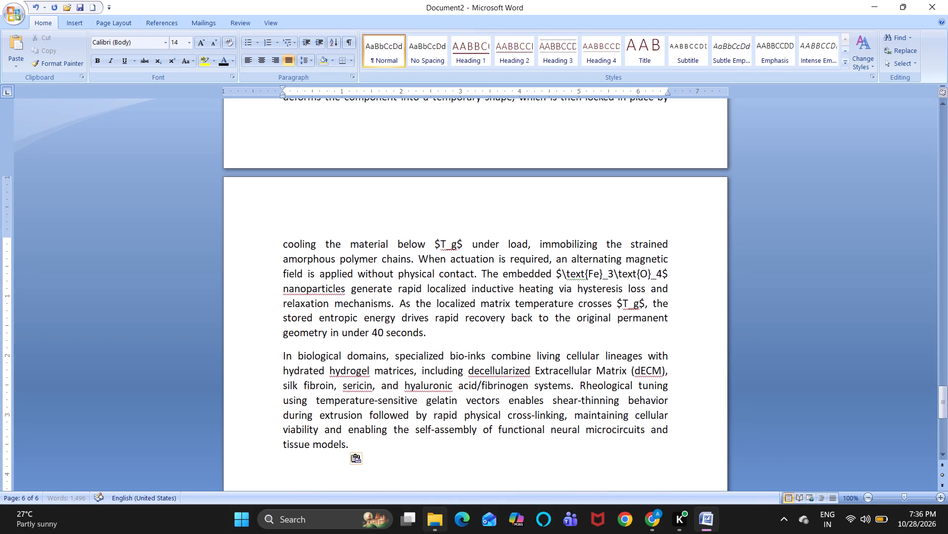
scroll(423, 533, "up", 3)
scroll(378, 387, "up", 12)
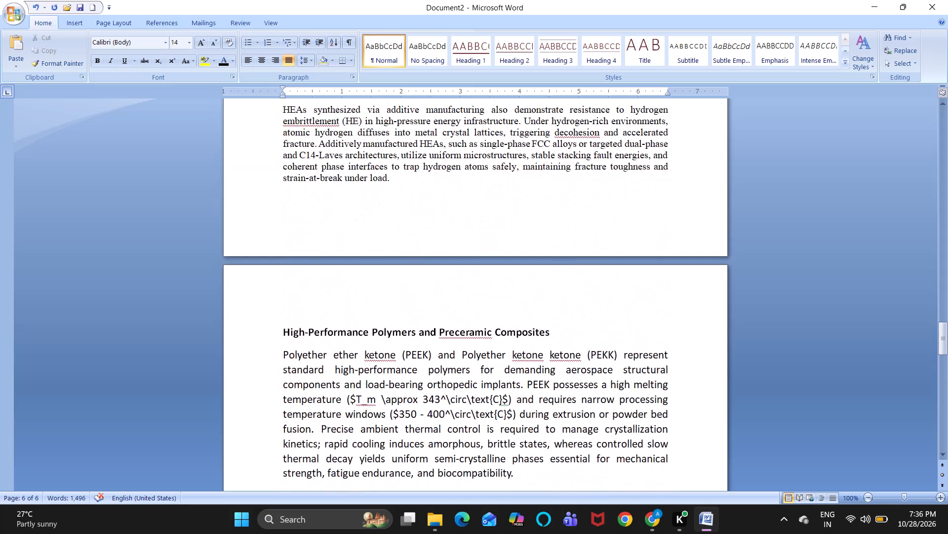
scroll(378, 387, "up", 4)
scroll(378, 387, "down", 2)
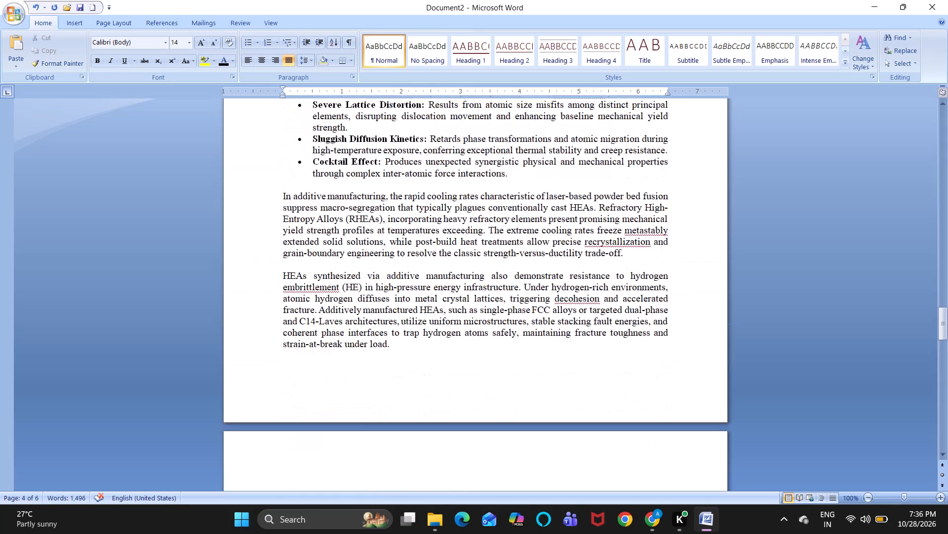
scroll(378, 387, "down", 3)
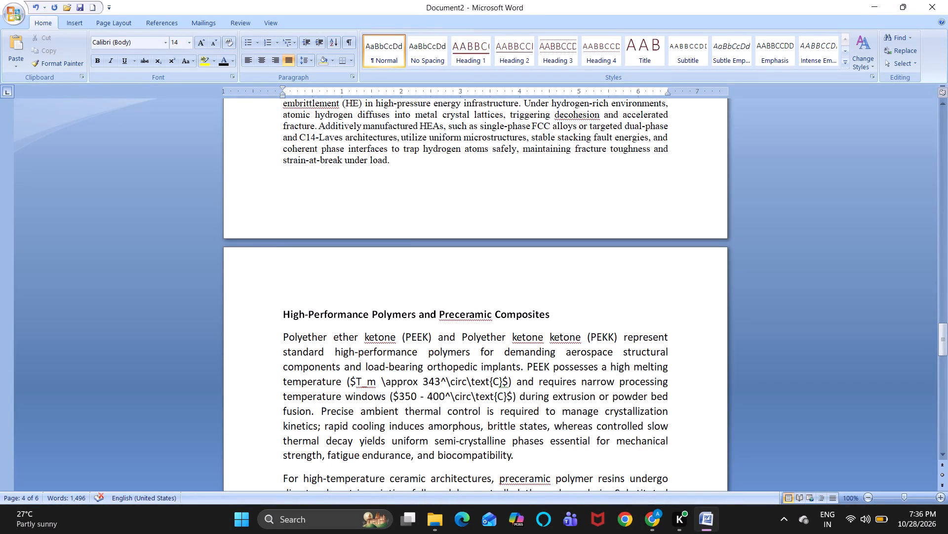
left_click_drag(283, 314, 526, 313)
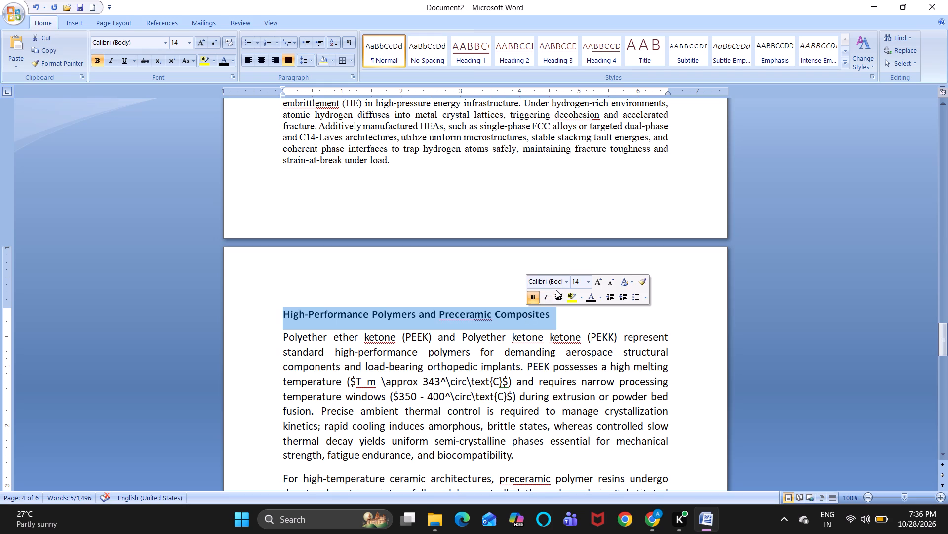
left_click(596, 277)
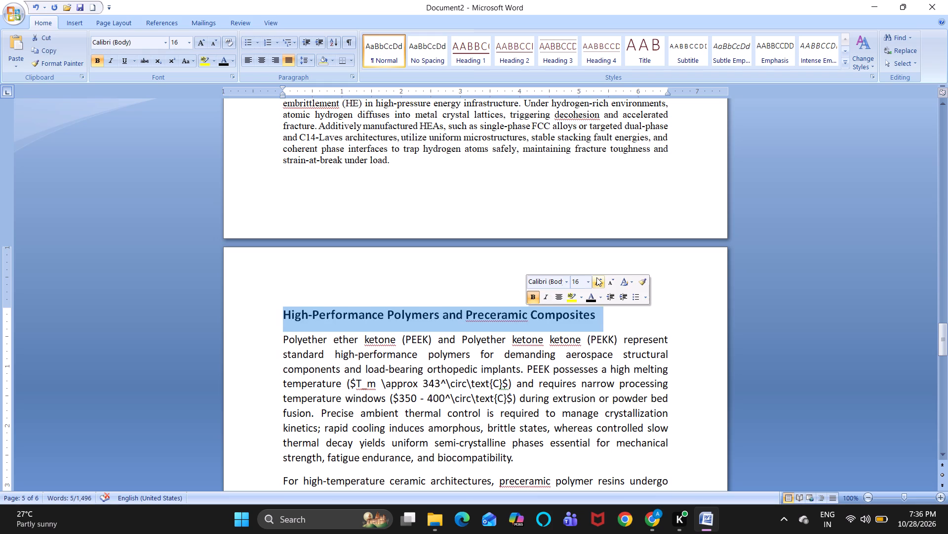
left_click(567, 284)
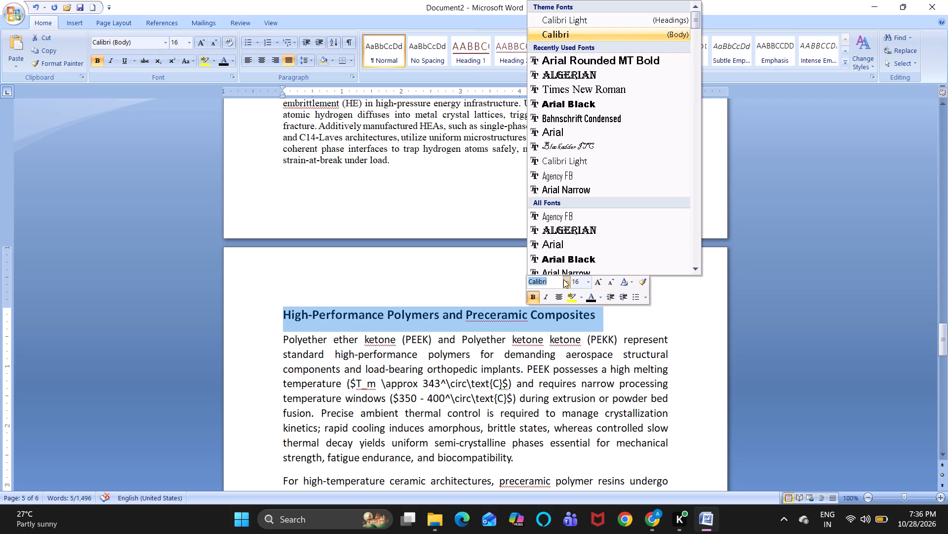
left_click(562, 58)
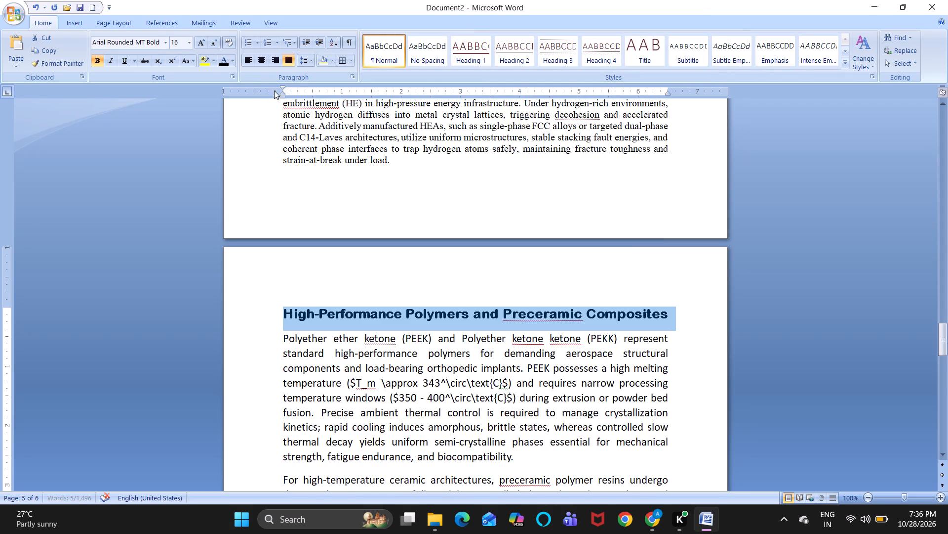
left_click(124, 57)
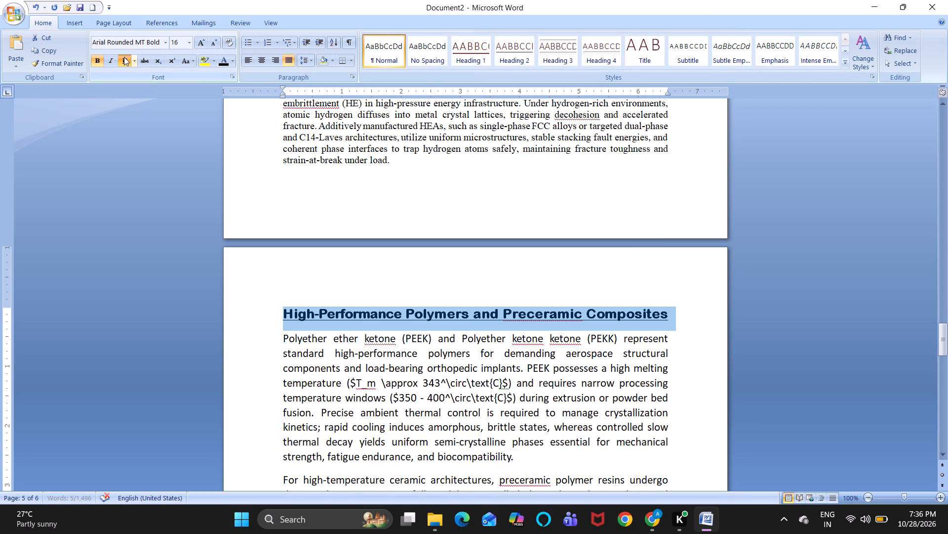
left_click(268, 367)
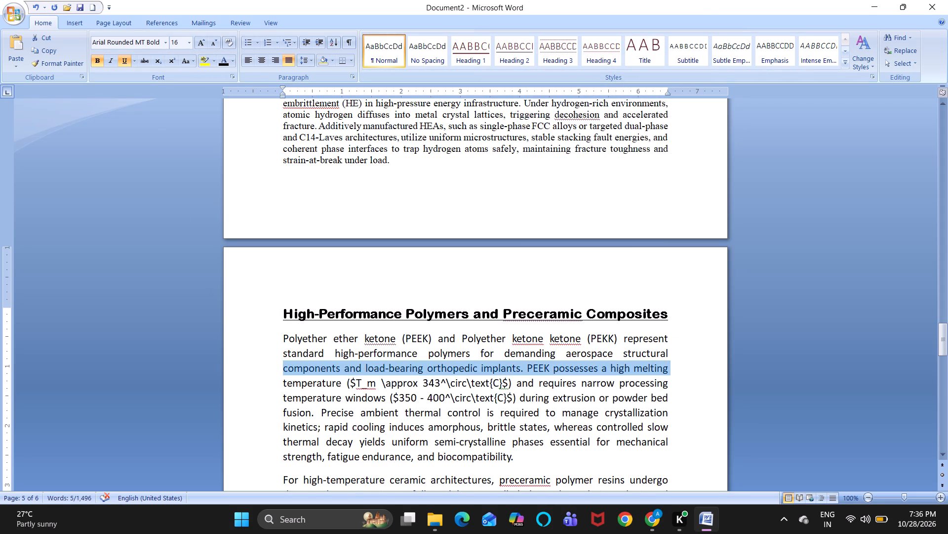
Set the two body paragraphs under the "High-Performance Polymers and Preceramic Composites" heading to Times New Roman, size 12.
scroll(268, 367, "down", 3)
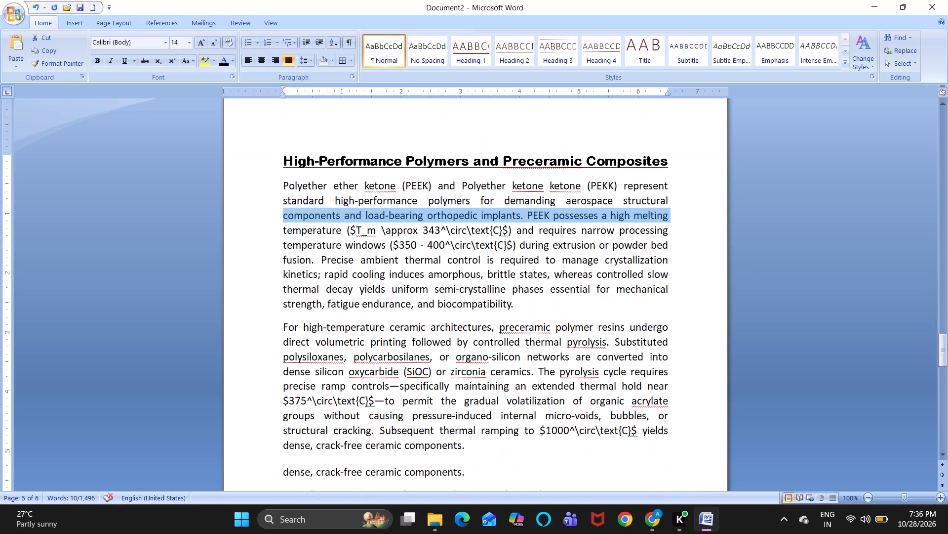
scroll(268, 367, "down", 1)
scroll(268, 367, "up", 1)
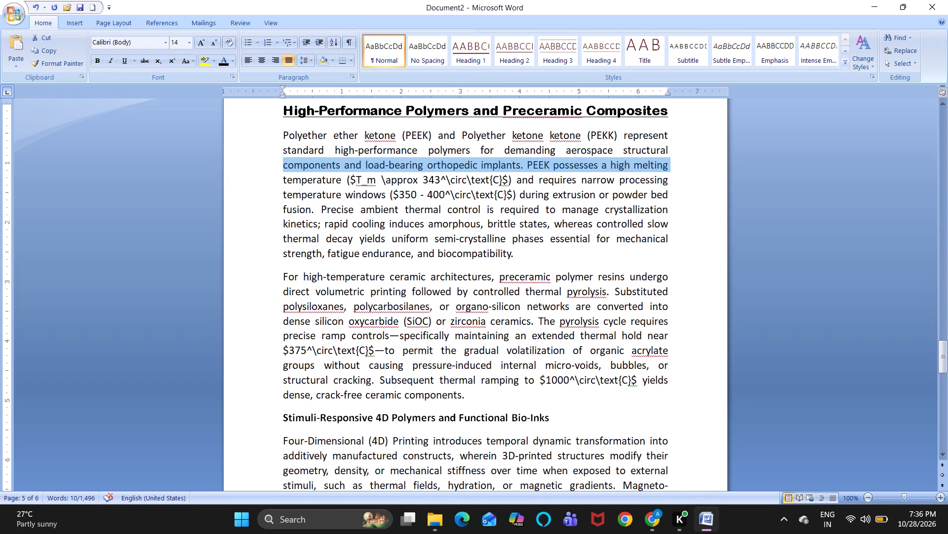
left_click_drag(282, 131, 502, 353)
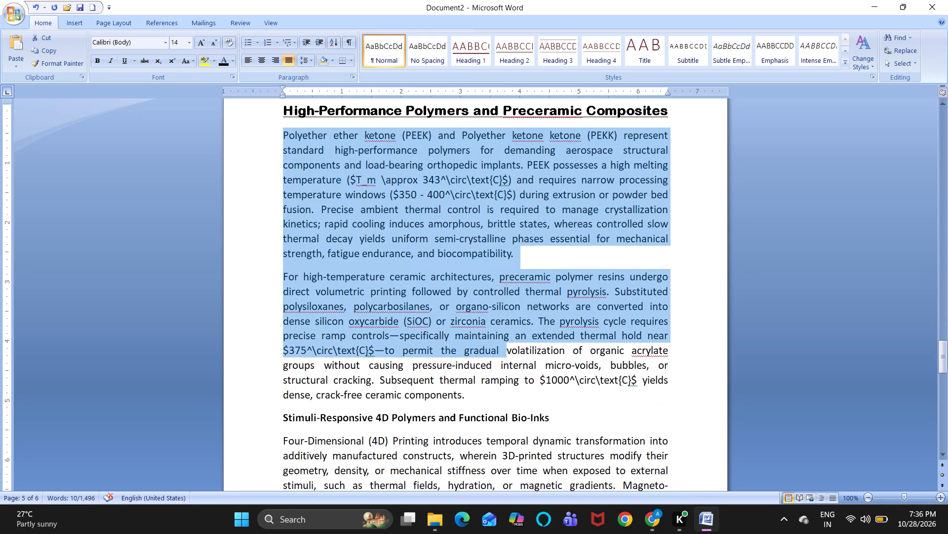
left_click_drag(502, 353, 489, 390)
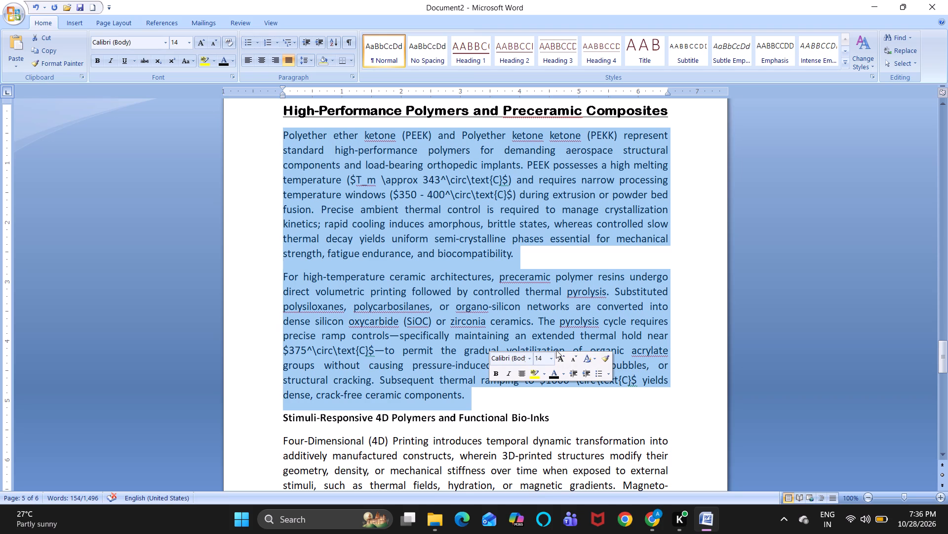
left_click(576, 358)
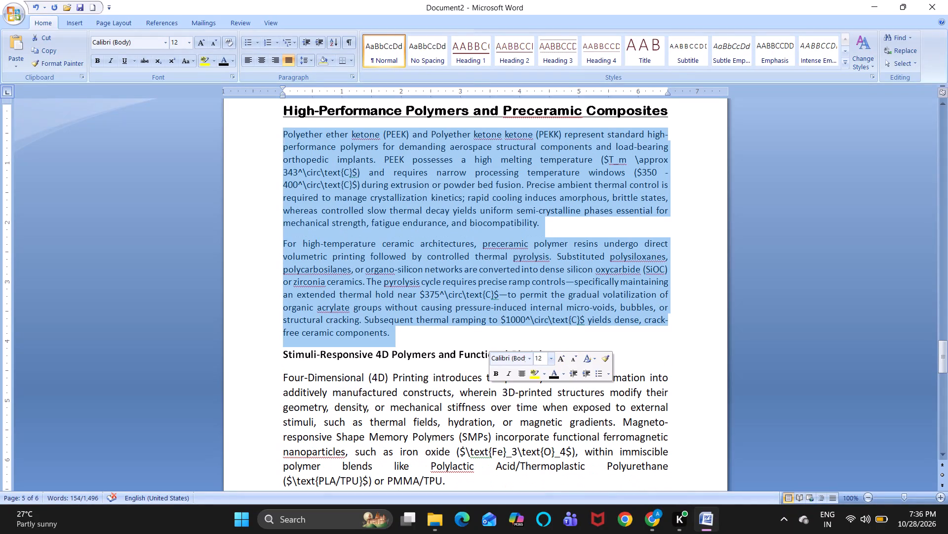
left_click(528, 361)
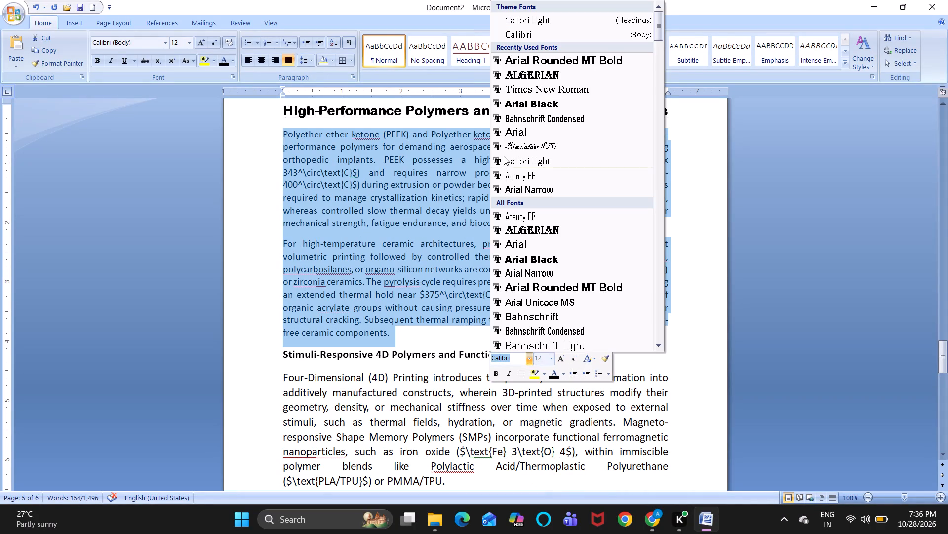
left_click(513, 91)
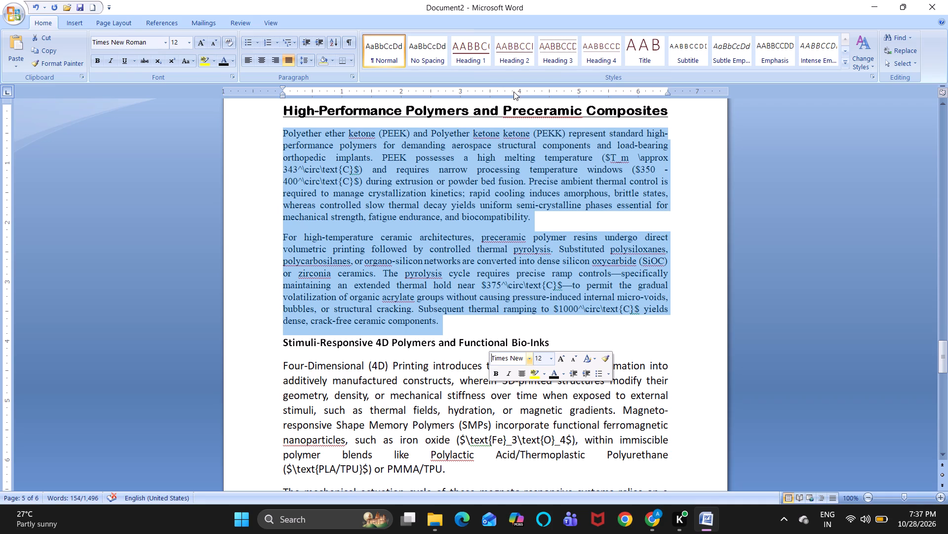
left_click(419, 141)
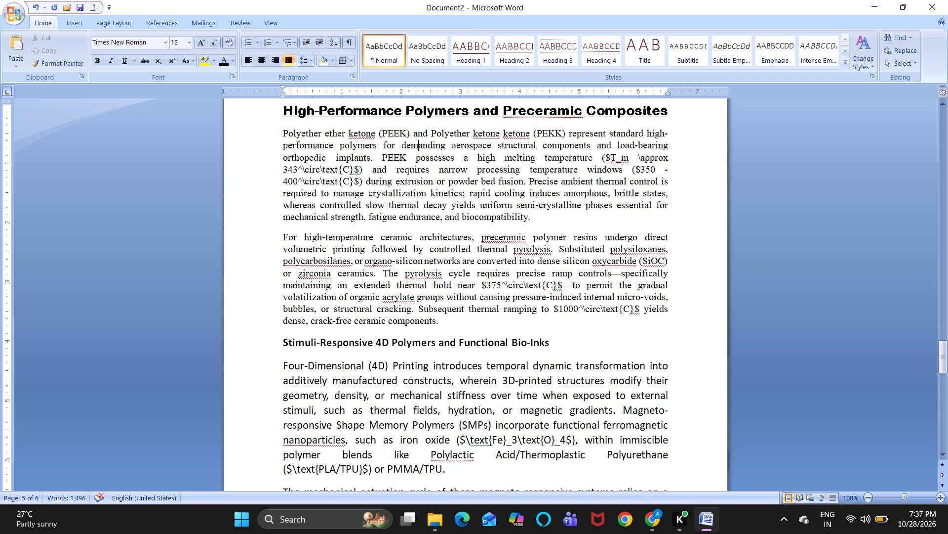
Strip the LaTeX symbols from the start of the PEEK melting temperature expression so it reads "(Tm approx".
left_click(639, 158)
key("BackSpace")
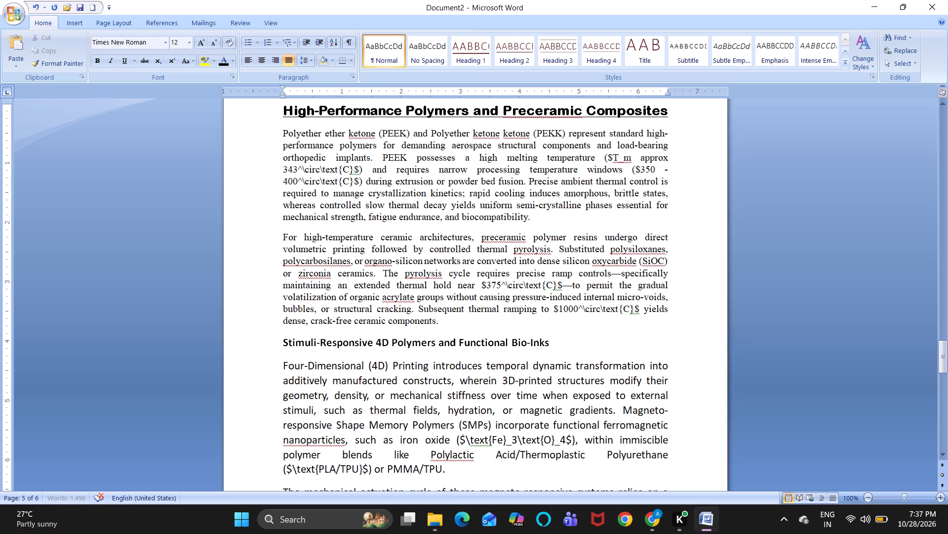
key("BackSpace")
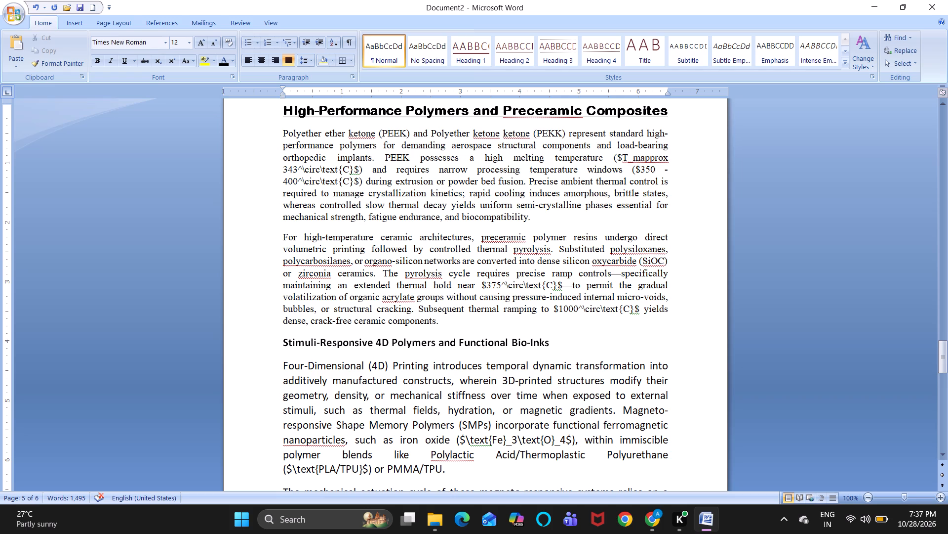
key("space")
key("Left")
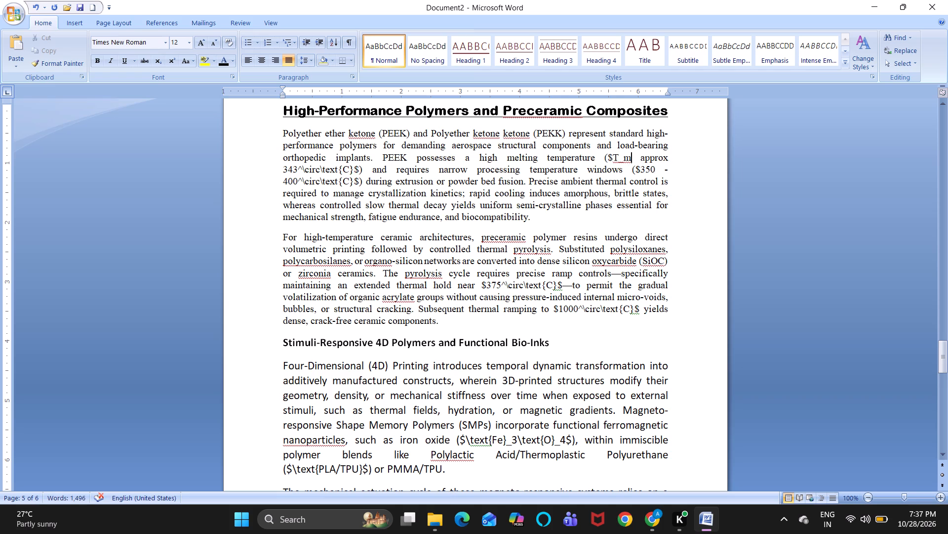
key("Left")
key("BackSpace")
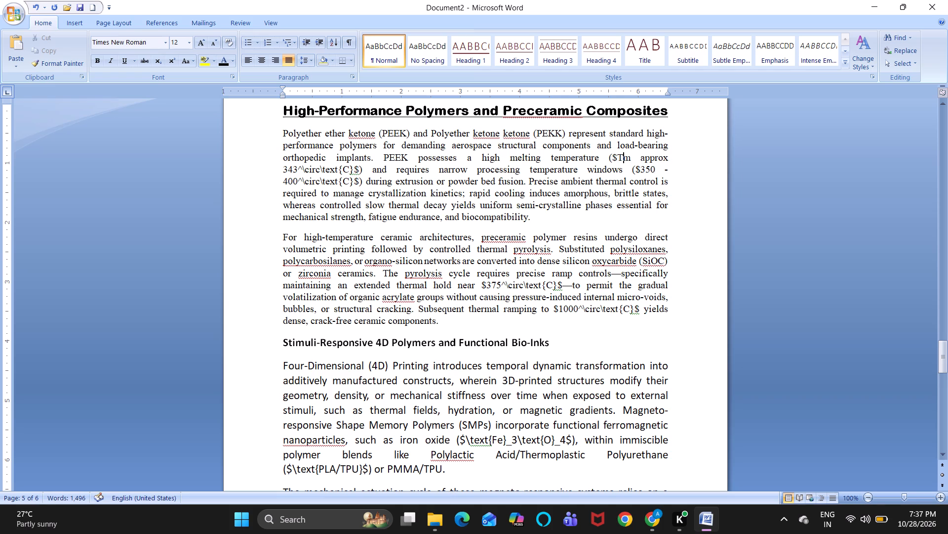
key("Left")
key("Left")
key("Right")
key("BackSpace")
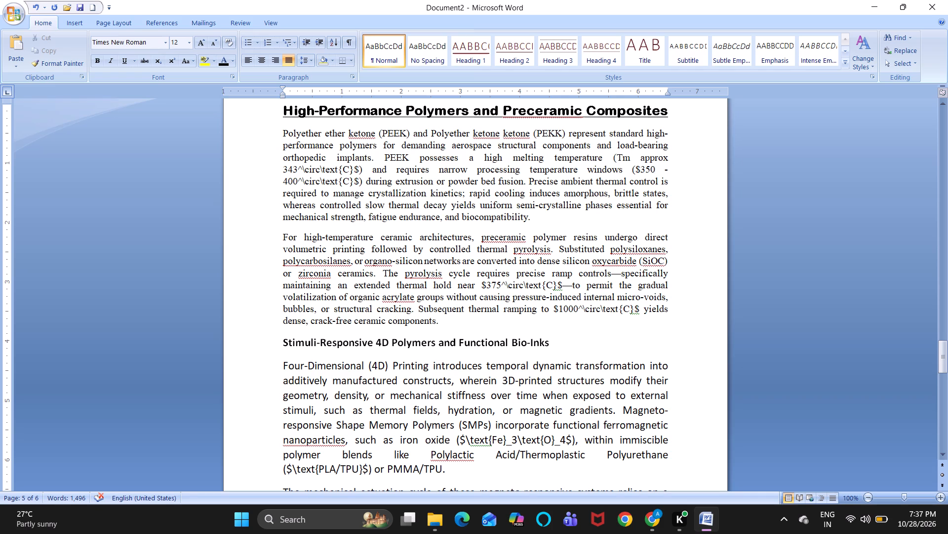
Delete the whole bracketed melting temperature expression after "PEEK possesses a high melting temperature".
left_click_drag(362, 169, 451, 143)
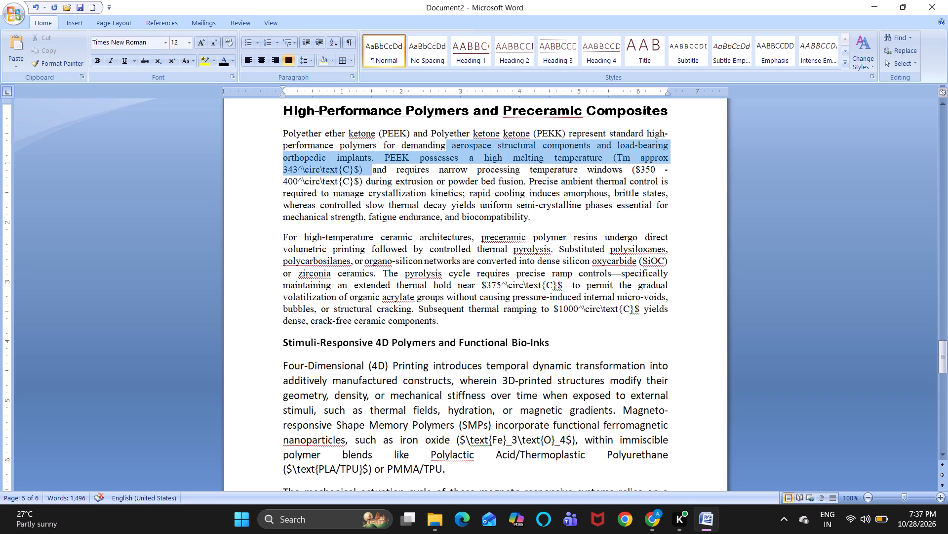
left_click_drag(451, 143, 622, 161)
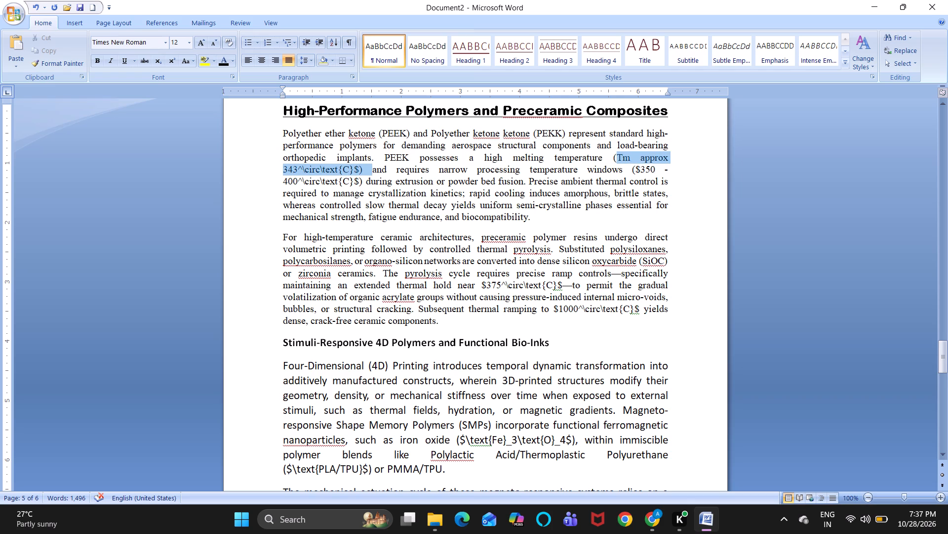
left_click_drag(622, 161, 614, 159)
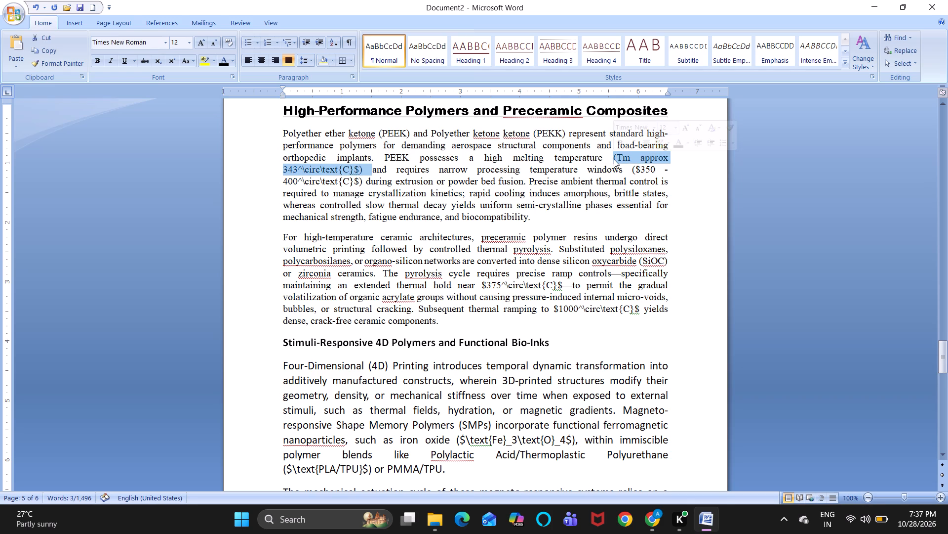
key("BackSpace")
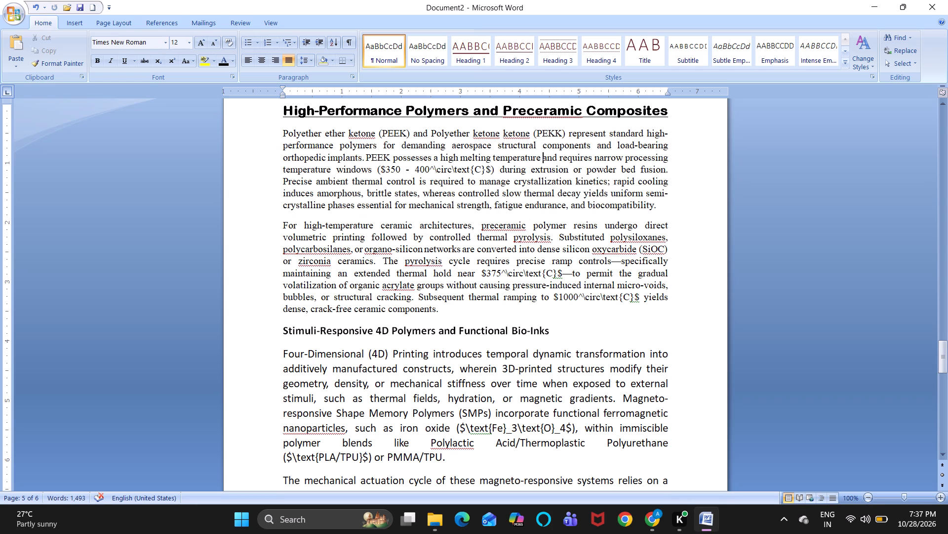
Delete the bracketed LaTeX temperature range after "requires narrow processing temperature windows" in the PEEK paragraph.
left_click(500, 170)
left_click_drag(500, 170, 383, 169)
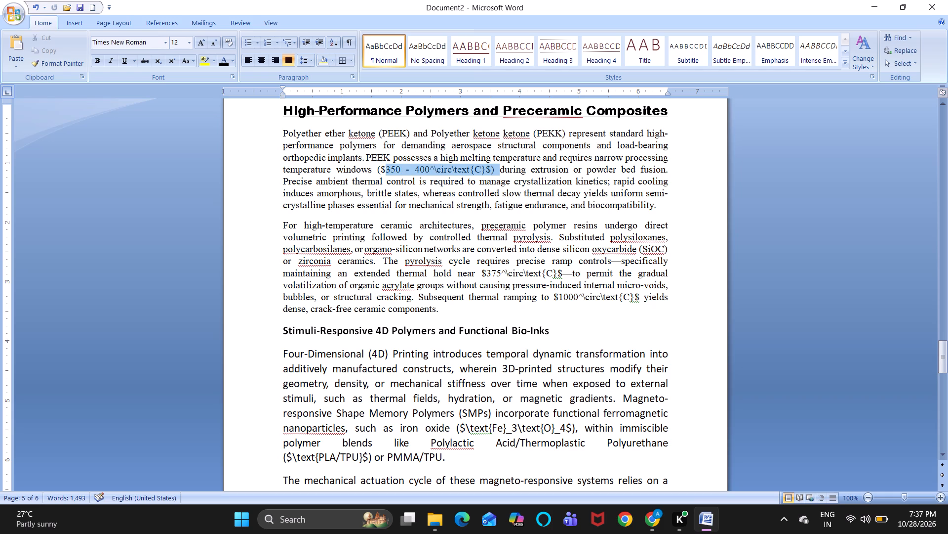
left_click_drag(383, 169, 381, 168)
key("BackSpace")
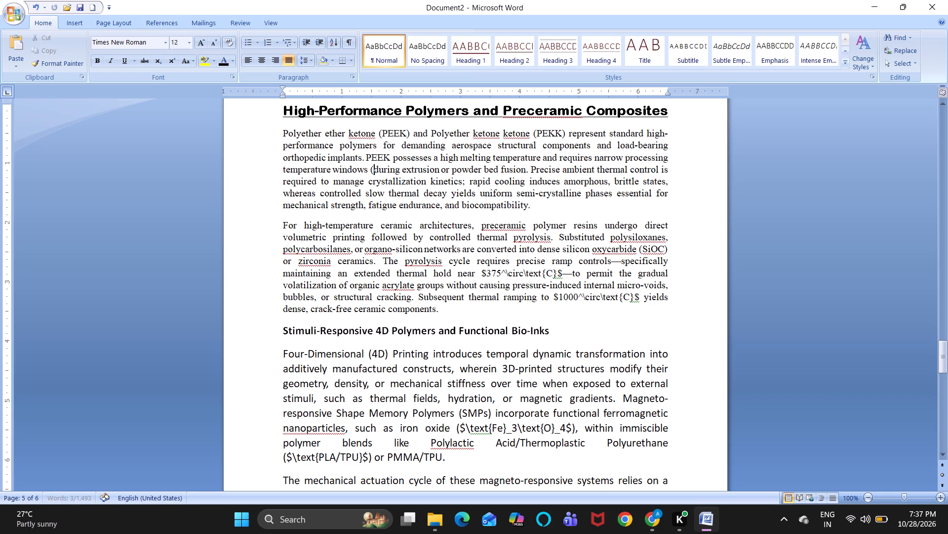
key("BackSpace")
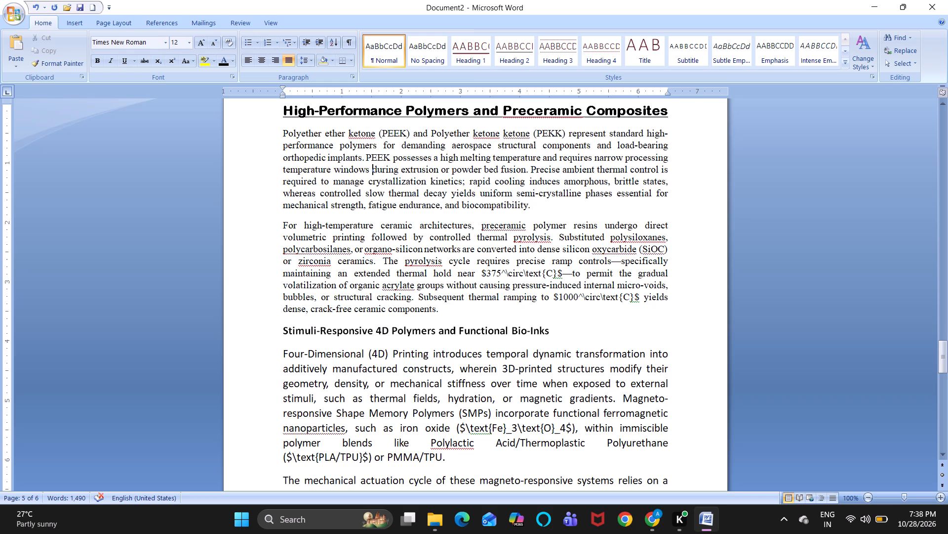
Delete the LaTeX temperature expressions after "thermal hold near", including the dash, and after "thermal ramping to" in the ceramic architectures paragraph.
left_click_drag(569, 276, 527, 275)
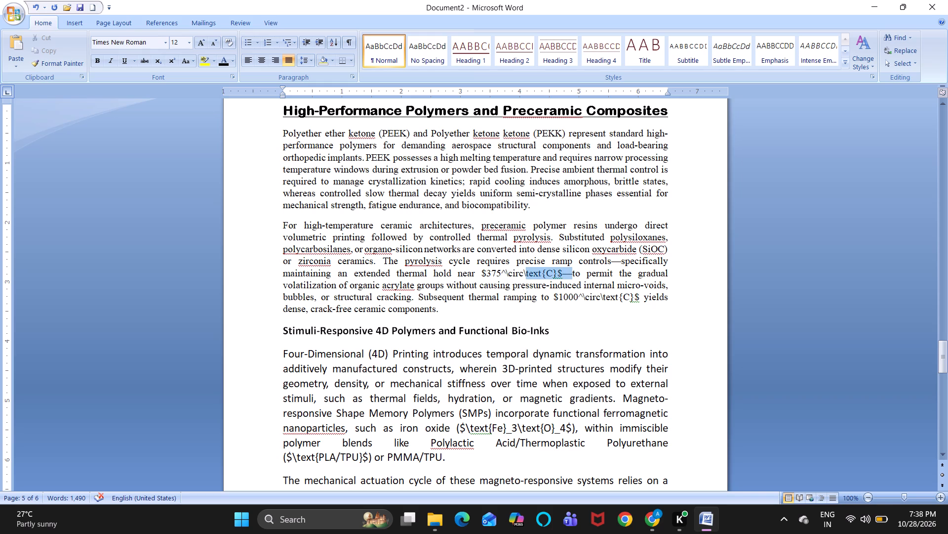
left_click_drag(527, 275, 479, 276)
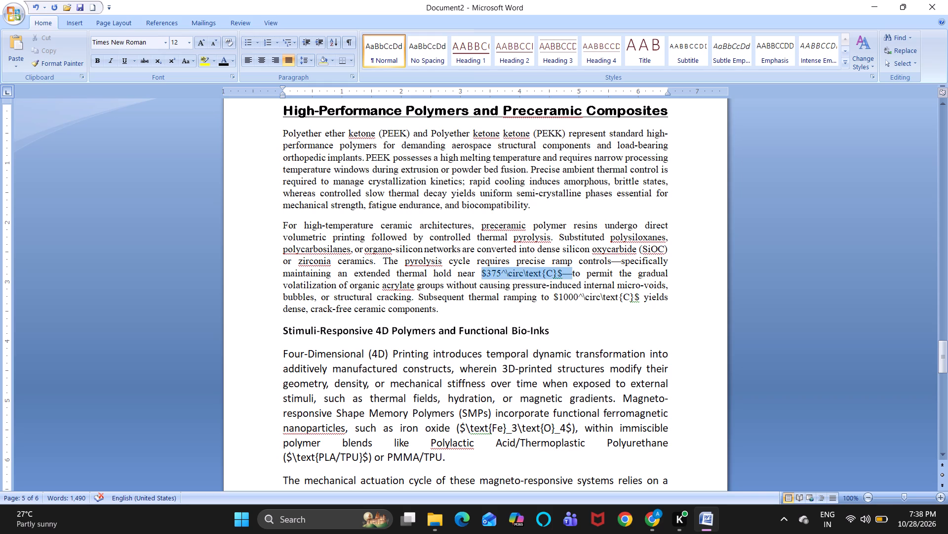
left_click_drag(479, 276, 480, 276)
key("BackSpace")
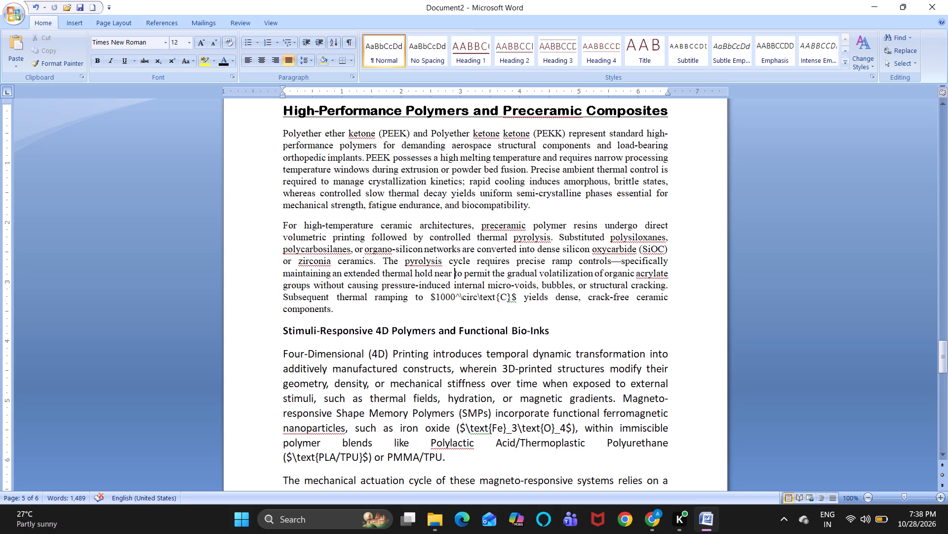
left_click_drag(519, 298, 491, 296)
left_click_drag(491, 296, 432, 296)
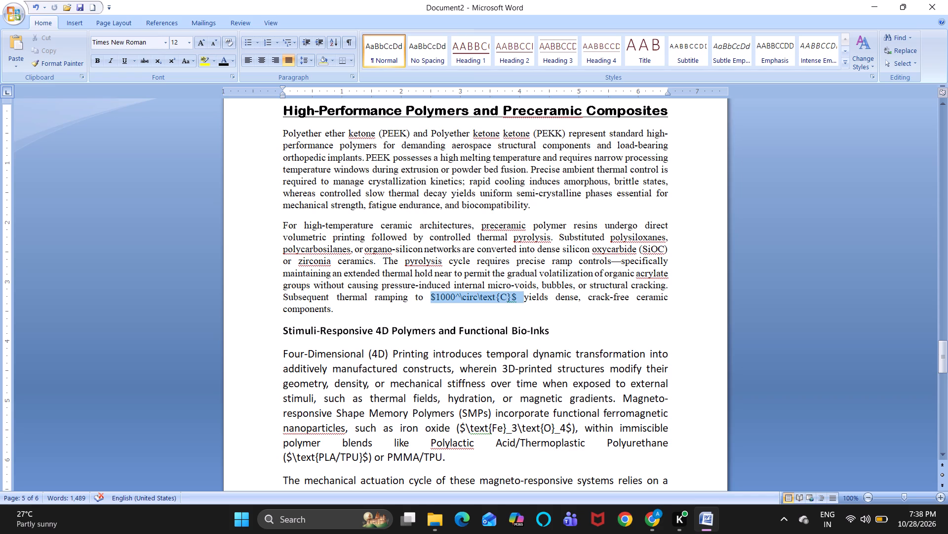
key("BackSpace")
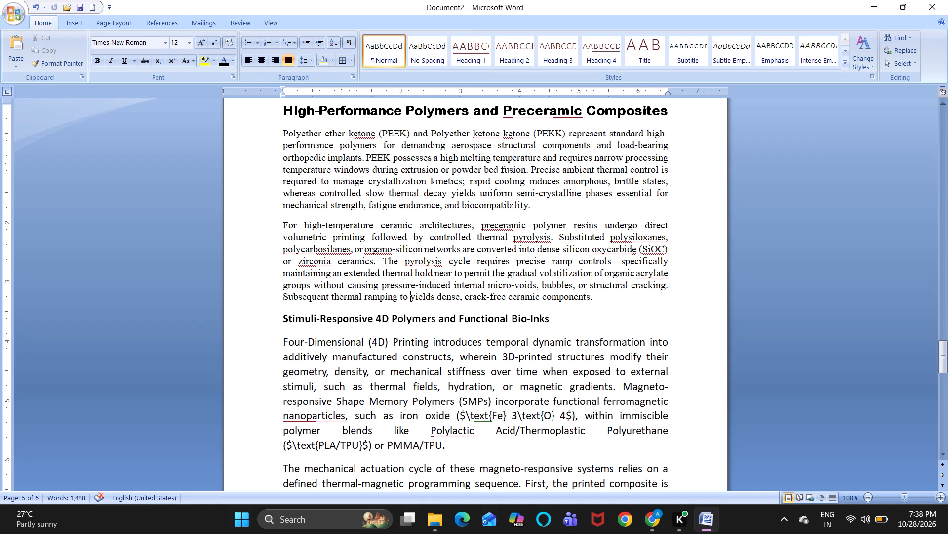
Format the "Stimuli-Responsive 4D Polymers and Functional Bio-Inks" heading as centred, underlined Arial Rounded MT Bold, size 16.
scroll(401, 387, "down", 1)
scroll(377, 378, "up", 2)
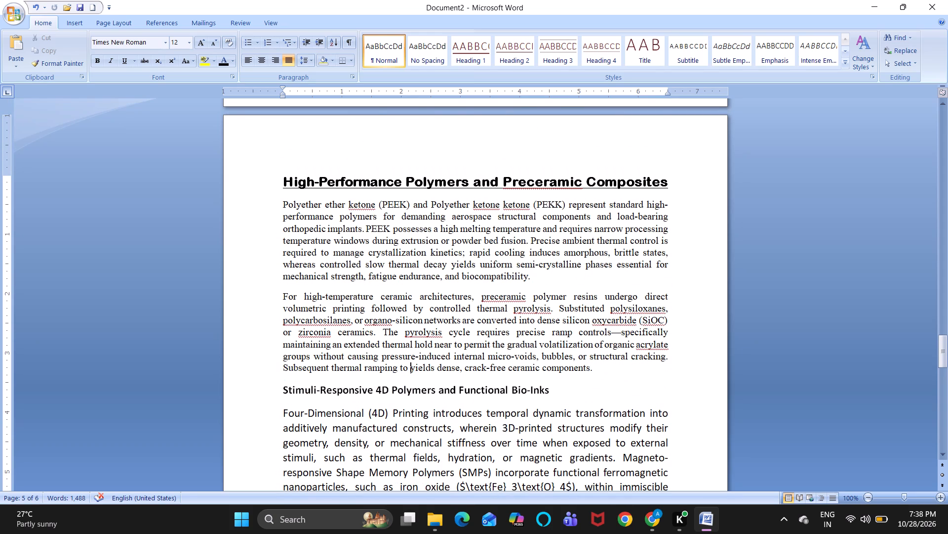
scroll(309, 407, "down", 1)
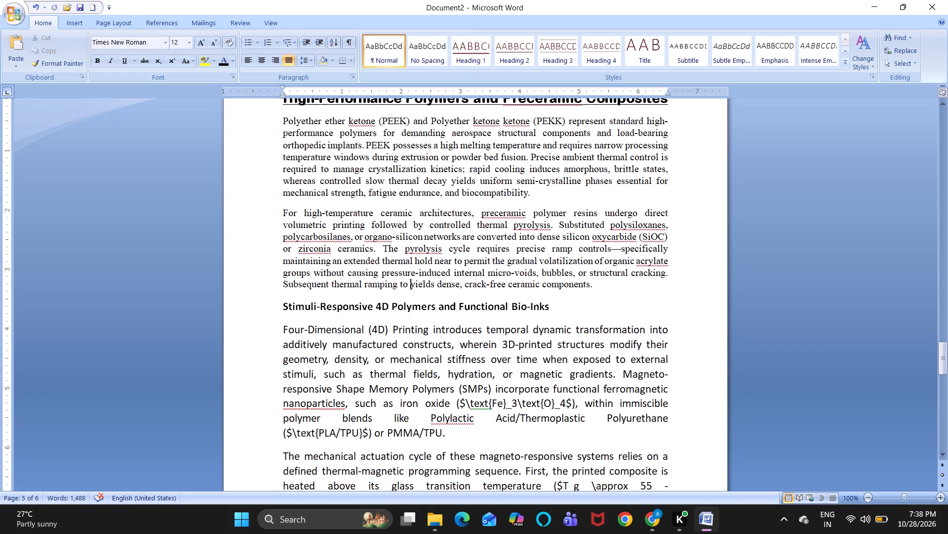
left_click_drag(283, 306, 582, 310)
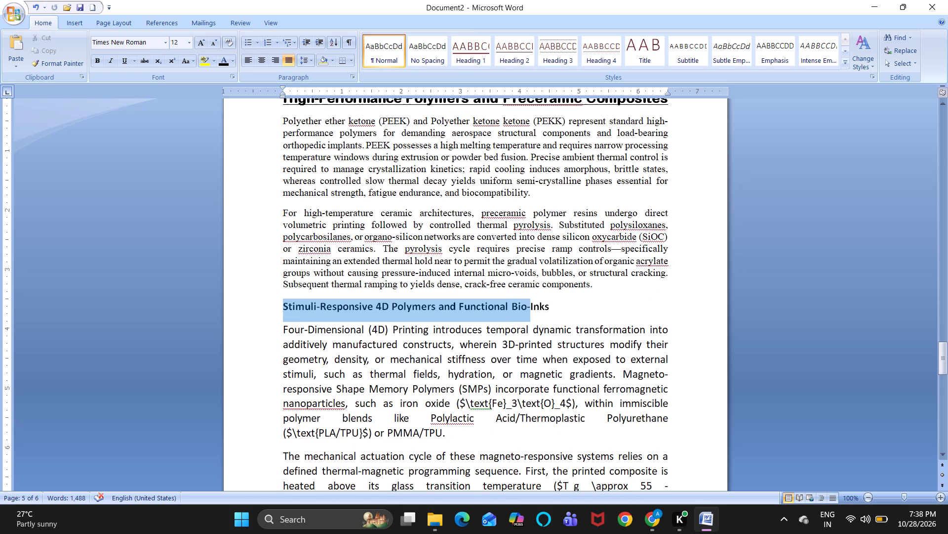
left_click_drag(582, 310, 592, 310)
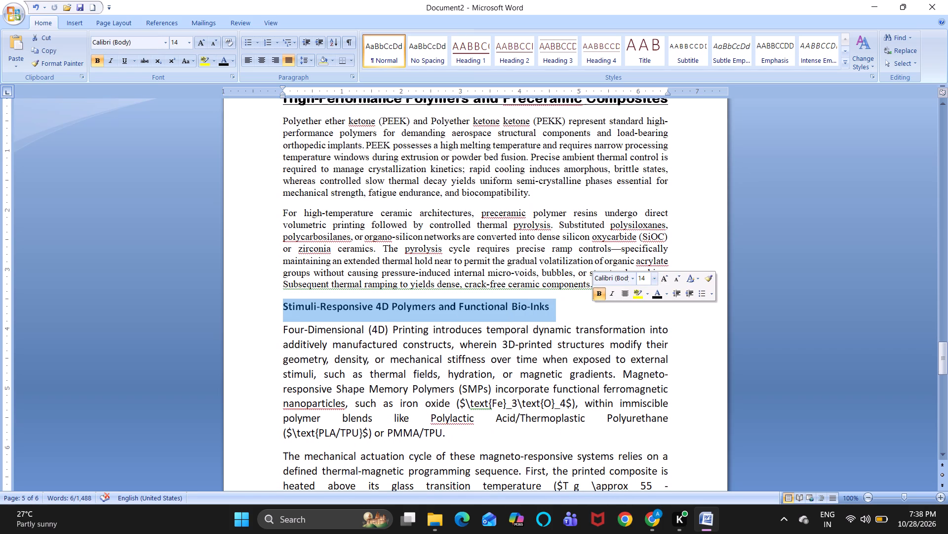
left_click(633, 280)
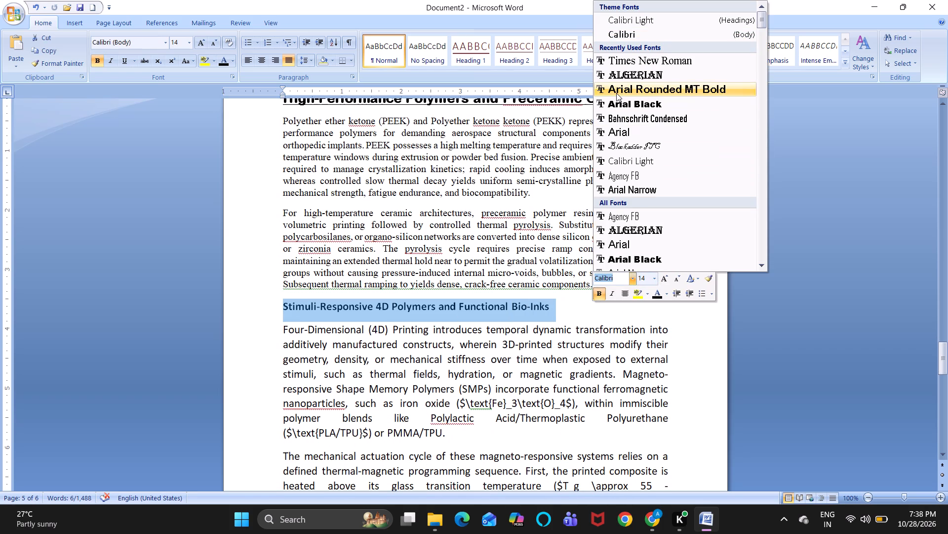
left_click(616, 93)
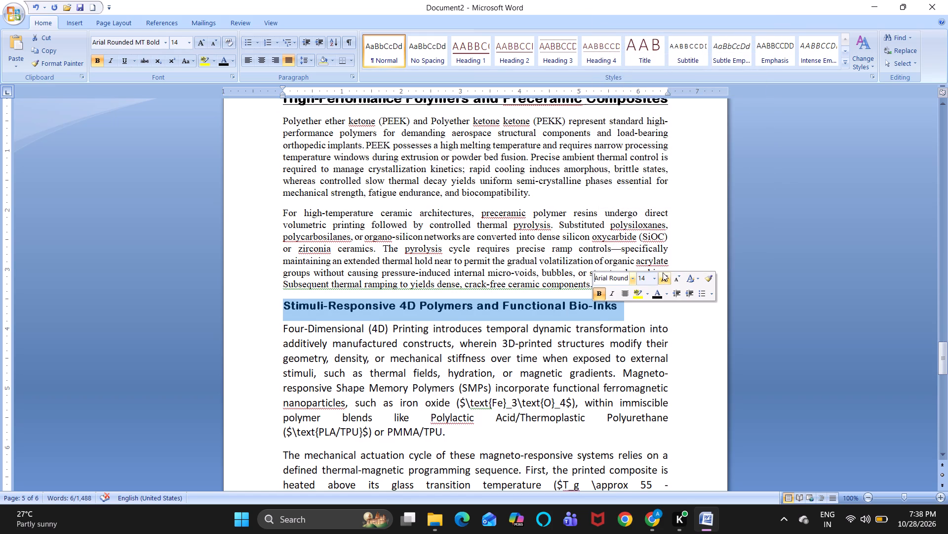
left_click(668, 280)
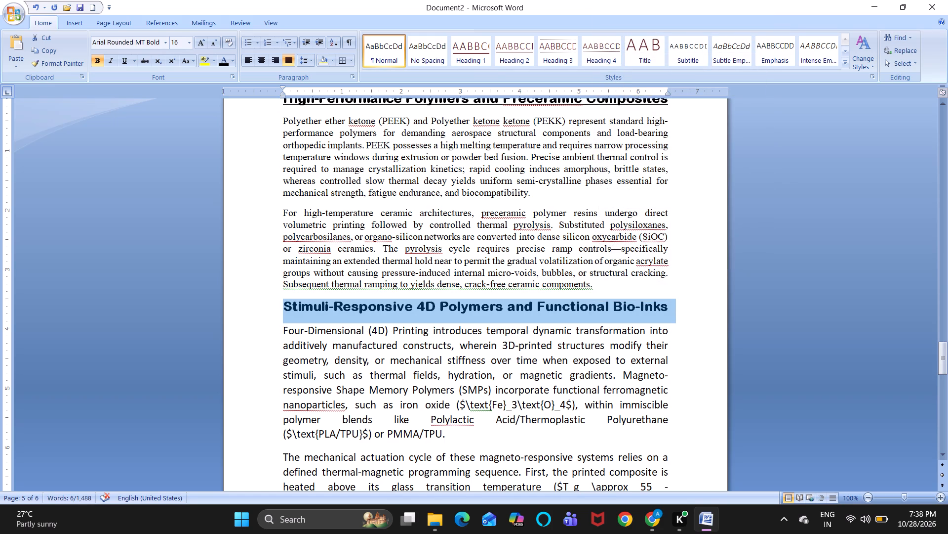
left_click(259, 62)
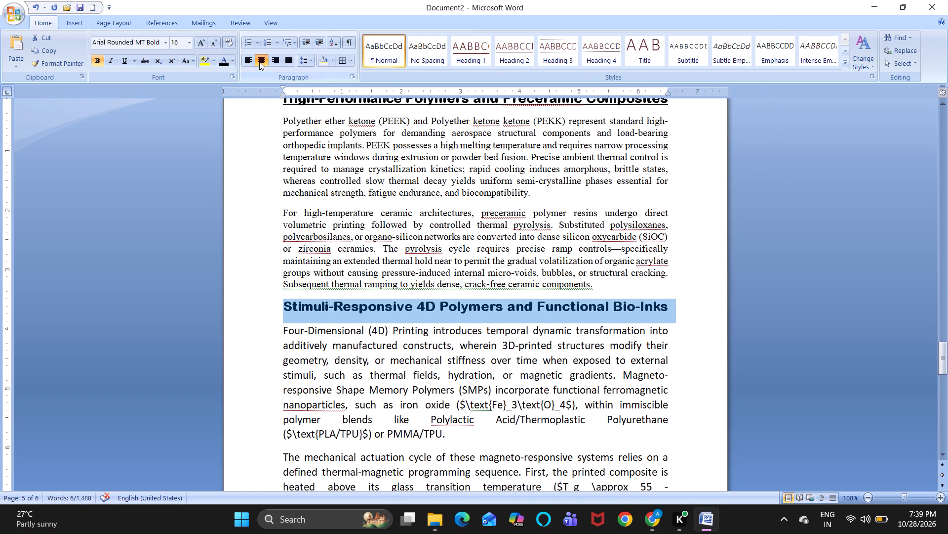
left_click(123, 58)
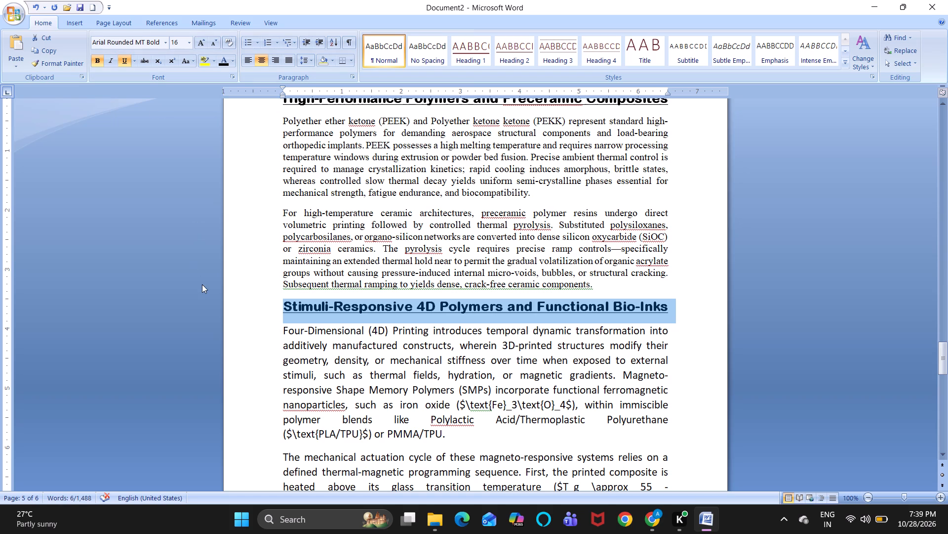
left_click(284, 384)
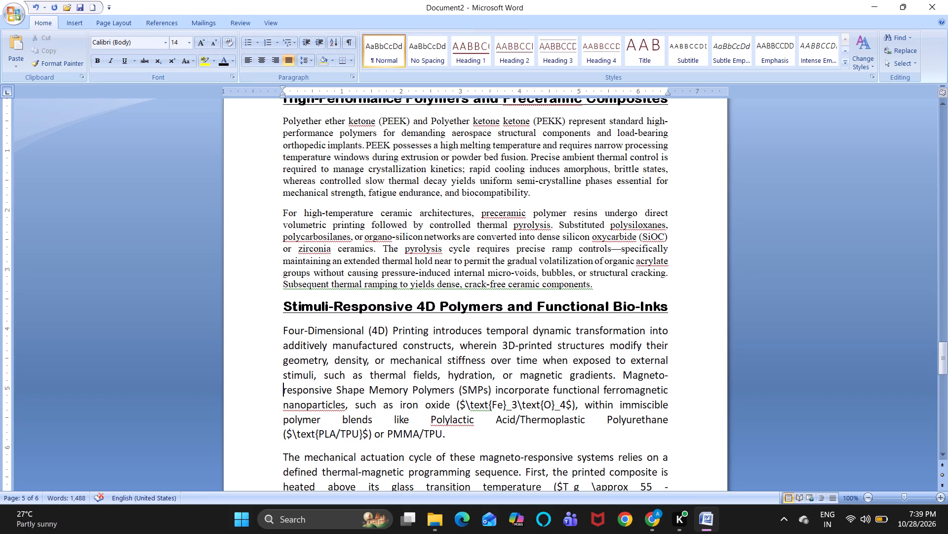
Insert a blank line between the ceramic architectures paragraph and the "Stimuli-Responsive 4D Polymers and Functional Bio-Inks" heading.
scroll(397, 318, "up", 2)
left_click(398, 416)
scroll(398, 416, "down", 1, "ctrl")
scroll(398, 416, "up", 1)
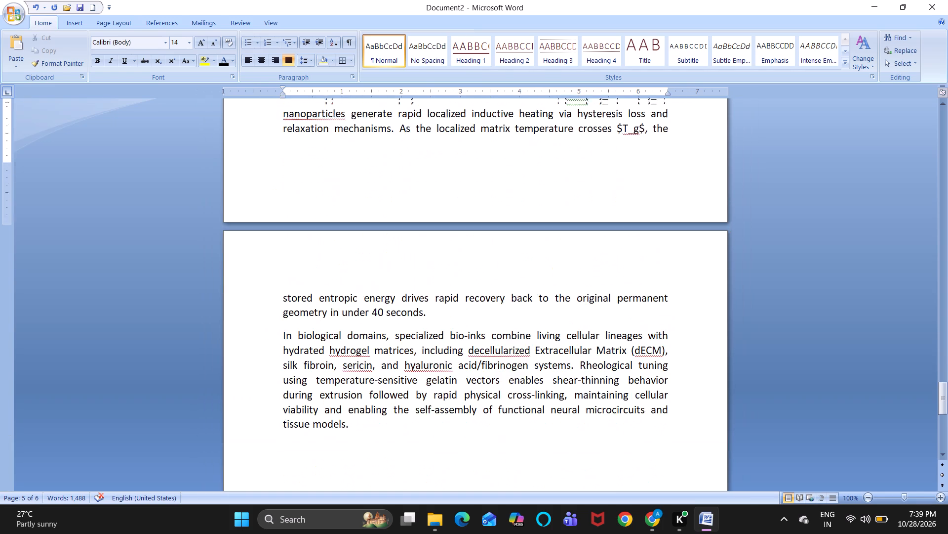
scroll(398, 416, "up", 8)
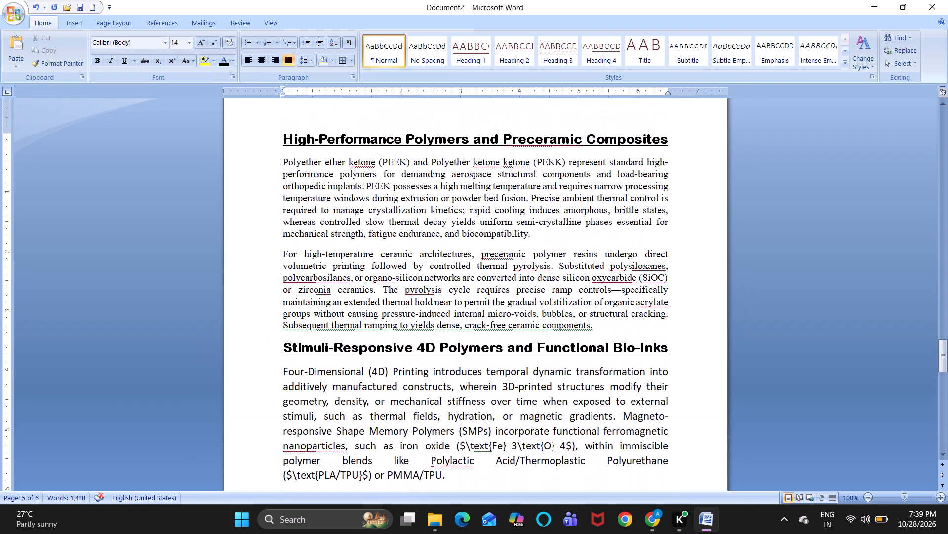
left_click(599, 329)
key("Return")
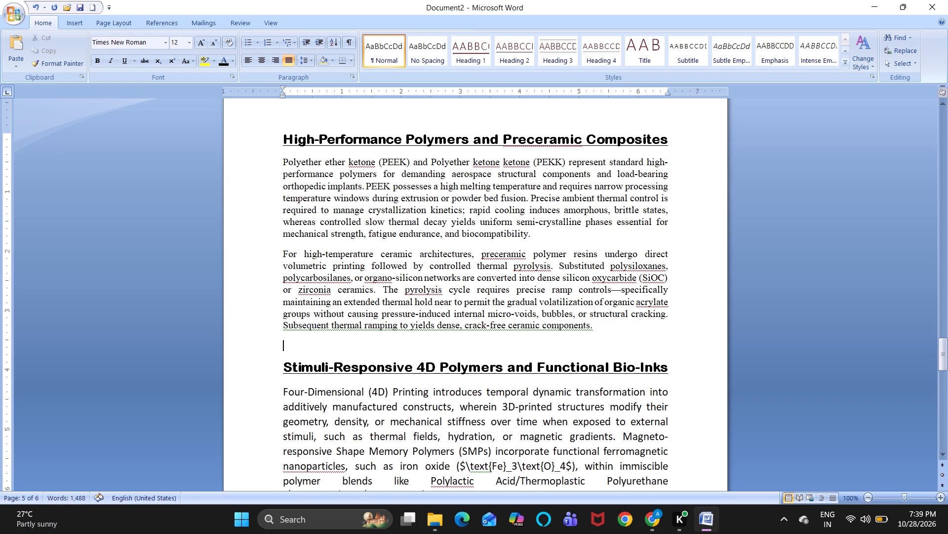
Set the three body paragraphs under the "Stimuli-Responsive 4D Polymers and Functional Bio-Inks" heading to Times New Roman, size 12.
scroll(599, 367, "down", 1)
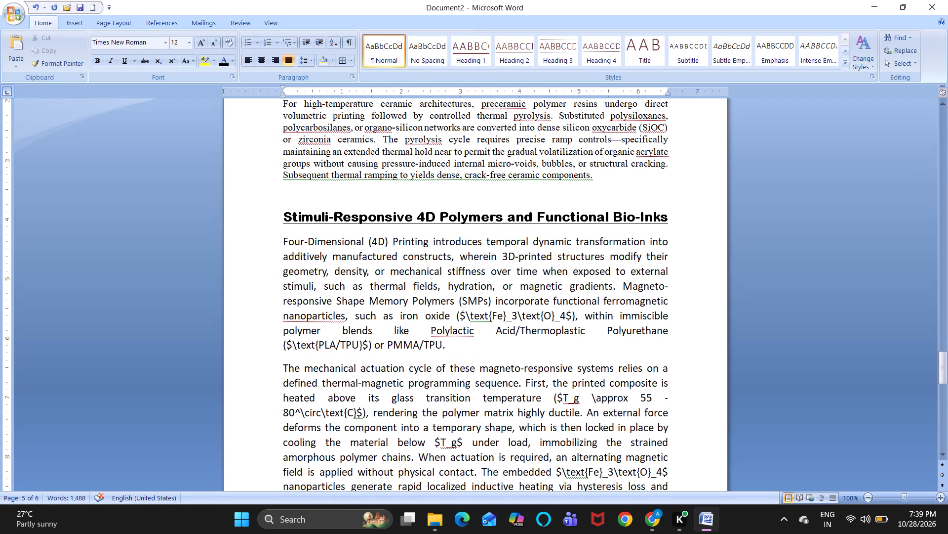
scroll(414, 318, "down", 4)
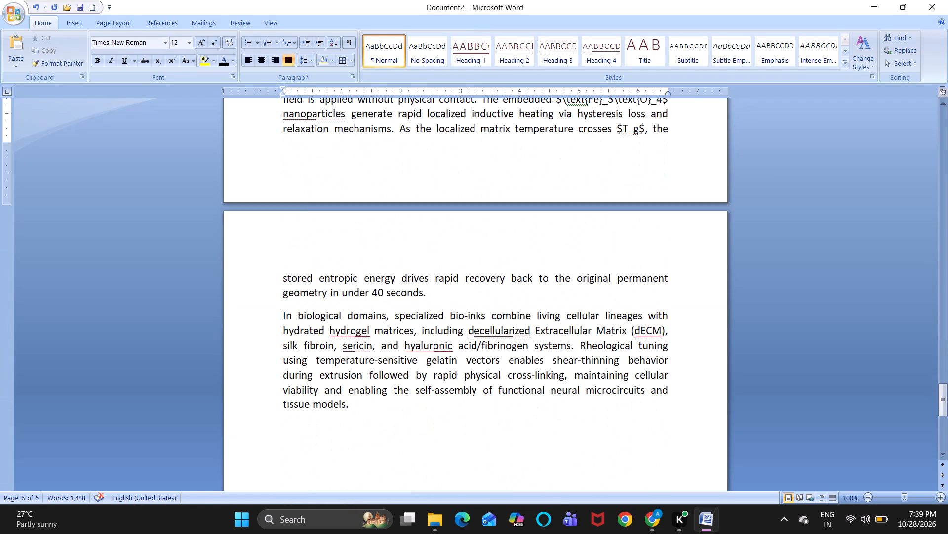
scroll(414, 318, "up", 2)
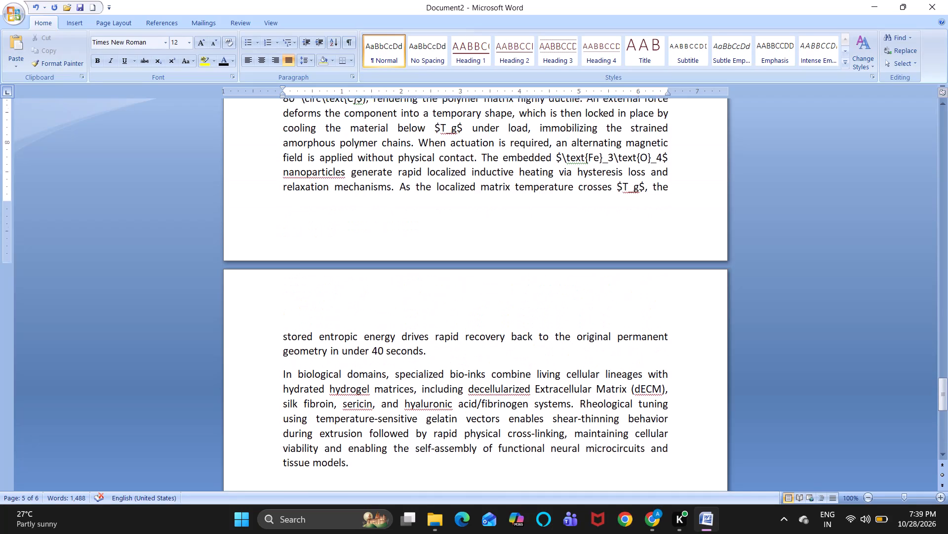
scroll(414, 318, "up", 2)
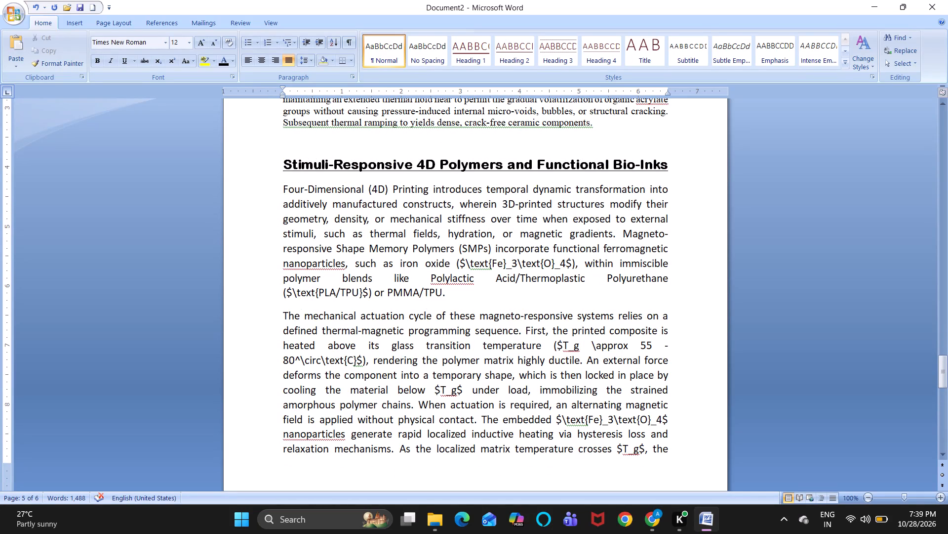
left_click_drag(284, 186, 386, 335)
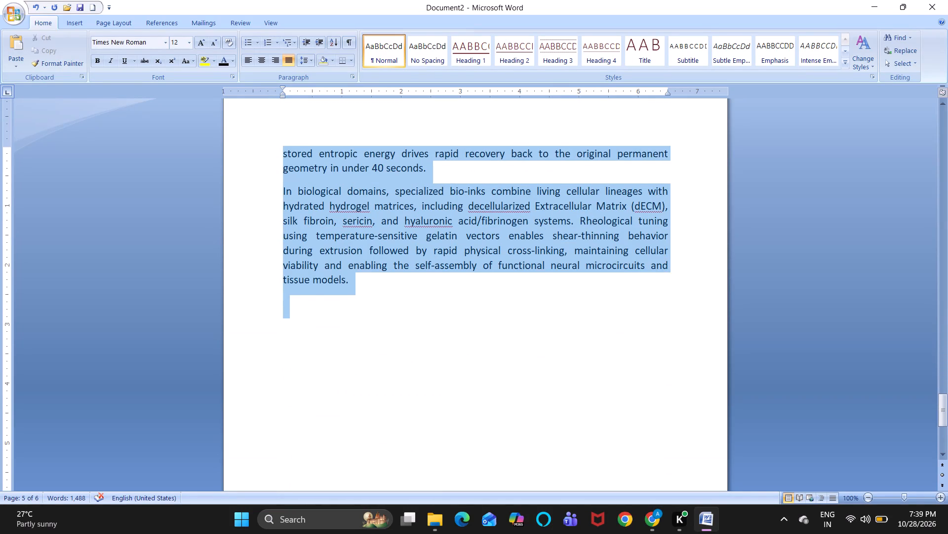
left_click_drag(386, 335, 357, 277)
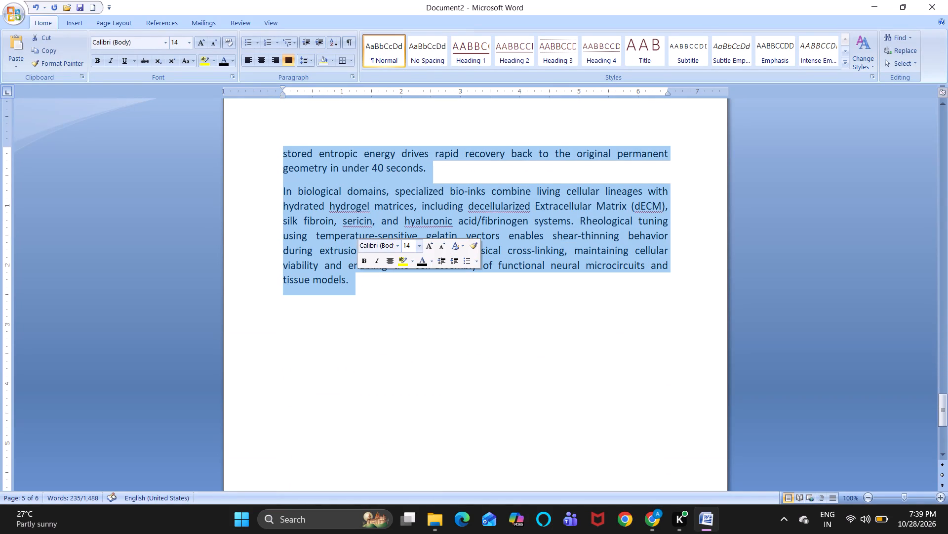
left_click(400, 250)
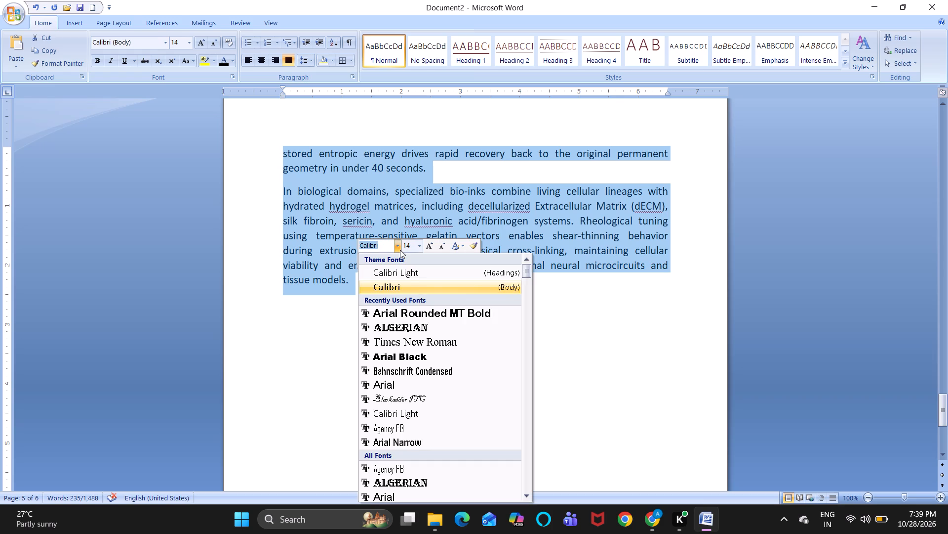
left_click(407, 339)
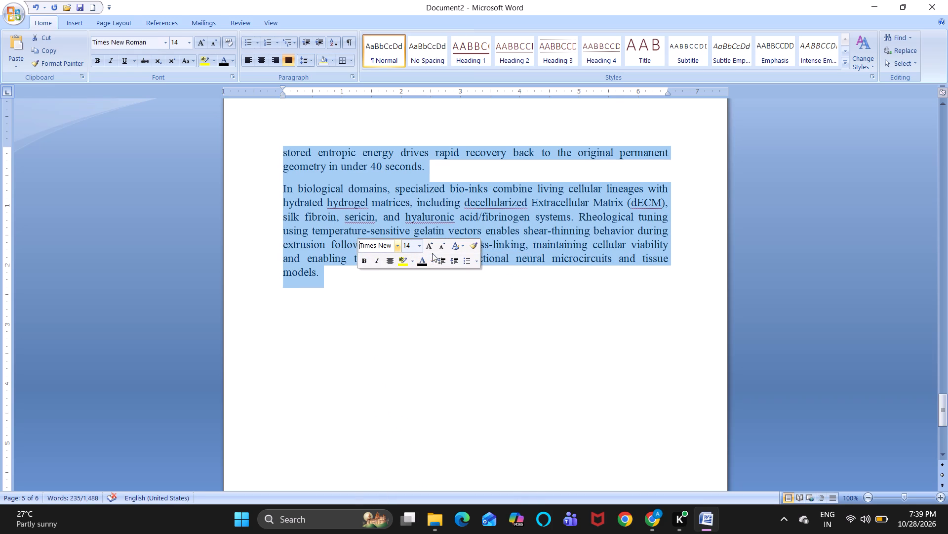
left_click(441, 245)
left_click(392, 165)
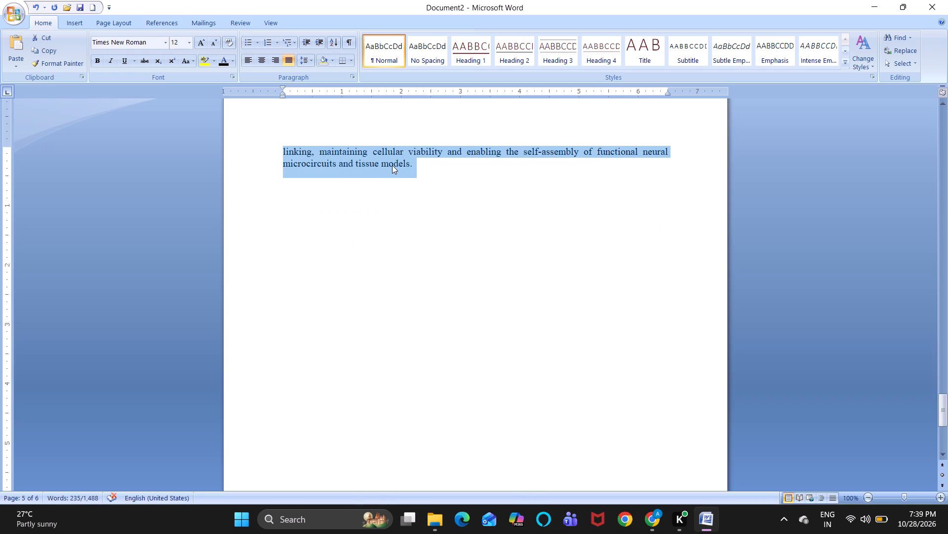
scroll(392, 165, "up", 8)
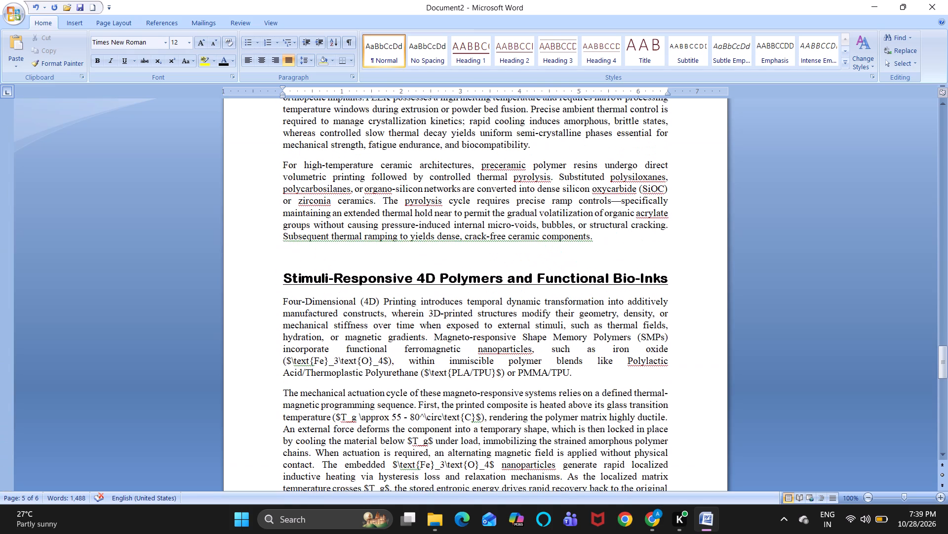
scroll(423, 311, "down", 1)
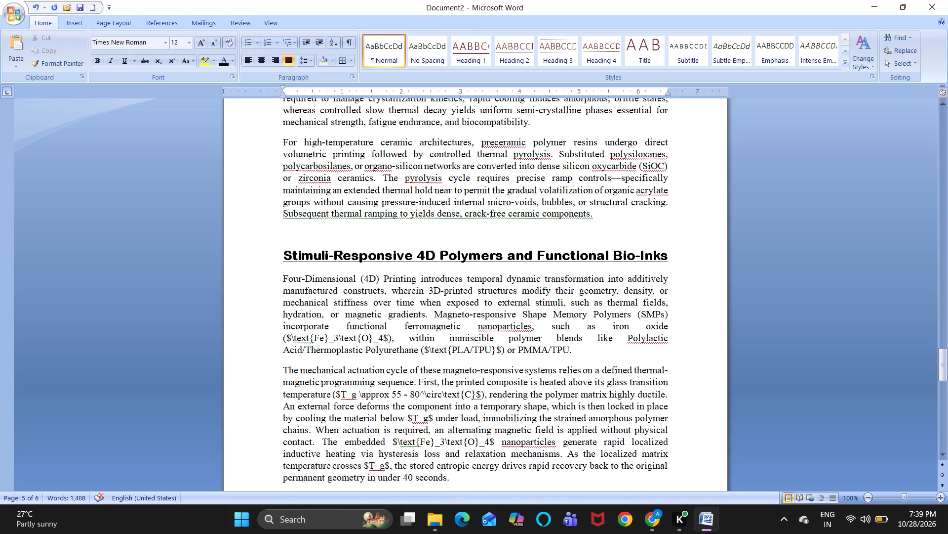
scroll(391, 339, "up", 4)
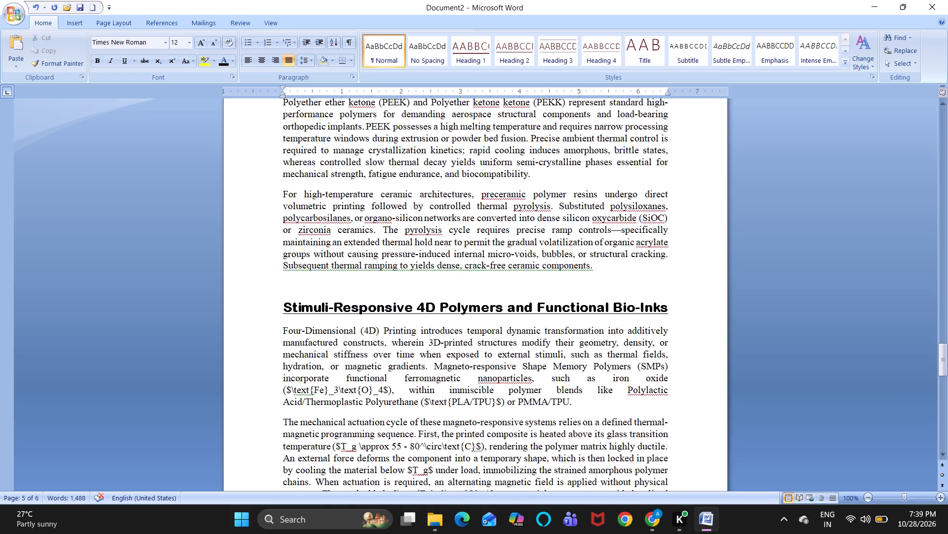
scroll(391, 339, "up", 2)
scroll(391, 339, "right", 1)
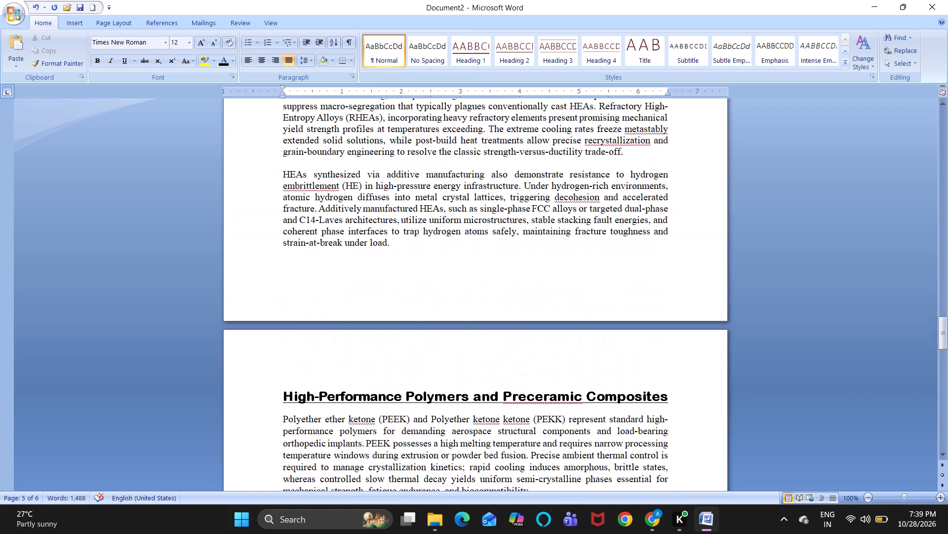
Delete the bracketed LaTeX expressions after "iron oxide" and "Thermoplastic Polyurethane" in the Four-Dimensional Printing paragraph, placing a comma after "iron oxide".
scroll(391, 339, "right", 1)
scroll(391, 339, "down", 2)
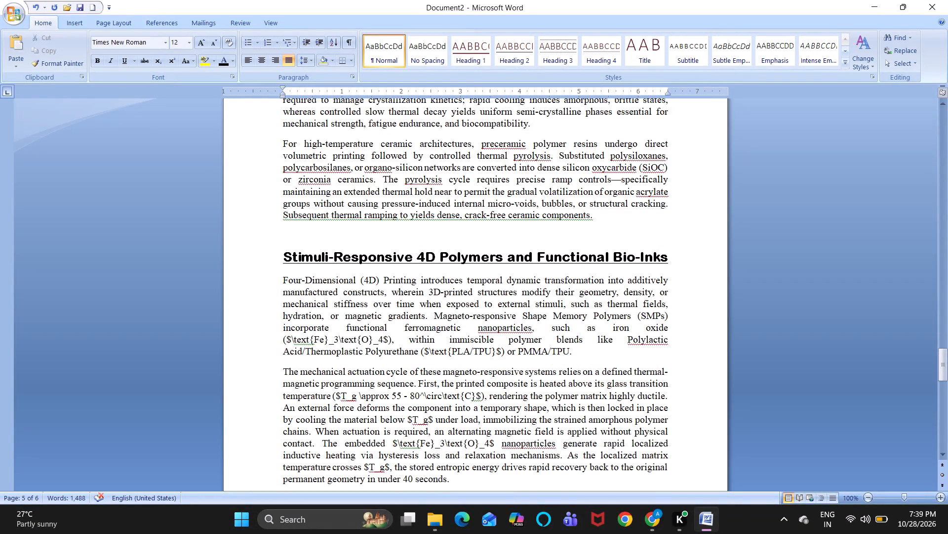
left_click_drag(390, 339, 378, 339)
left_click_drag(378, 339, 287, 343)
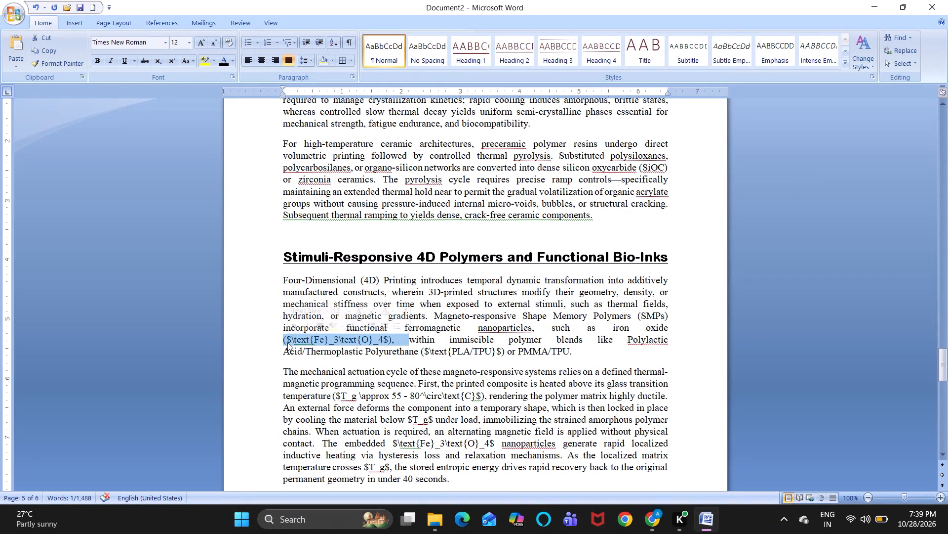
key("BackSpace")
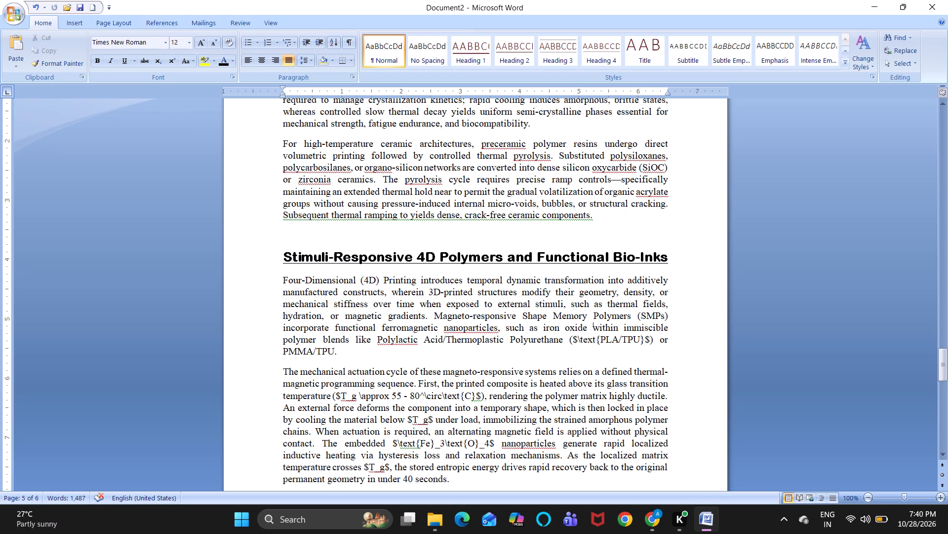
key("Left")
key("comma")
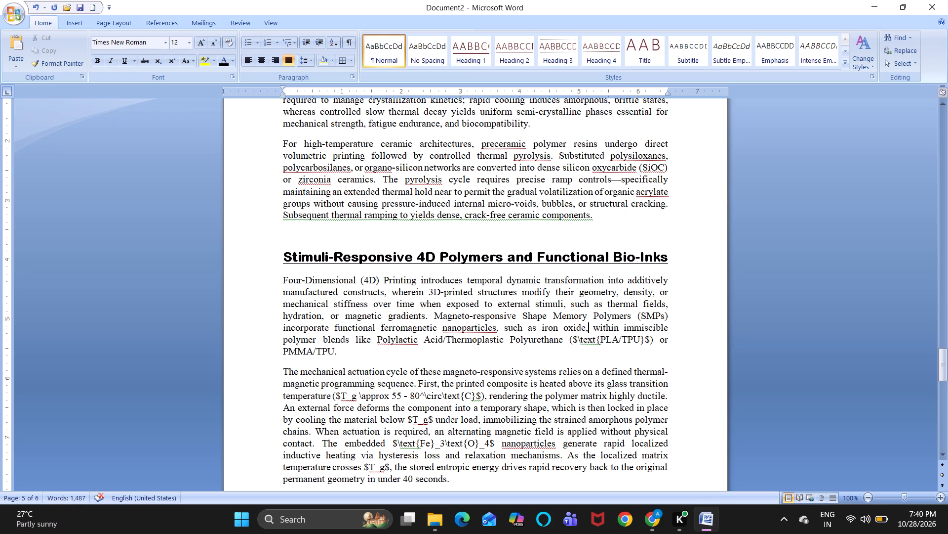
left_click_drag(661, 338, 635, 342)
left_click_drag(635, 342, 569, 342)
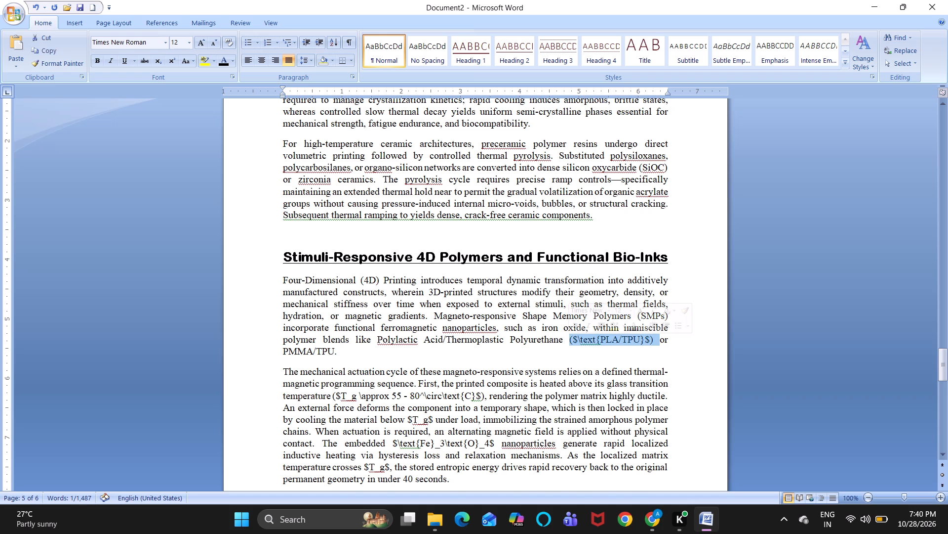
key("BackSpace")
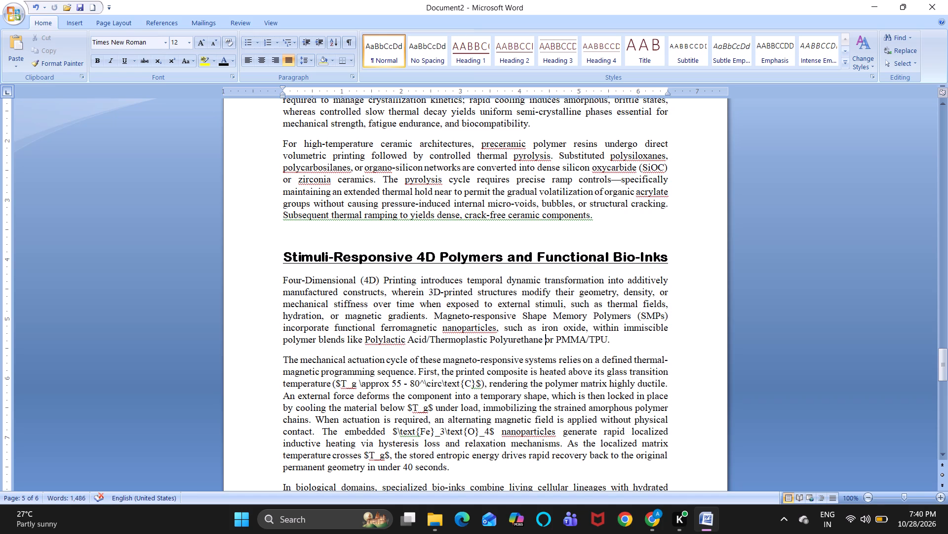
Replace the bracketed LaTeX expression after "glass transition temperature" in the mechanical actuation cycle paragraph with a comma and a space.
scroll(585, 378, "down", 1)
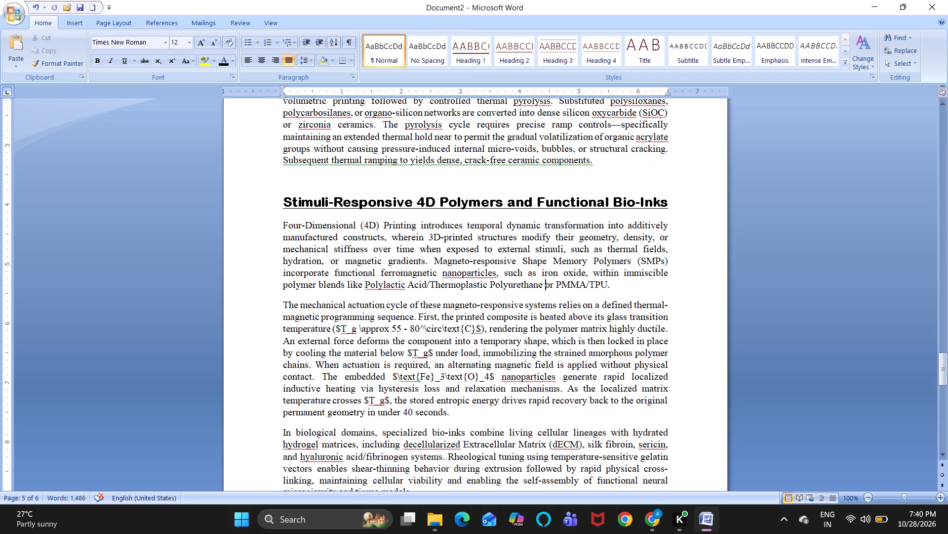
scroll(585, 378, "down", 1)
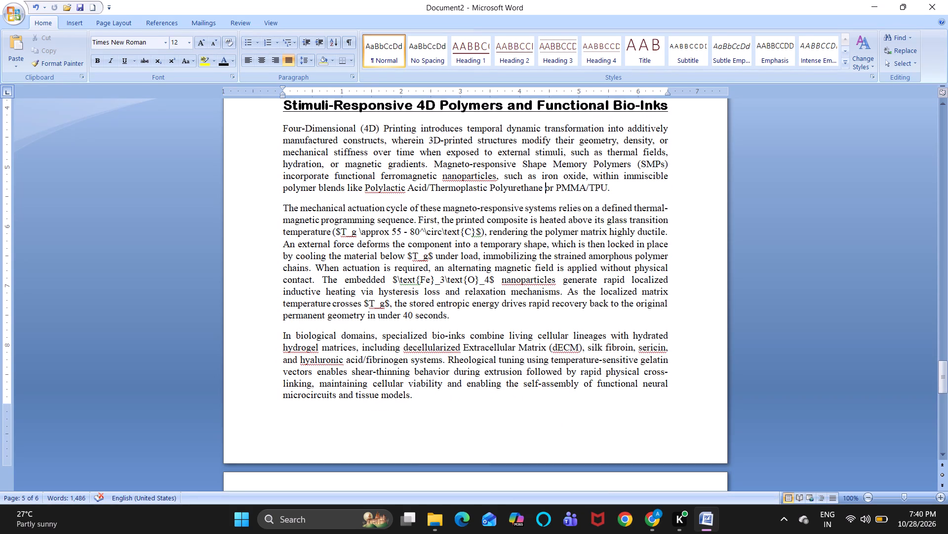
left_click_drag(483, 233, 416, 230)
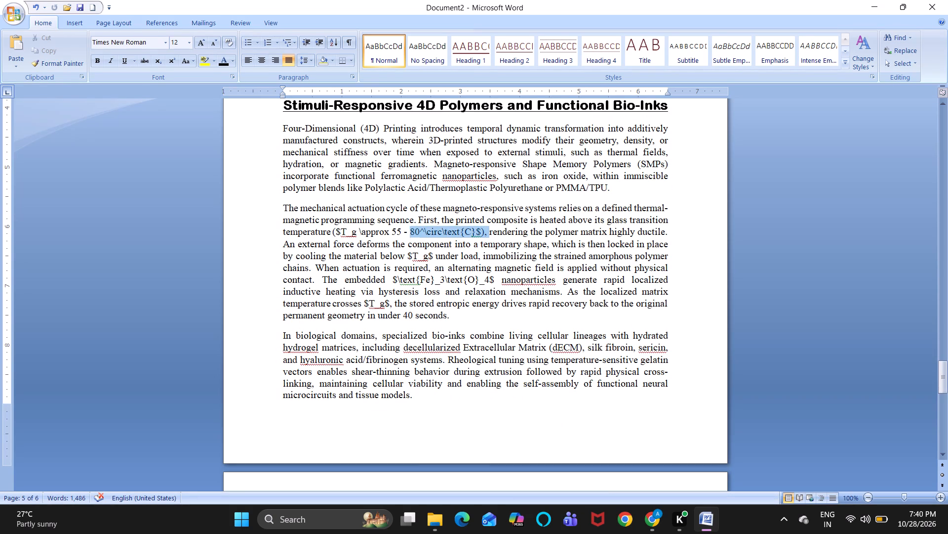
left_click_drag(416, 230, 337, 234)
key("BackSpace")
key("BackSpace")
key("BackSpace")
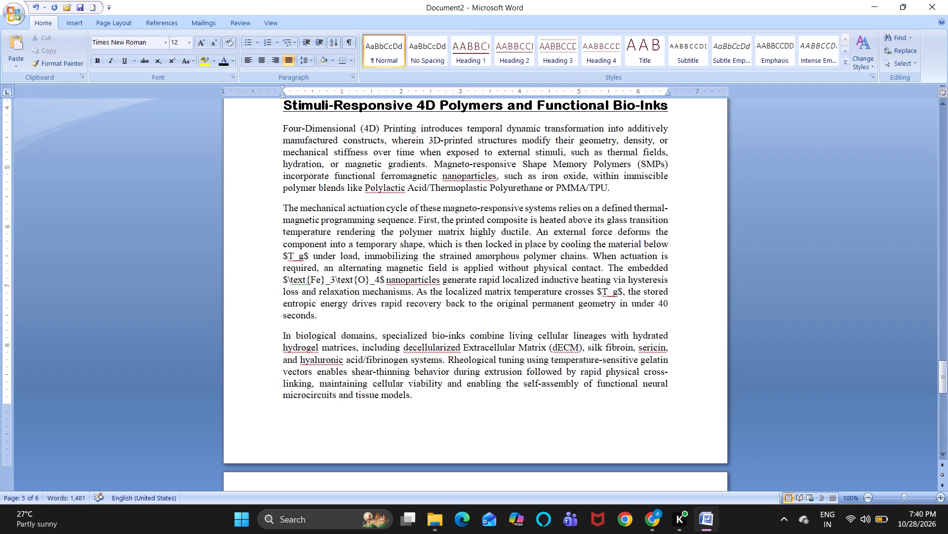
key("period")
key("BackSpace")
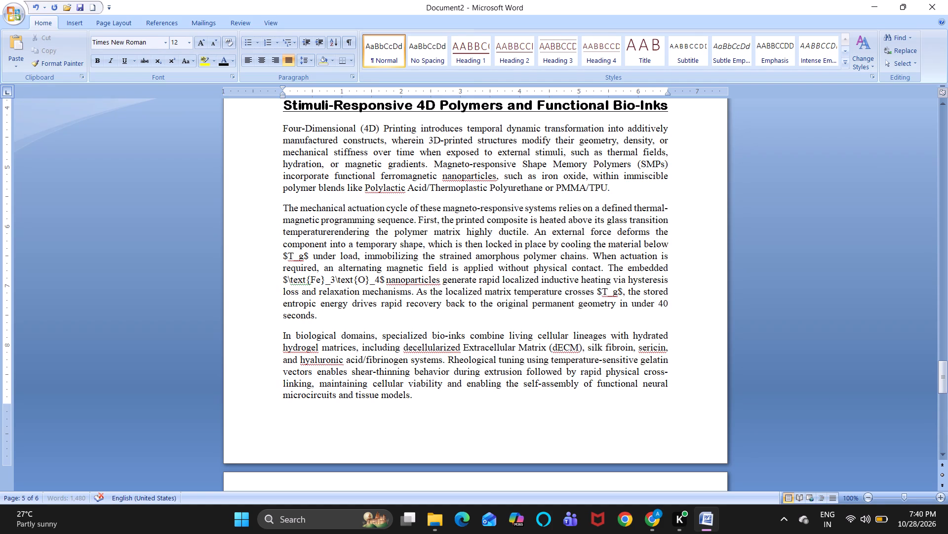
type(",")
key("space")
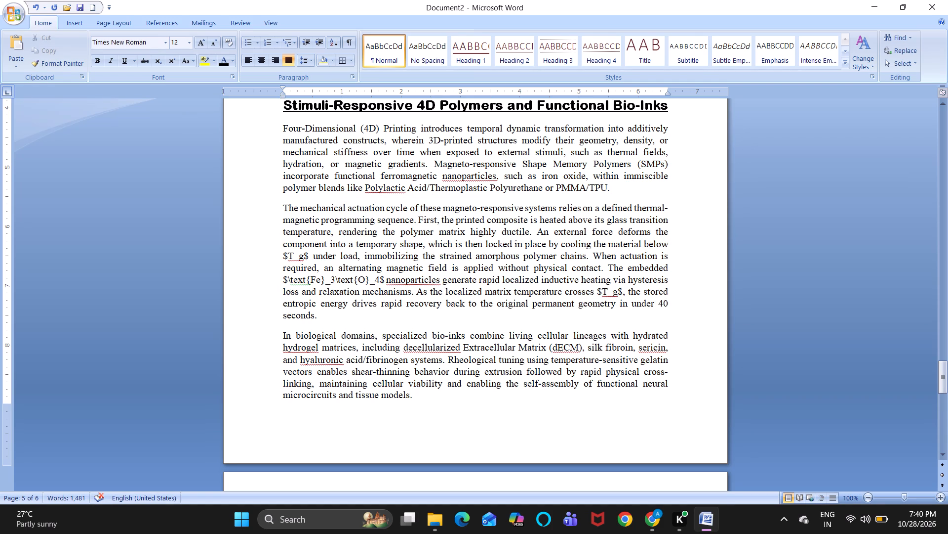
Delete the LaTeX code "$T_g$" after "cooling the material below" in the mechanical actuation cycle paragraph.
left_click(308, 259)
key("BackSpace")
key("BackSpace")
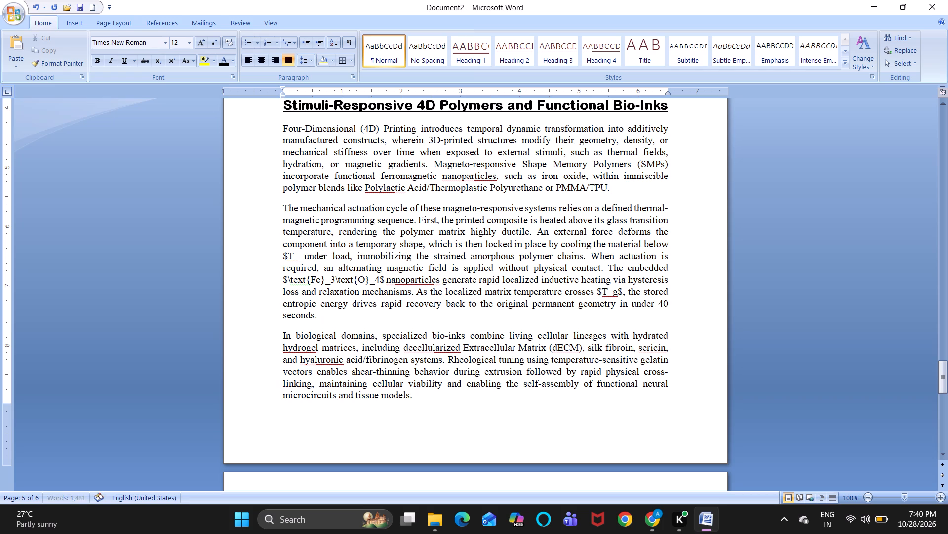
key("BackSpace")
key("BackSpace")
key("BackSpace")
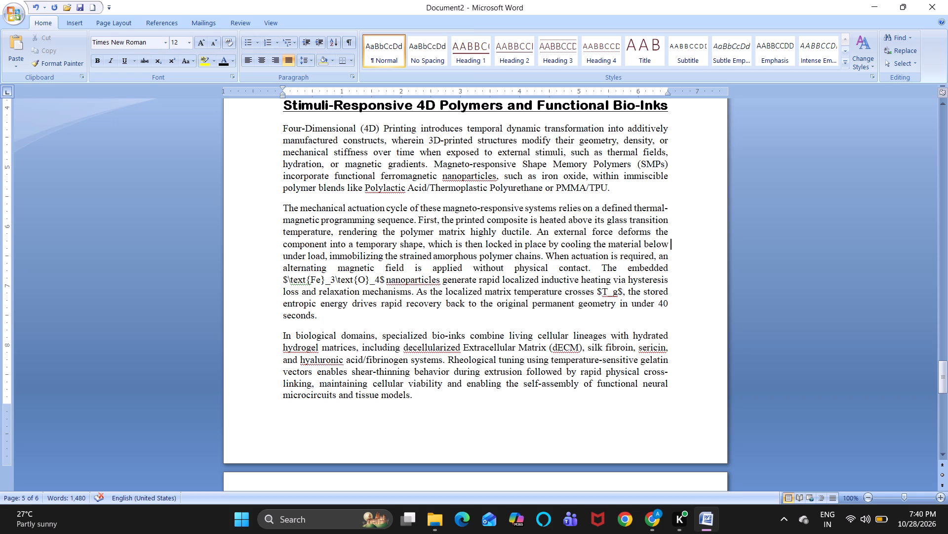
Delete the LaTeX iron oxide formula between "The embedded" and "nanoparticles" in the mechanical actuation cycle paragraph.
left_click(383, 281)
key("BackSpace")
key("BackSpace")
key("BackSpace")
key("BackSpace")
key("BackSpace")
key("BackSpace")
key("BackSpace")
key("BackSpace")
key("BackSpace")
key("BackSpace")
key("BackSpace")
key("BackSpace")
key("BackSpace")
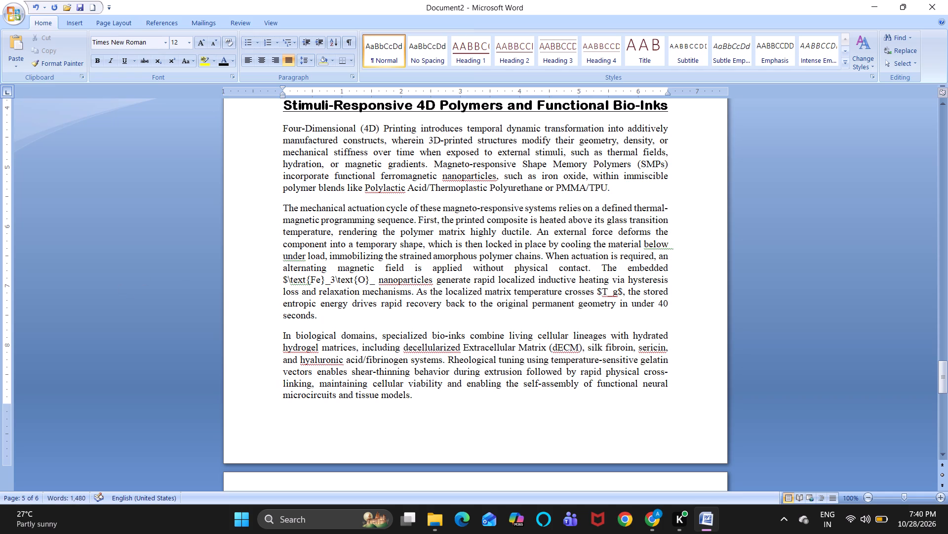
key("BackSpace")
key("BackSpace")
key("BackSpace")
key("BackSpace")
key("BackSpace")
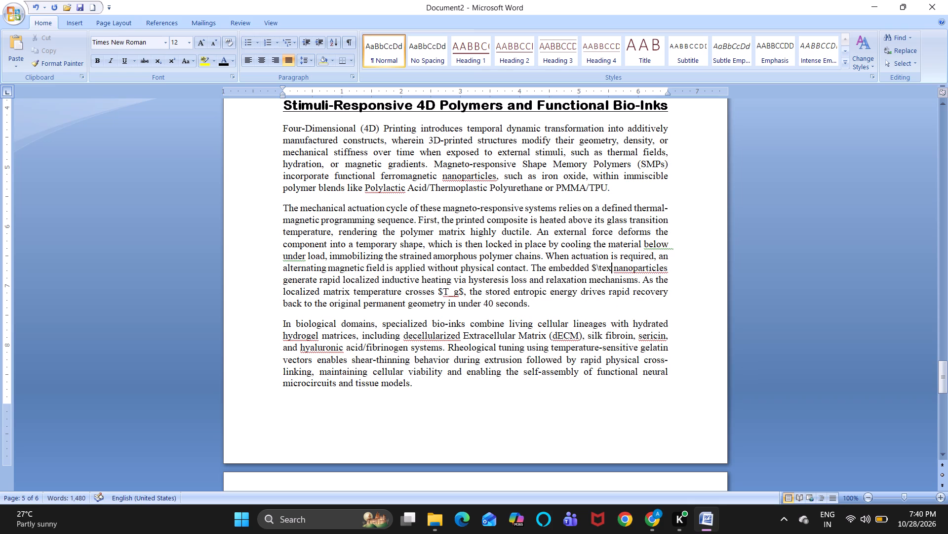
key("BackSpace")
key("BackSpace")
key("BackSpace")
key("BackSpace")
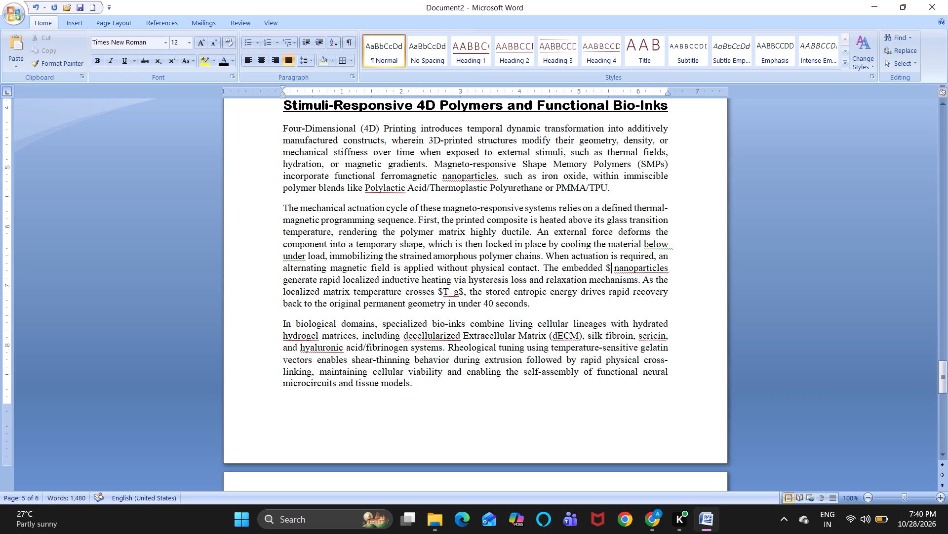
key("BackSpace")
key("BackSpace")
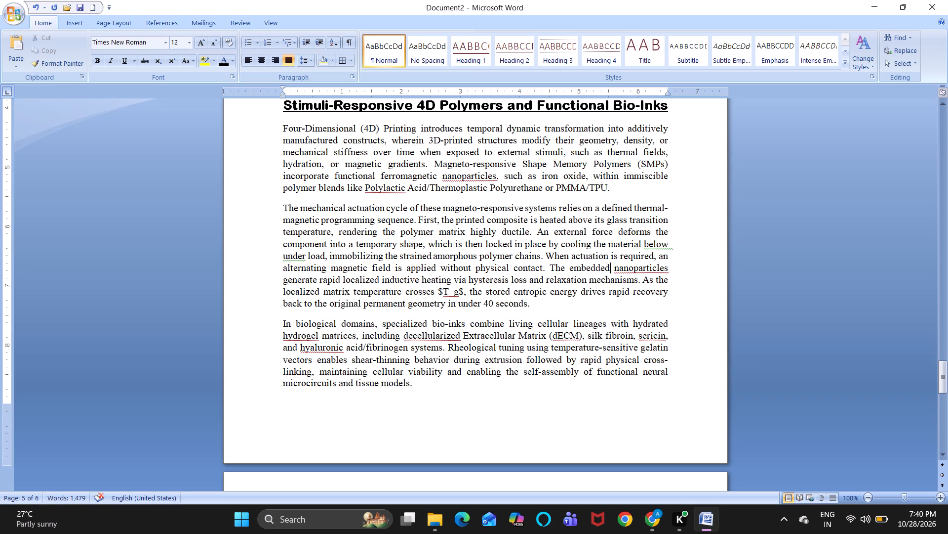
Delete the LaTeX code "$T_g$" after "localized matrix temperature crosses", including the extra space before the comma.
left_click(461, 301)
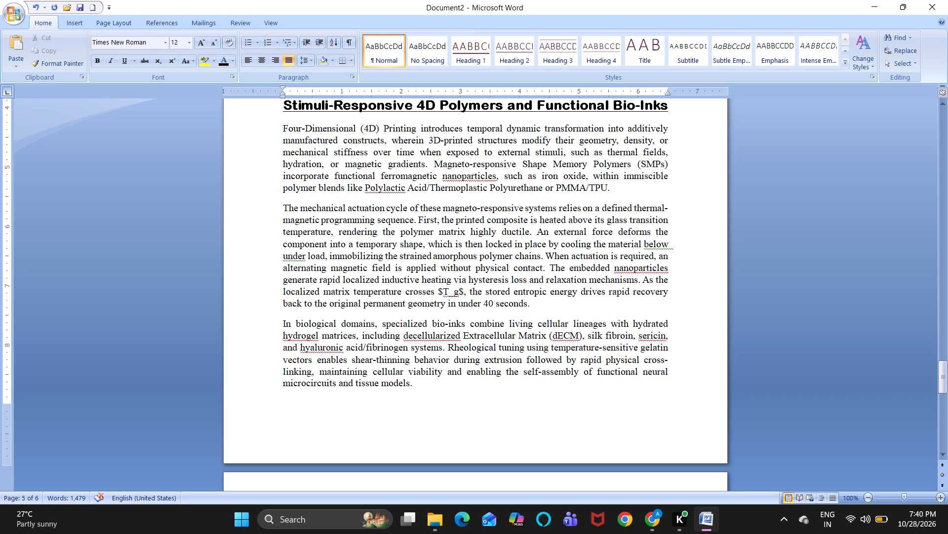
left_click(463, 296)
key("BackSpace")
key("BackSpace")
key("BackSpace")
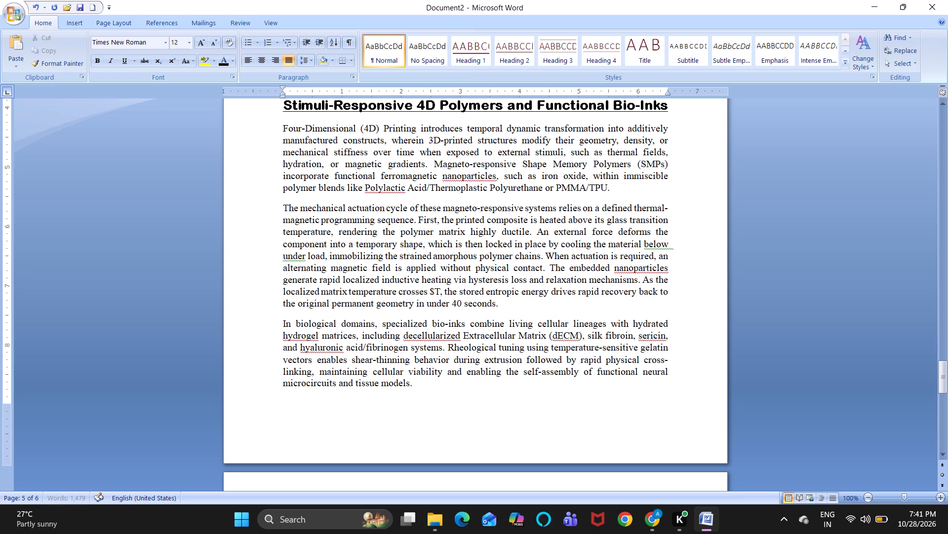
key("BackSpace")
key("BackSpace")
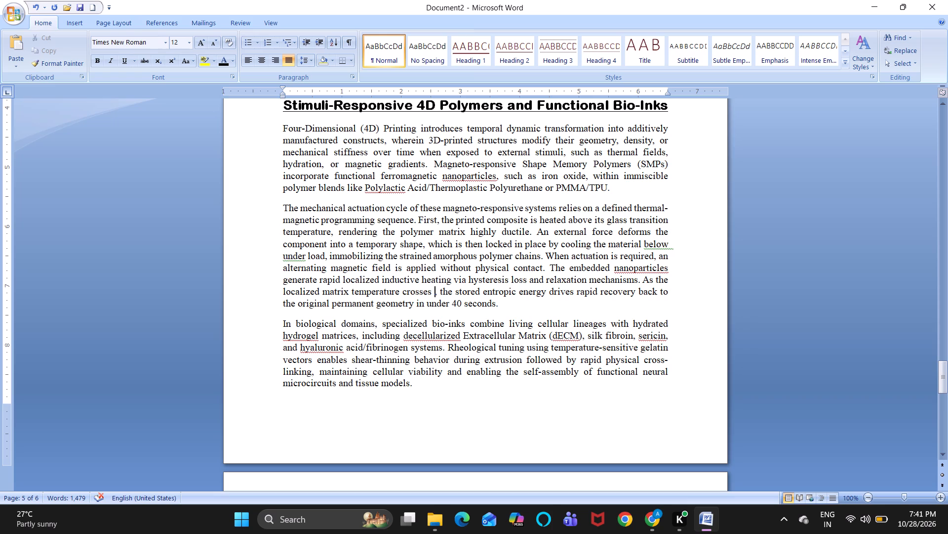
scroll(506, 401, "down", 2)
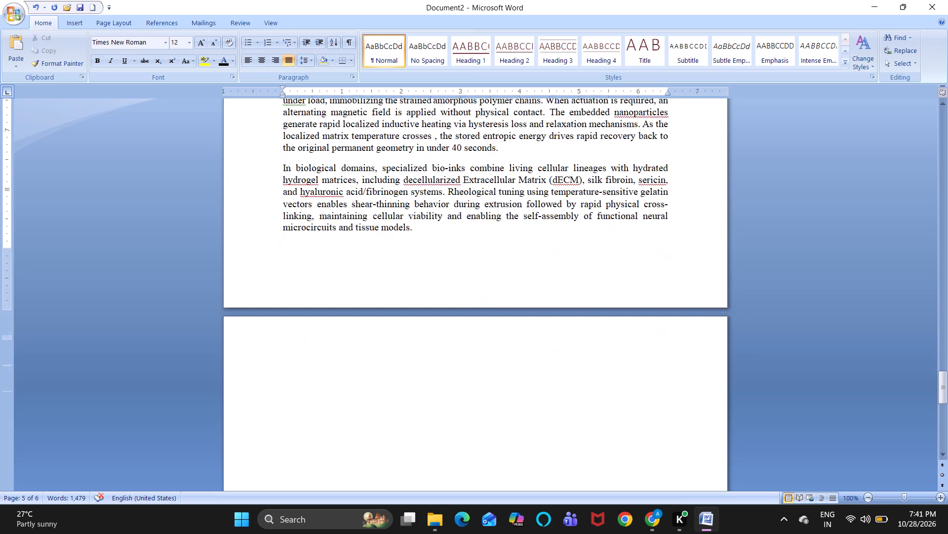
scroll(506, 401, "down", 1)
scroll(506, 401, "up", 4)
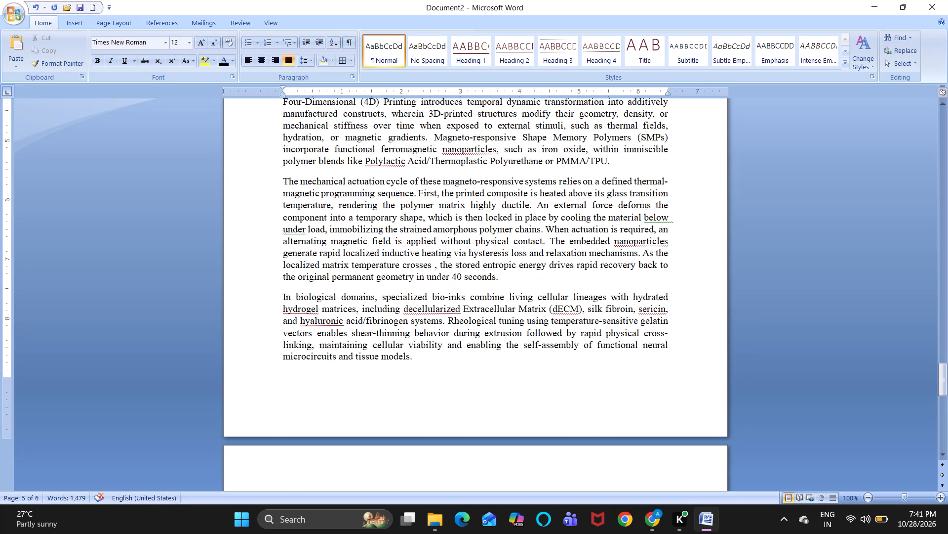
key("BackSpace")
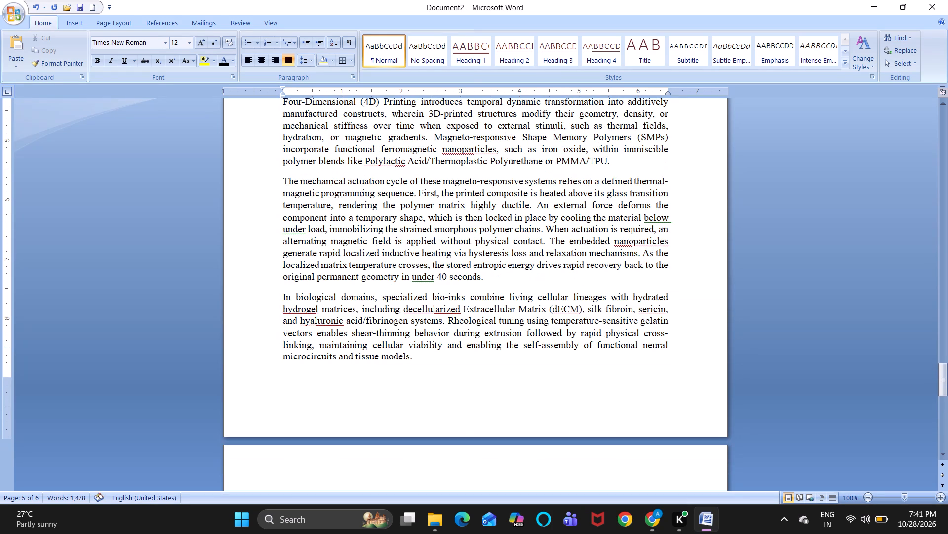
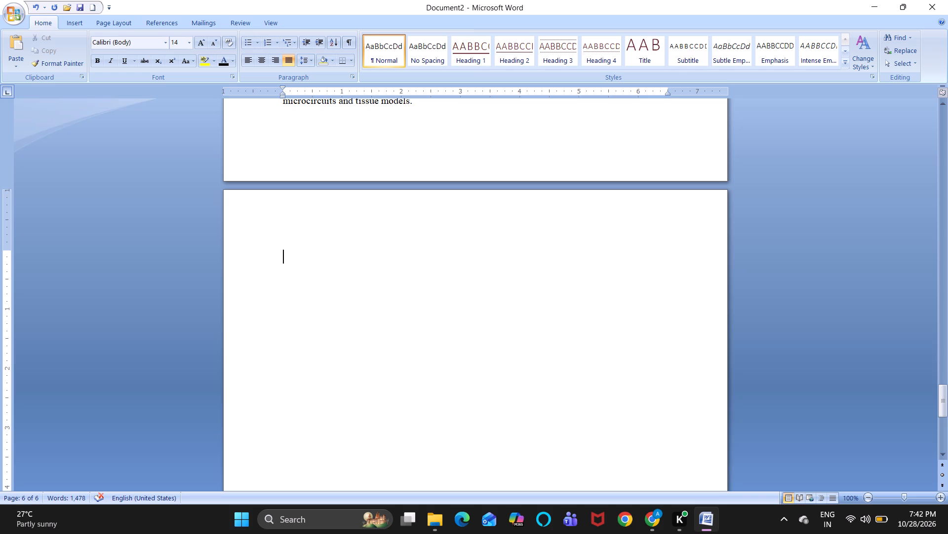
left_click(653, 525)
left_click(685, 482)
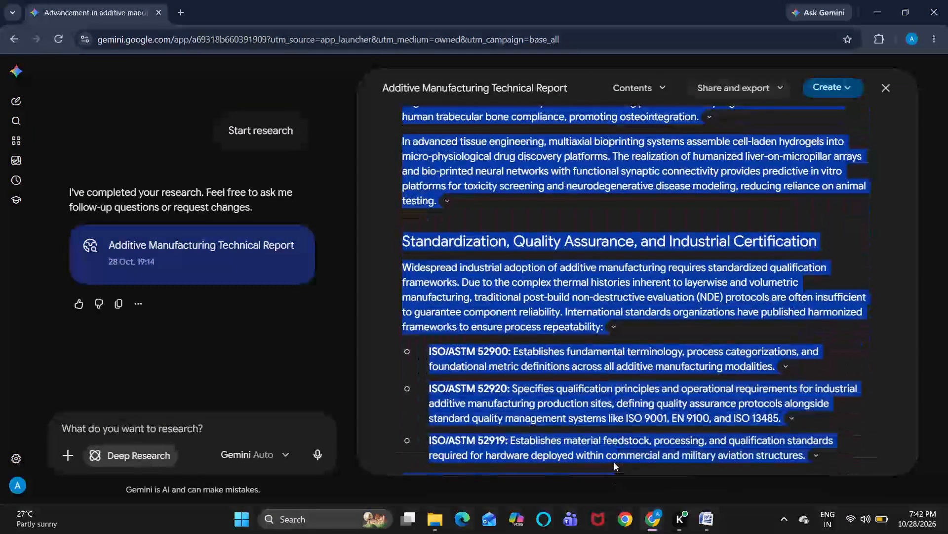
Copy the report text from the Computational Intelligence, Process Control, and Digital Twins heading through "control has transformed the field.".
left_click_drag(614, 462, 601, 128)
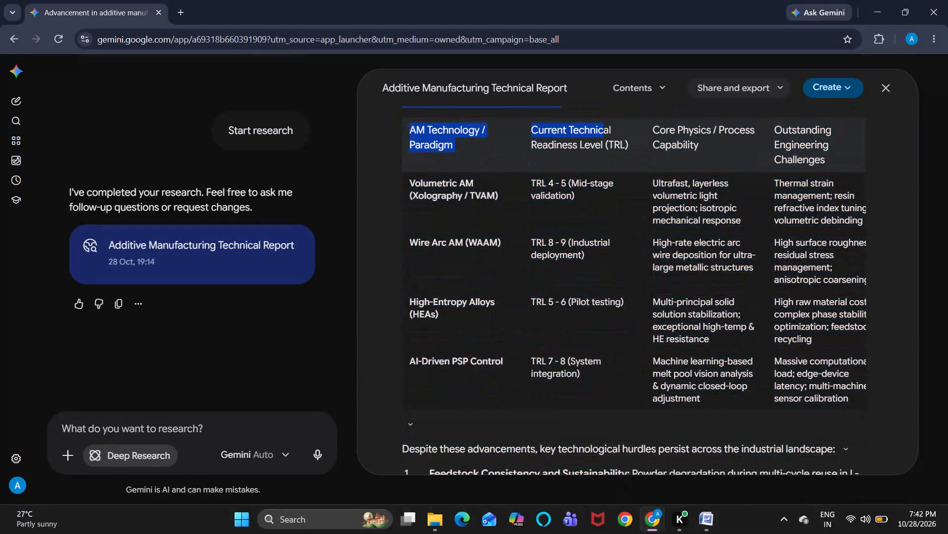
left_click_drag(601, 128, 584, 141)
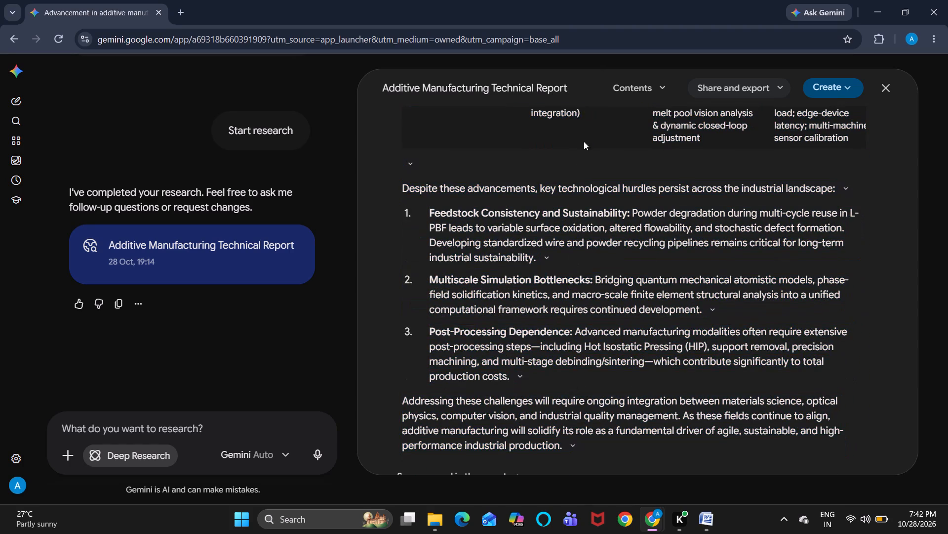
left_click_drag(584, 141, 567, 259)
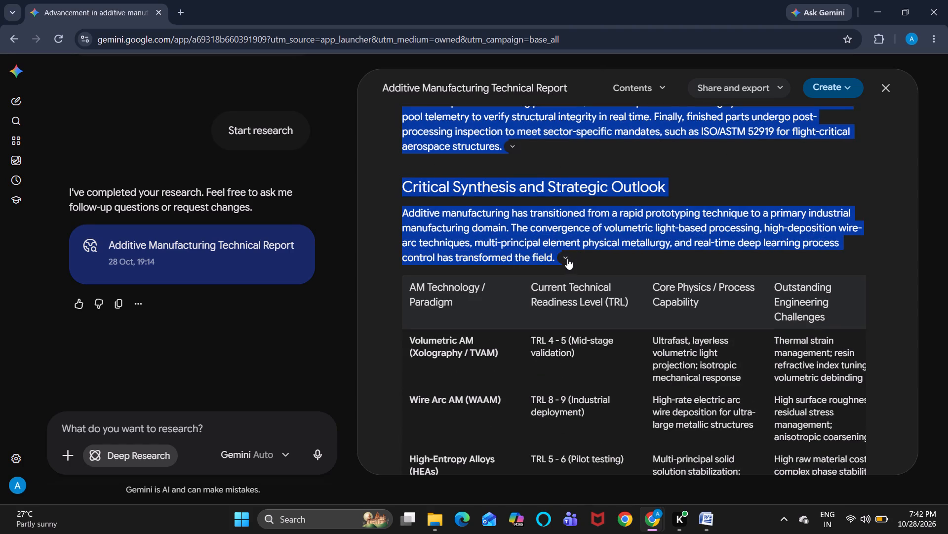
left_click_drag(567, 259, 553, 257)
left_click_drag(553, 257, 555, 256)
key("ctrl+c")
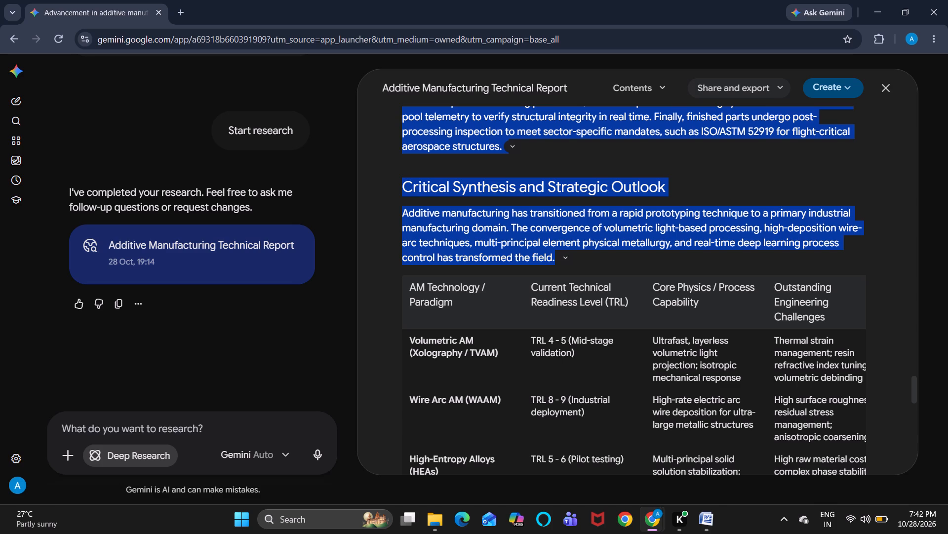
Check the extent of the selected report text and look over the remaining content down to the sources list.
scroll(556, 206, "up", 16)
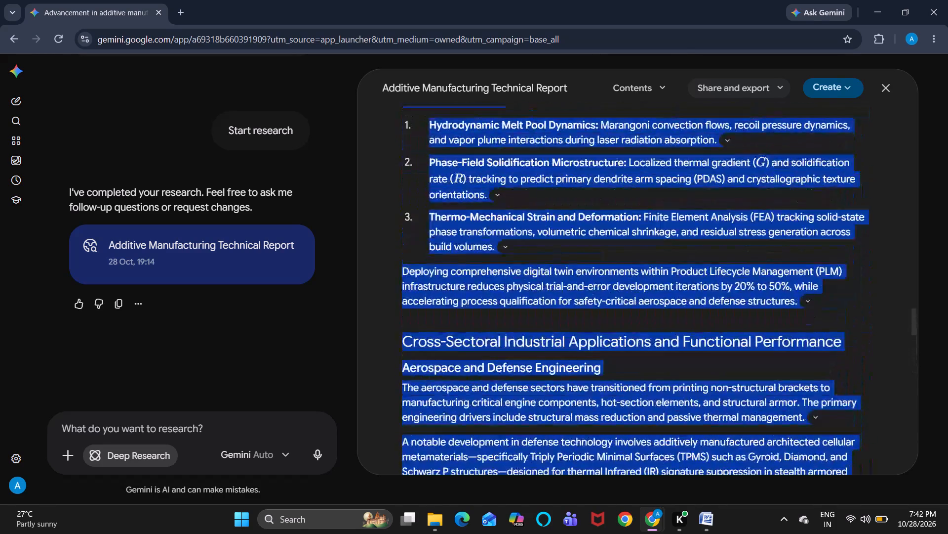
scroll(556, 206, "up", 9)
scroll(556, 206, "down", 4)
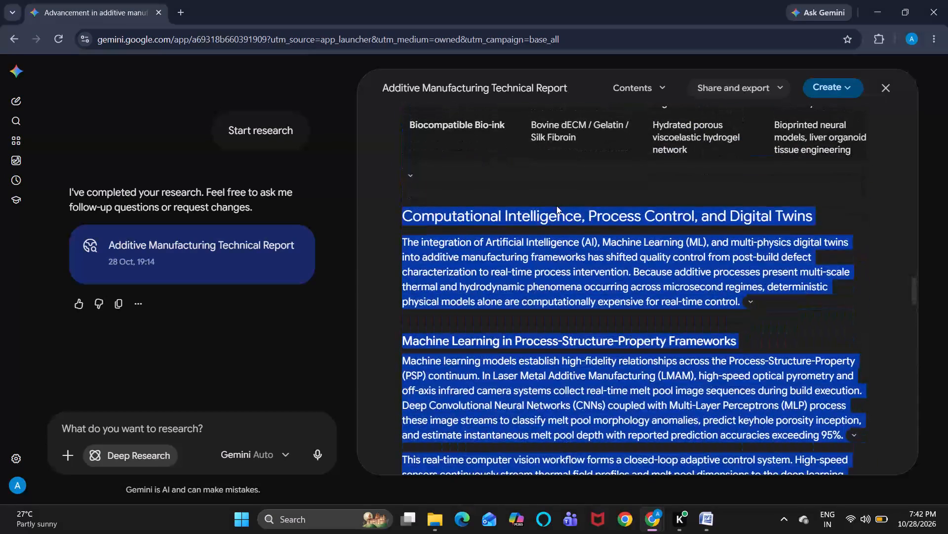
scroll(556, 206, "down", 17)
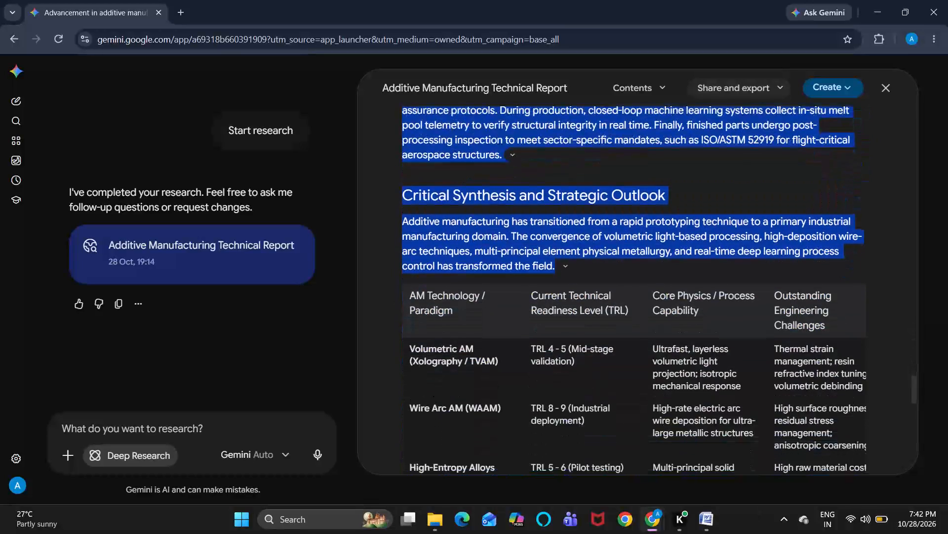
scroll(556, 206, "down", 7)
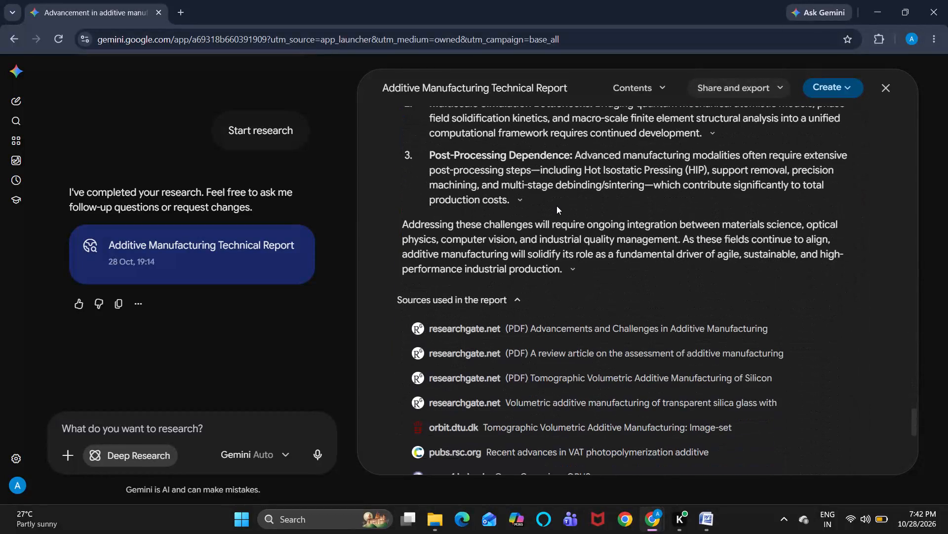
scroll(556, 206, "down", 1)
Switch to Document2 in Word and paste the copied report sections at the end of the document.
left_click(701, 520)
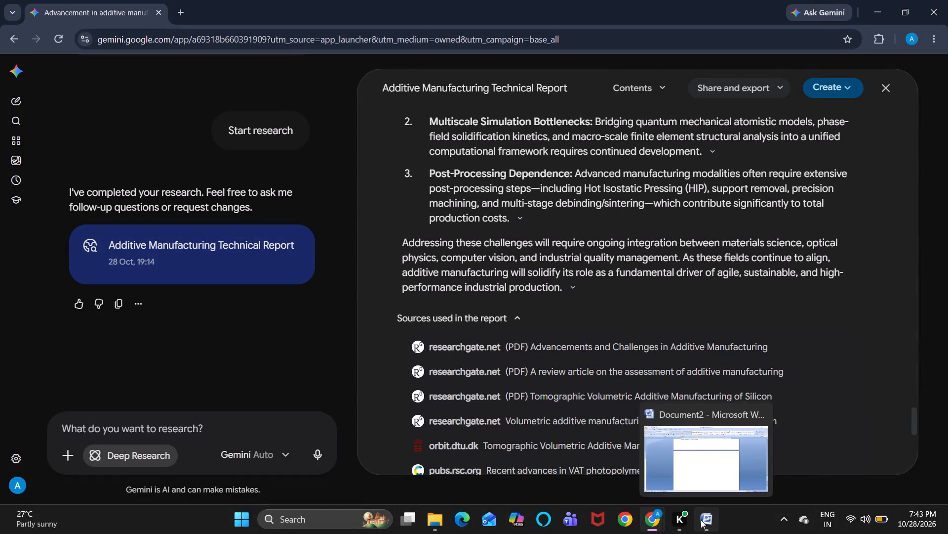
key("ctrl+v")
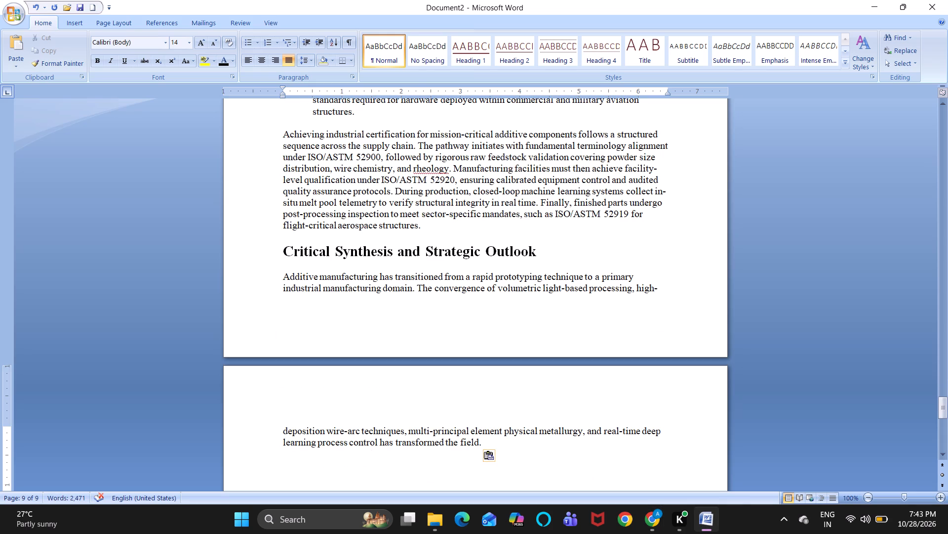
Format the heading "Computational Intelligence, Process Control, and Digital Twins" in Word as 16 pt Arial Rounded MT Bold, centred and underlined.
scroll(510, 400, "up", 9)
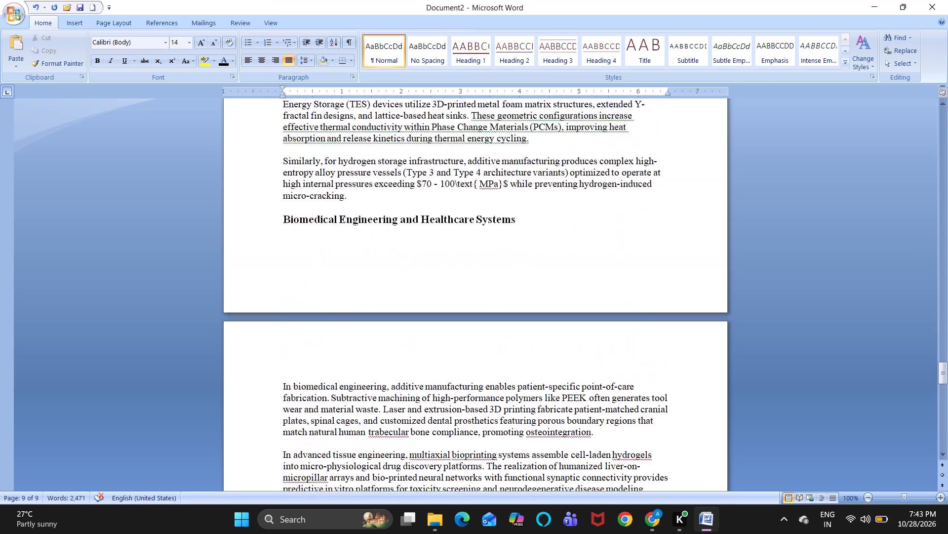
scroll(510, 400, "up", 7)
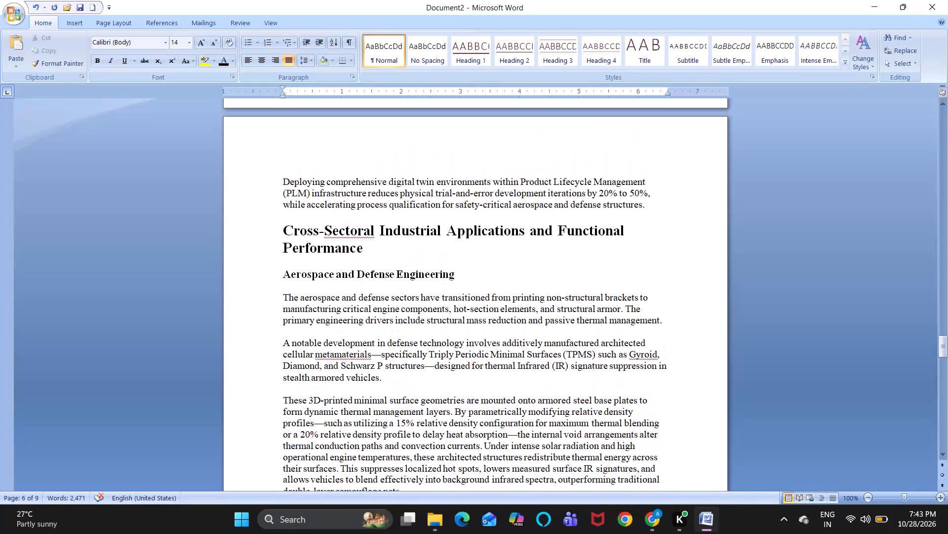
scroll(510, 400, "up", 8)
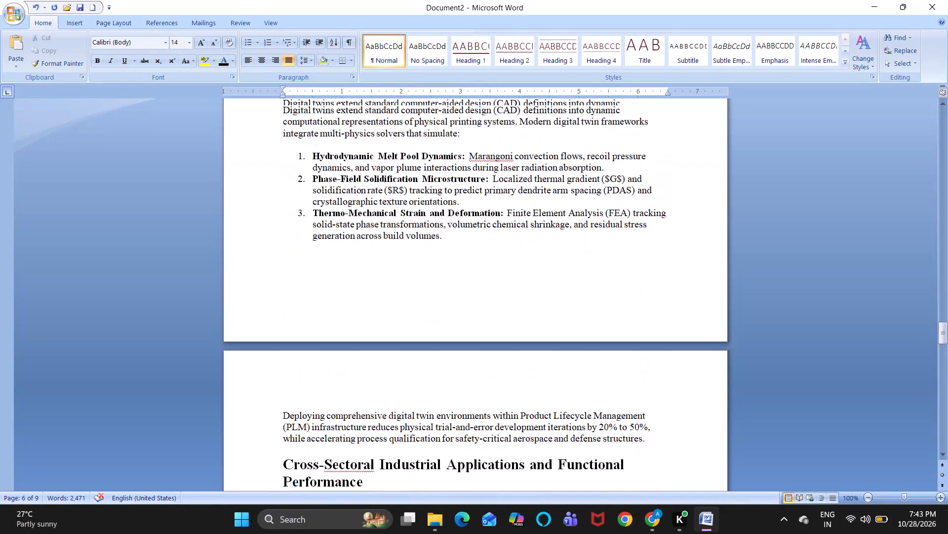
scroll(510, 400, "up", 11)
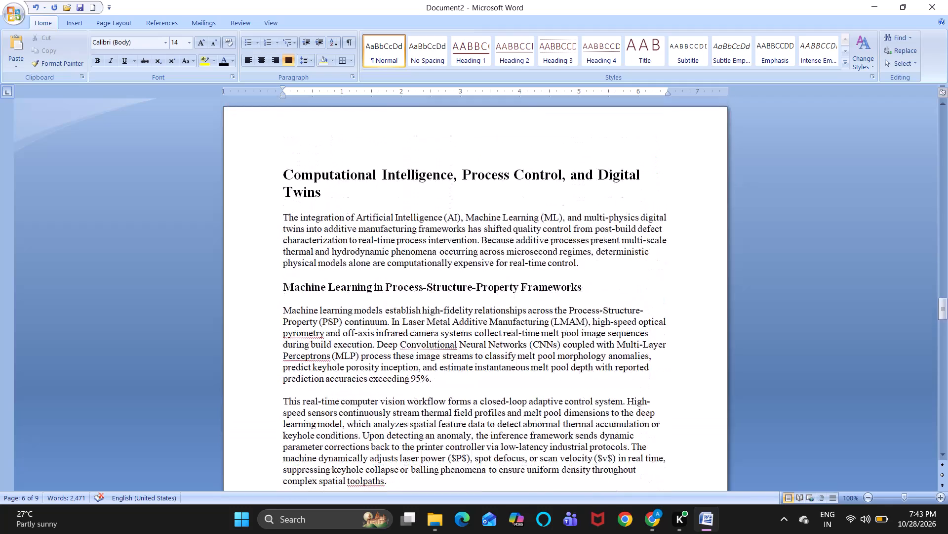
scroll(510, 400, "up", 8)
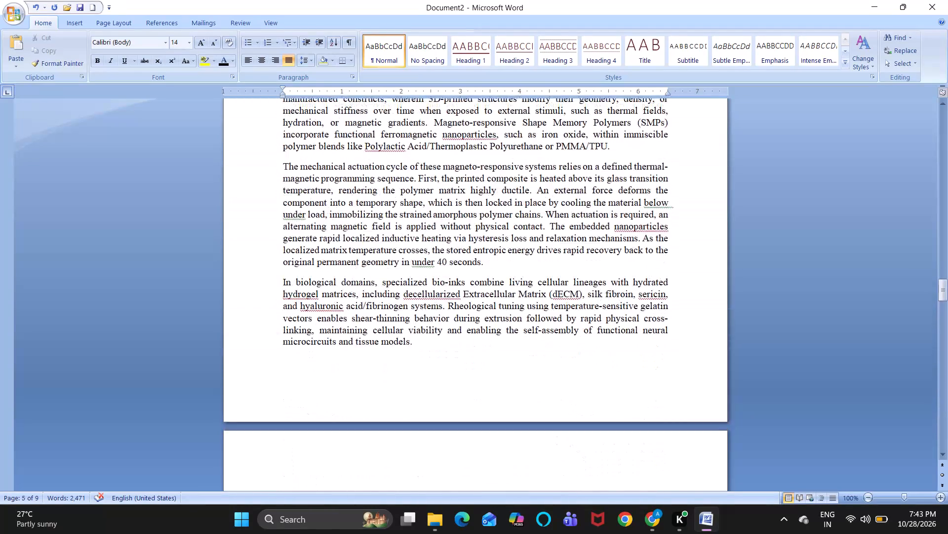
scroll(510, 400, "down", 3)
scroll(331, 398, "up", 2)
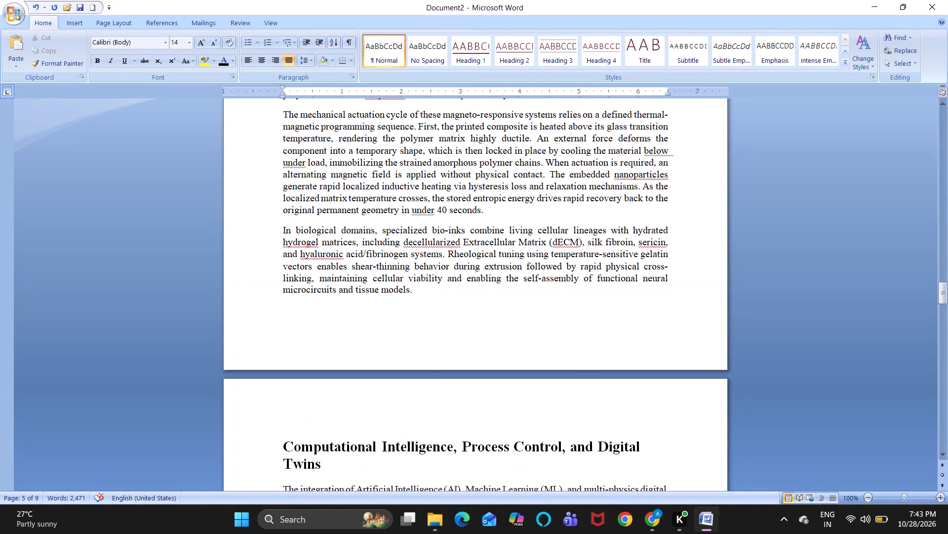
scroll(331, 398, "right", 1)
scroll(331, 398, "down", 1)
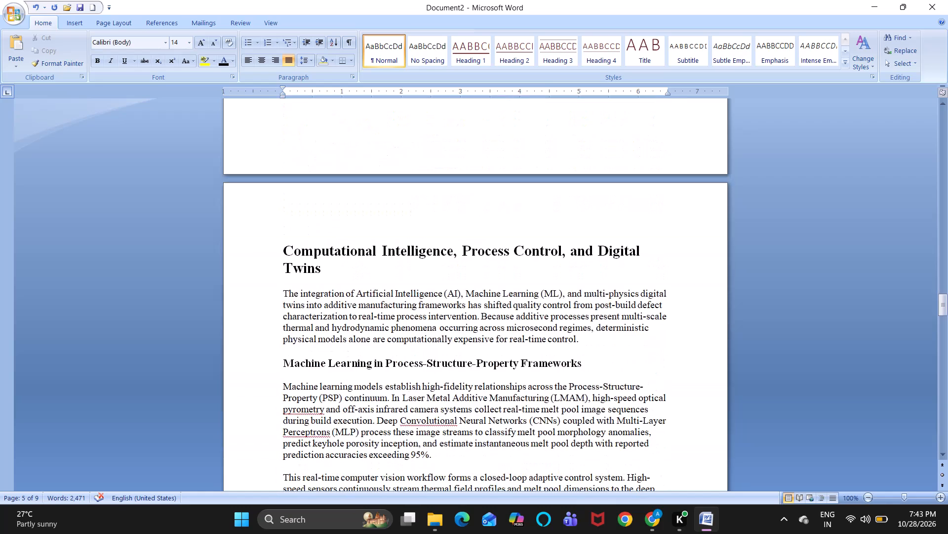
left_click_drag(282, 247, 315, 267)
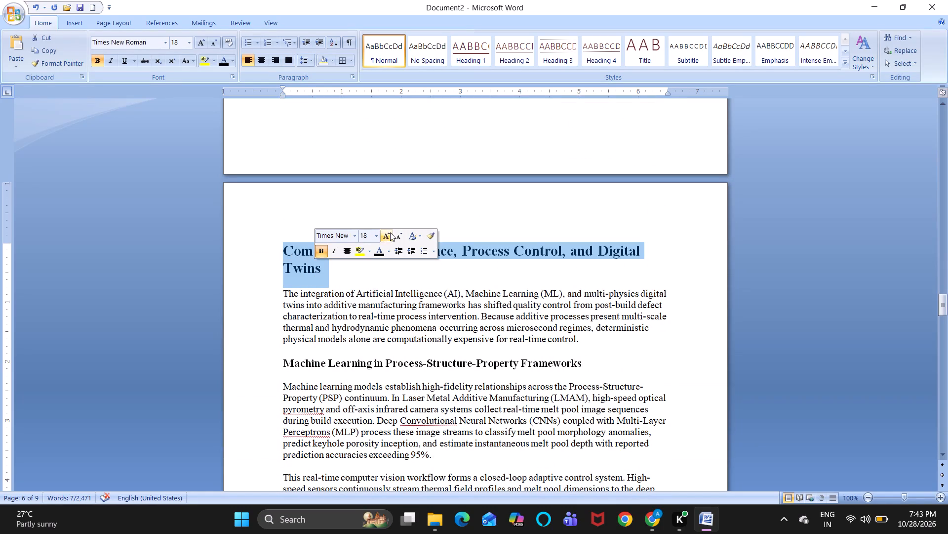
left_click(398, 235)
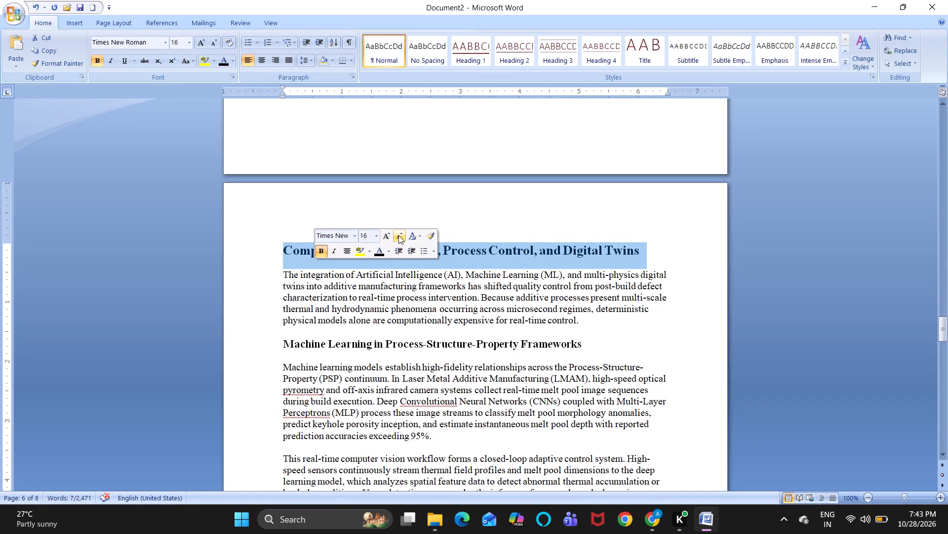
left_click(352, 238)
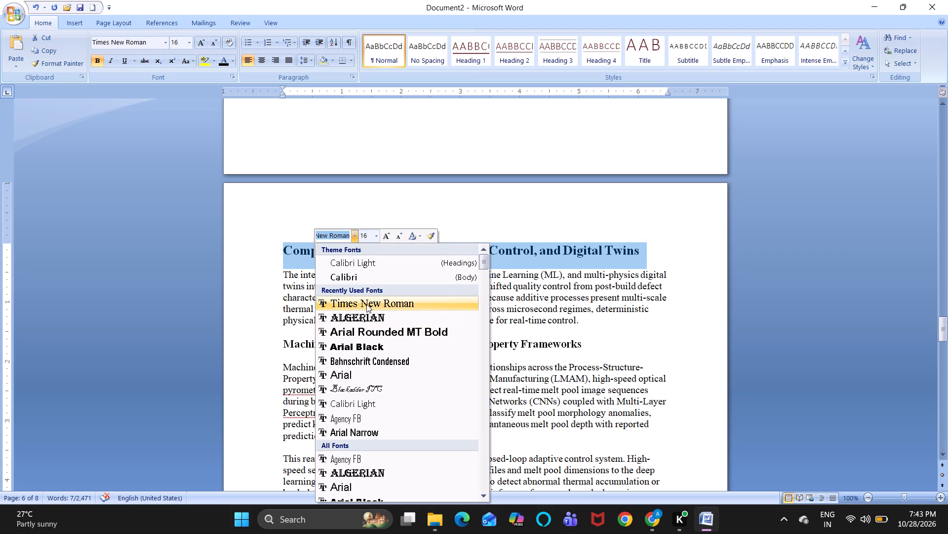
left_click(372, 332)
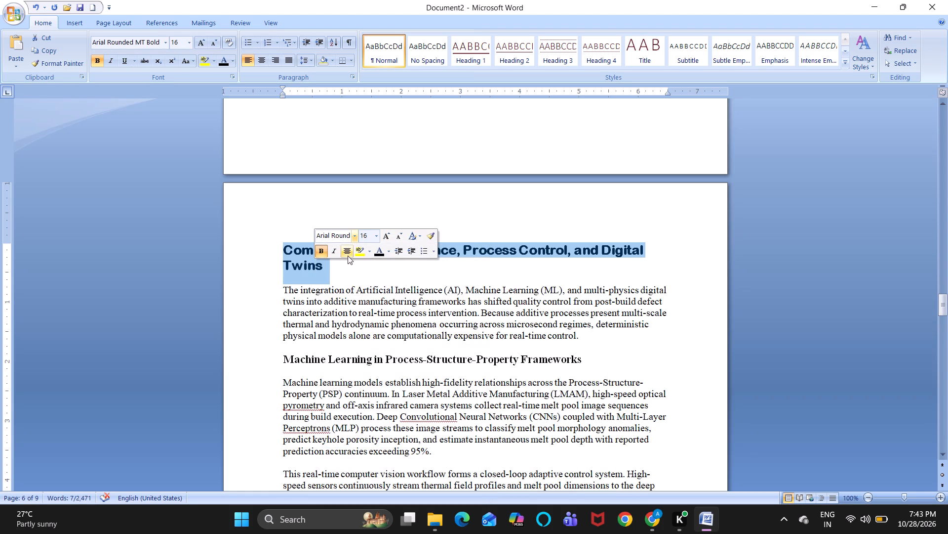
left_click(347, 253)
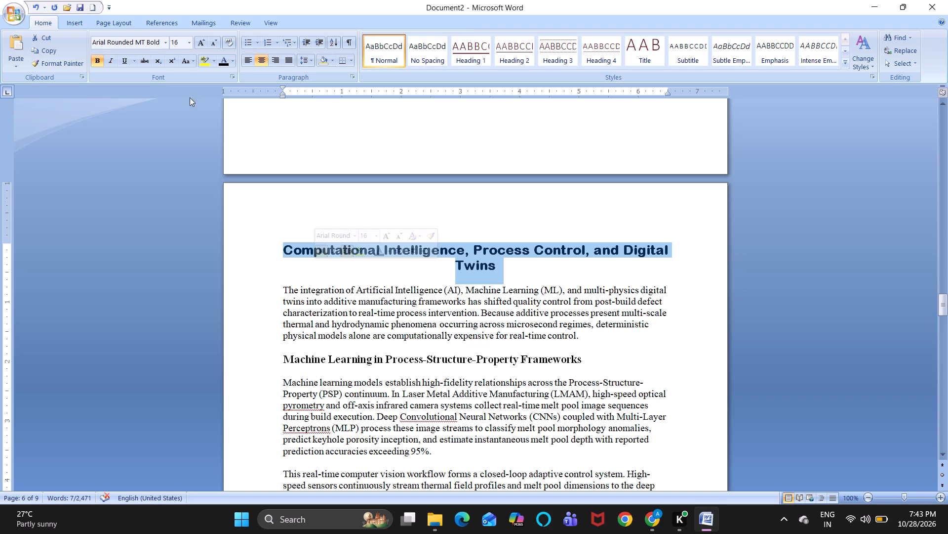
left_click(125, 60)
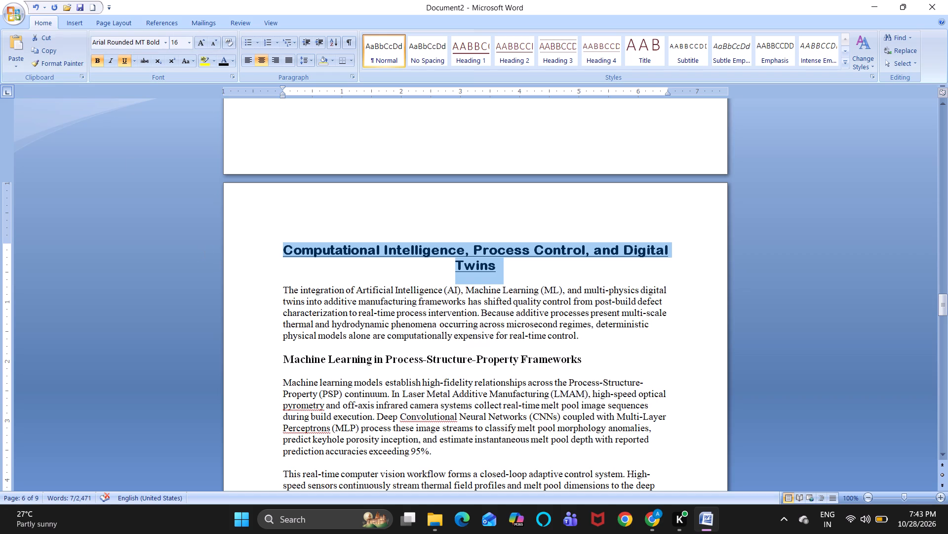
Justify the introductory paragraph beginning "The integration of Artificial Intelligence (AI)" under the Computational Intelligence heading.
left_click_drag(284, 286, 585, 340)
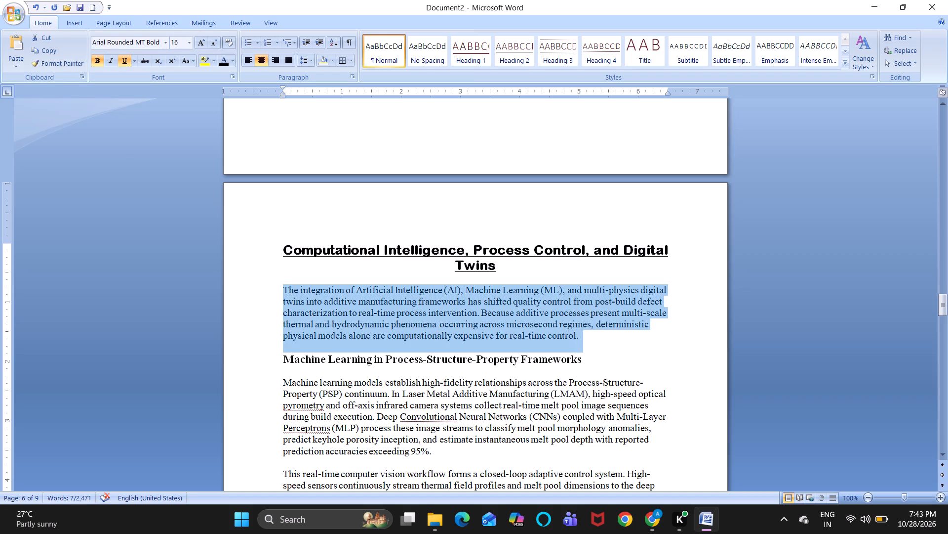
left_click_drag(585, 340, 622, 341)
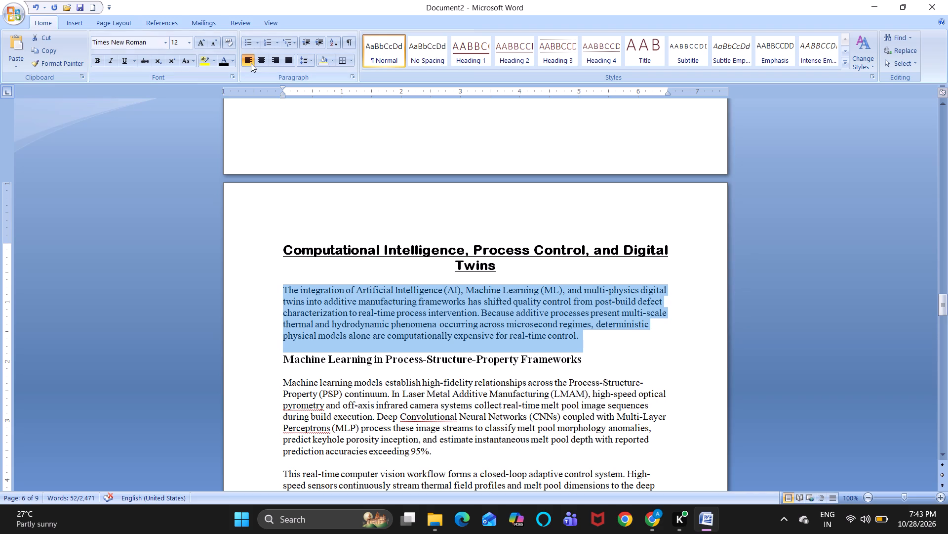
left_click(288, 57)
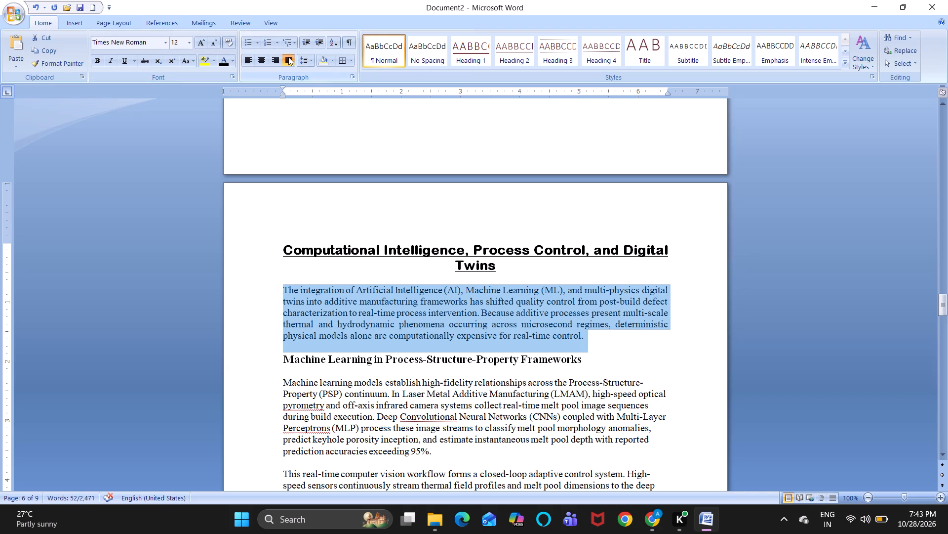
left_click(374, 338)
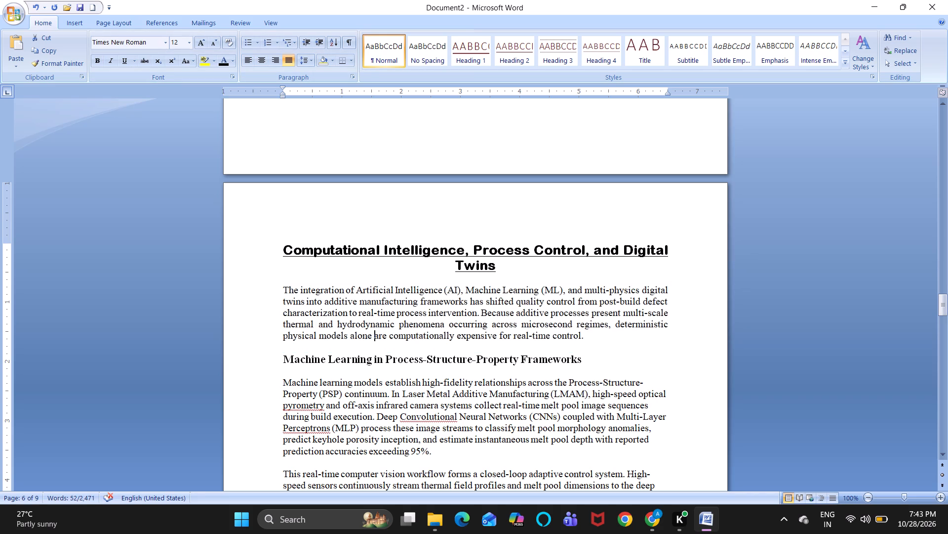
Set the subheading "Machine Learning in Process-Structure-Property Frameworks" to 14 pt and underline it.
scroll(327, 401, "down", 2)
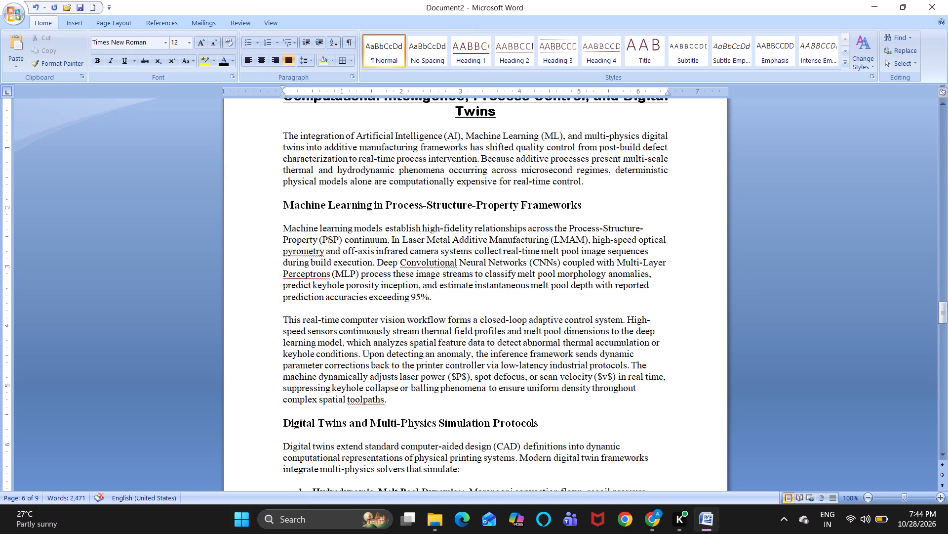
left_click_drag(283, 202, 356, 203)
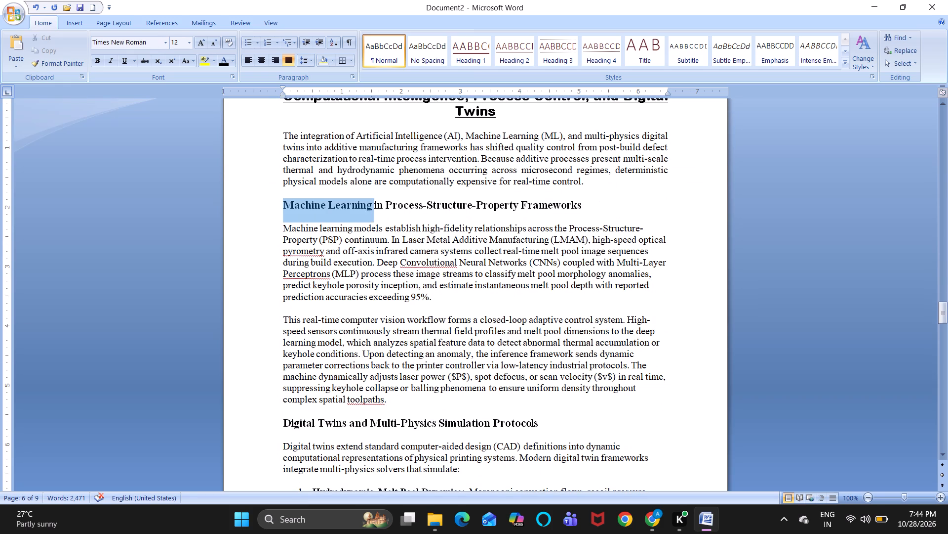
left_click_drag(356, 203, 561, 201)
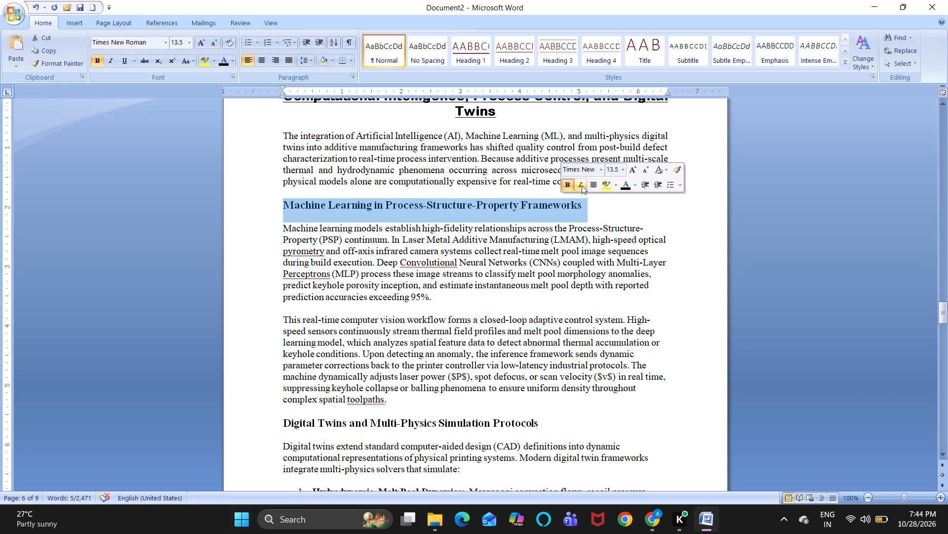
left_click(636, 170)
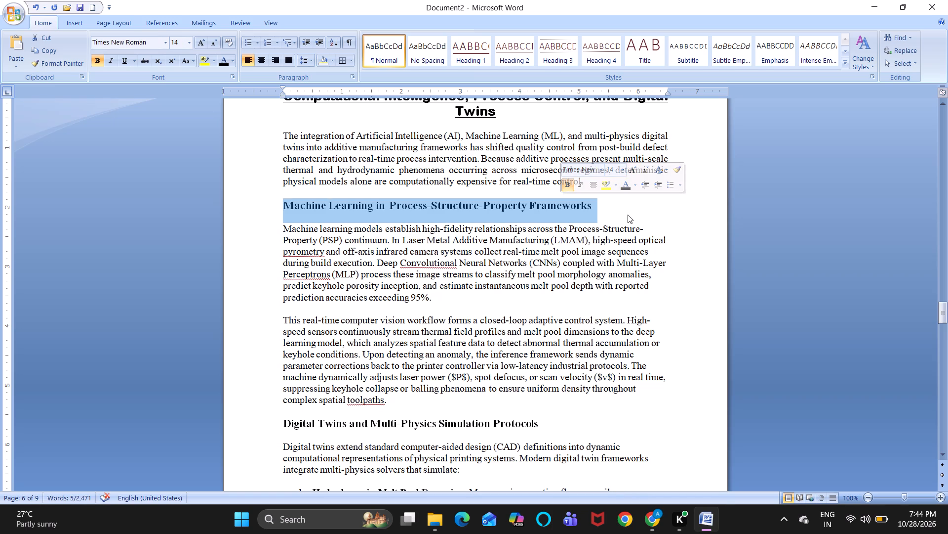
left_click(124, 62)
left_click(268, 215)
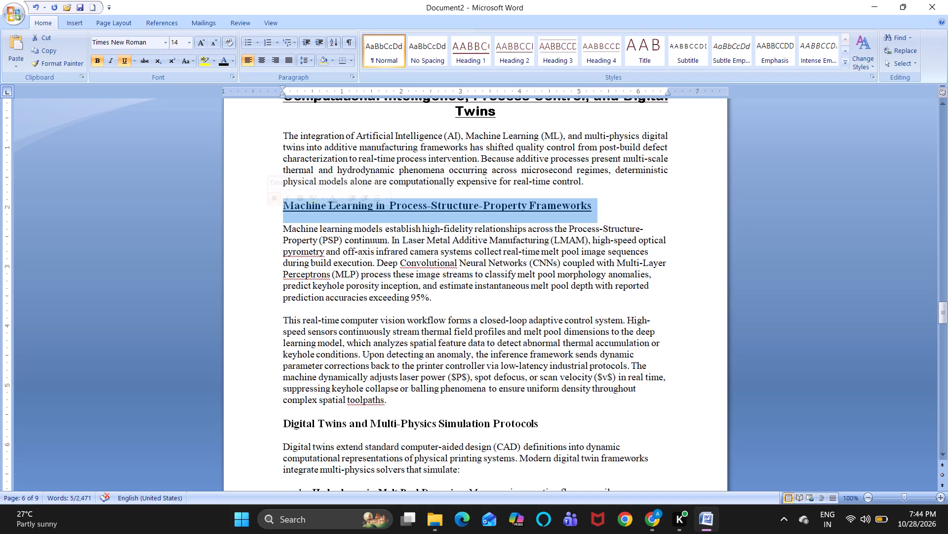
Justify the two body paragraphs under the subheading "Machine Learning in Process-Structure-Property Frameworks".
left_click(282, 228)
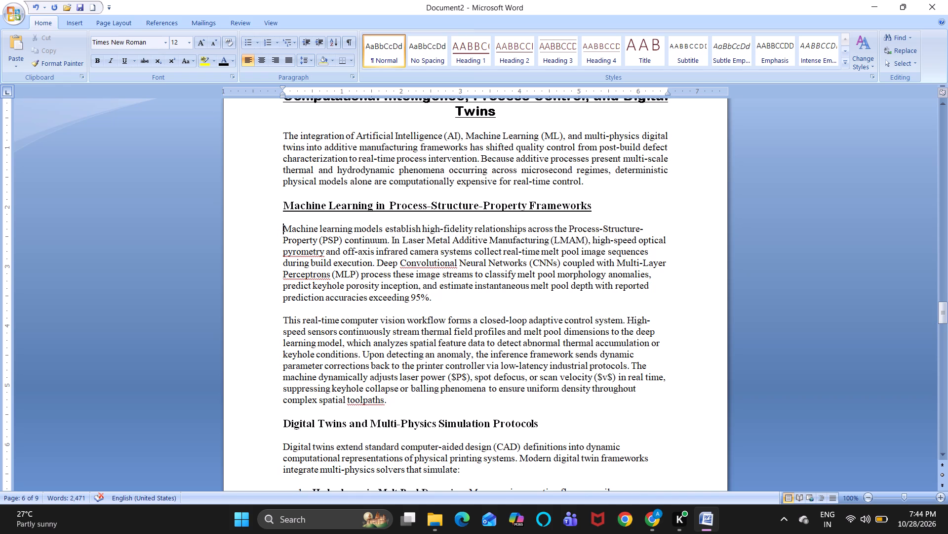
scroll(328, 273, "down", 1)
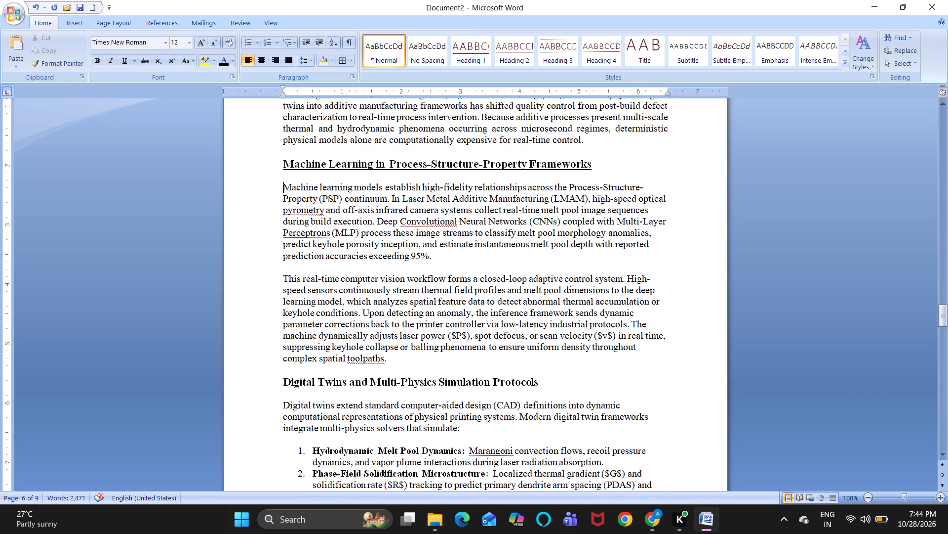
left_click_drag(281, 184, 384, 323)
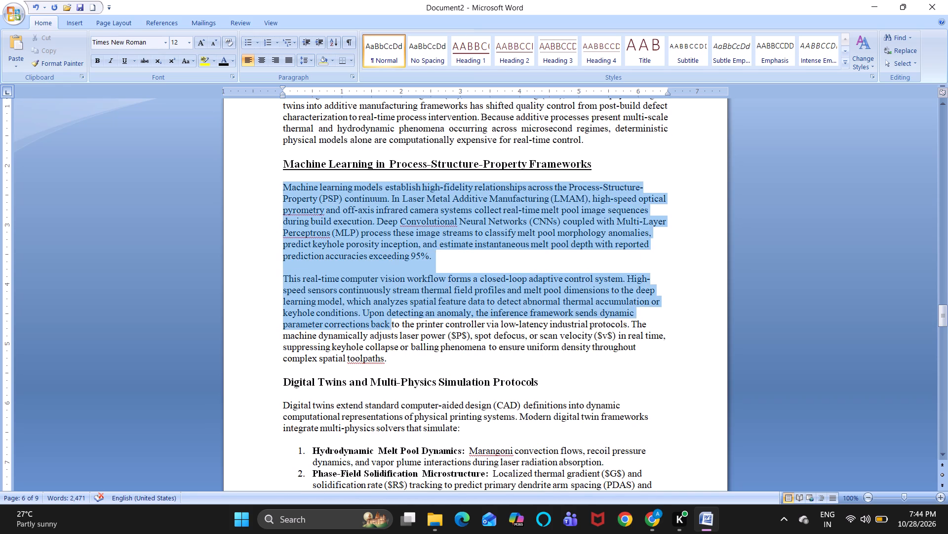
left_click_drag(384, 323, 390, 354)
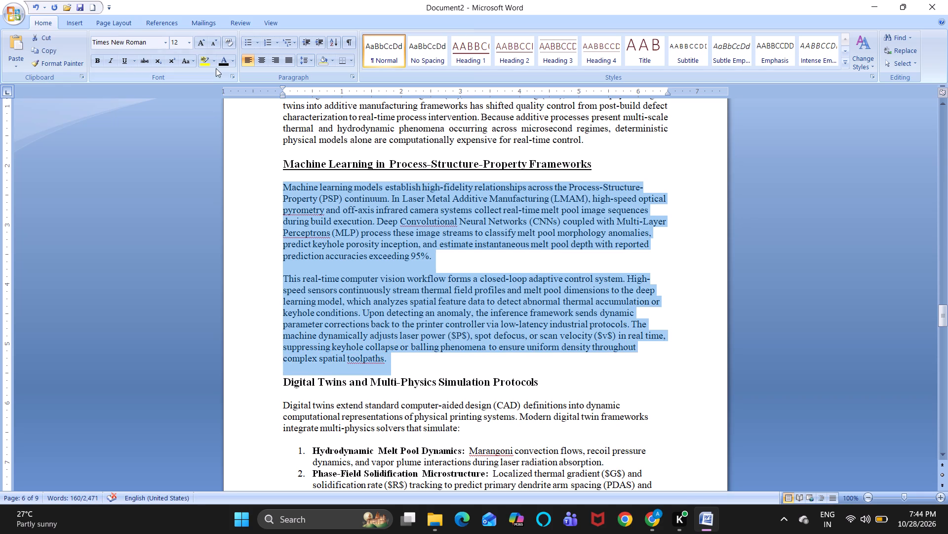
left_click(291, 63)
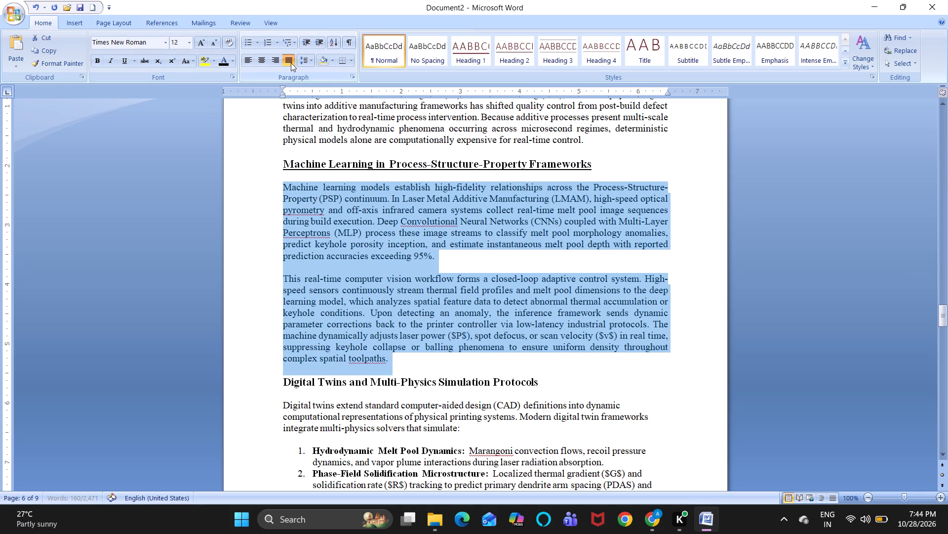
left_click(442, 222)
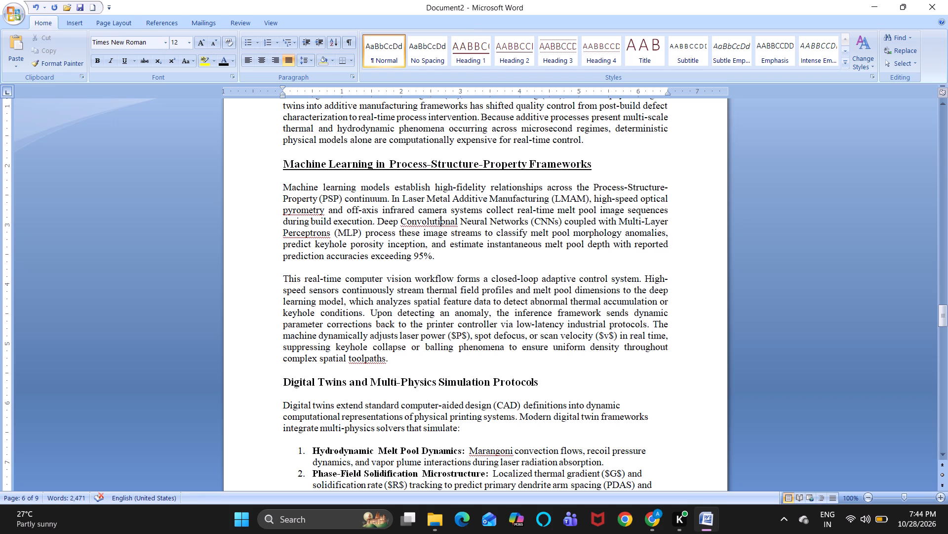
Remove the dollar signs around P and v in the sentence about laser power and scan velocity, leaving (P) and (v).
left_click(468, 336)
key("BackSpace")
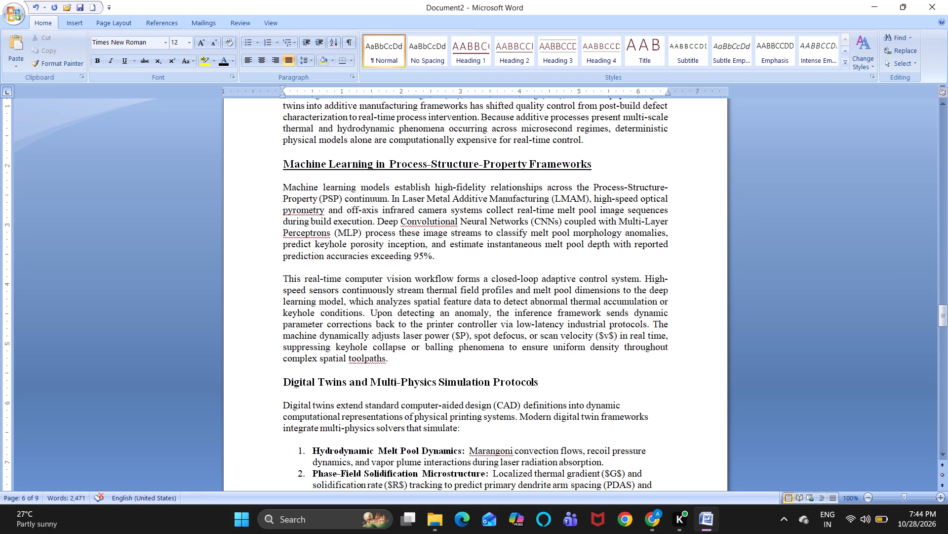
key("Left")
key("BackSpace")
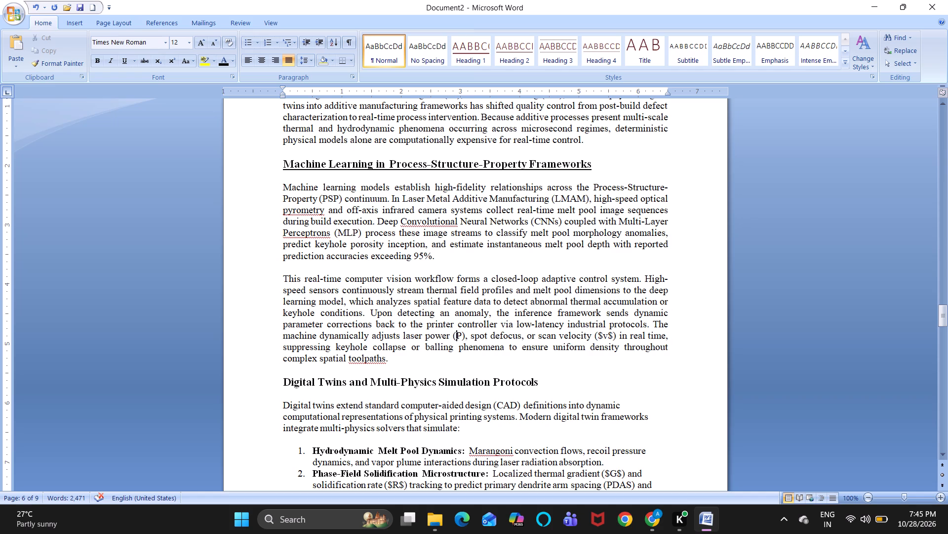
left_click(604, 338)
key("BackSpace")
key("Right")
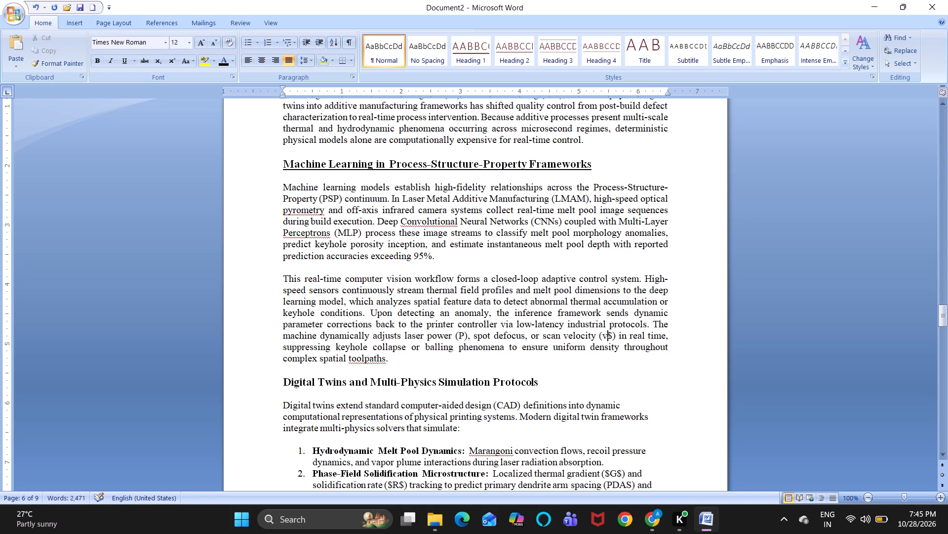
key("Right")
key("BackSpace")
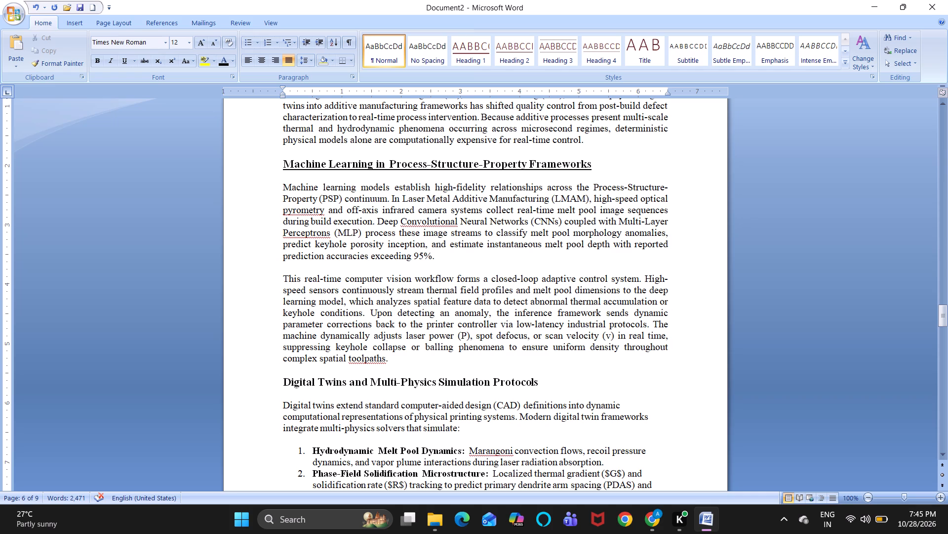
Set the subheading "Digital Twins and Multi-Physics Simulation Protocols" to 14 pt and underline it.
left_click_drag(539, 382, 289, 390)
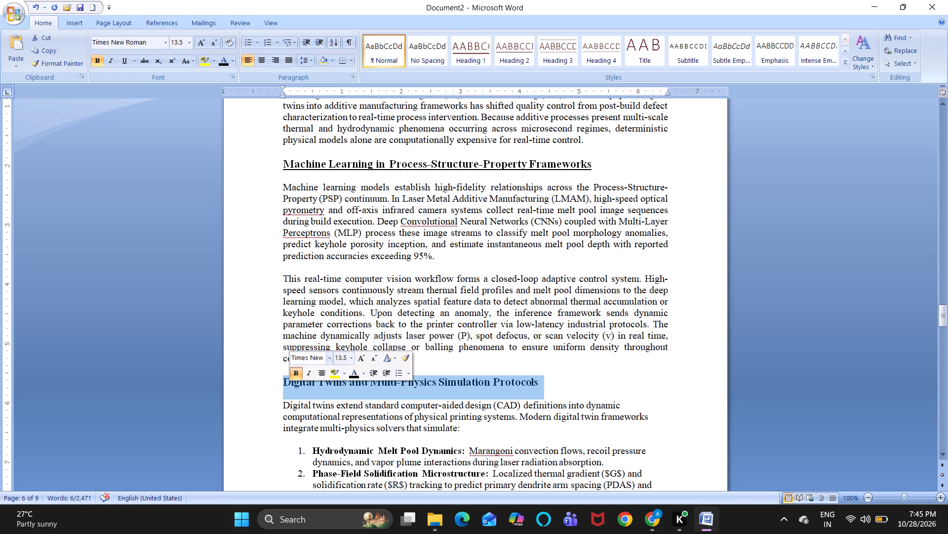
left_click(362, 353)
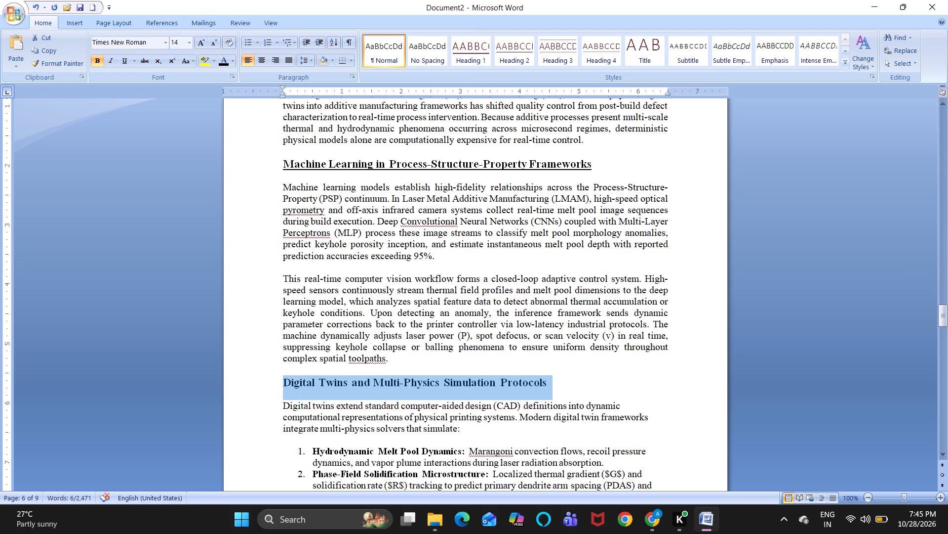
left_click(124, 62)
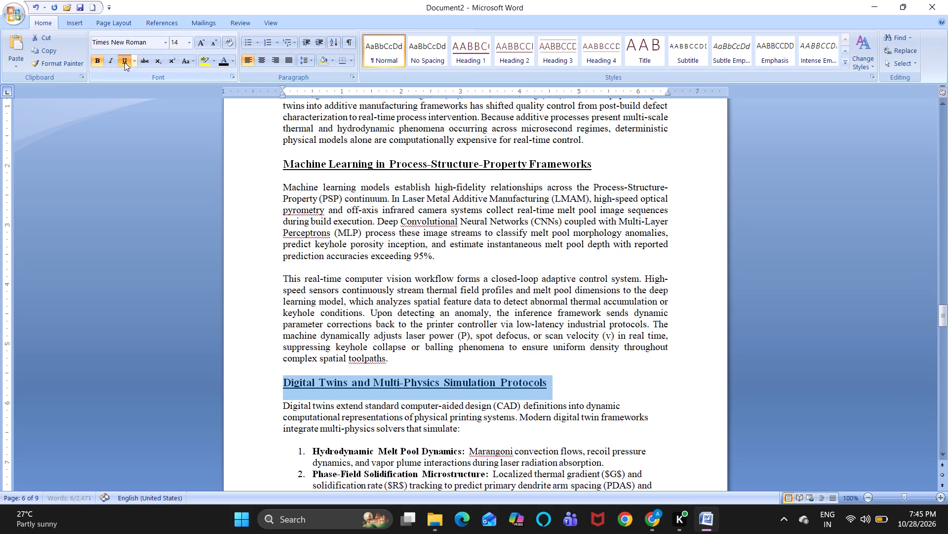
left_click(595, 378)
Delete the LaTeX terms ($G$) and ($R$) from the "Phase-Field Solidification Microstructure" list item, keeping the word spacing.
scroll(595, 378, "down", 2)
scroll(422, 346, "down", 3)
scroll(422, 346, "up", 3)
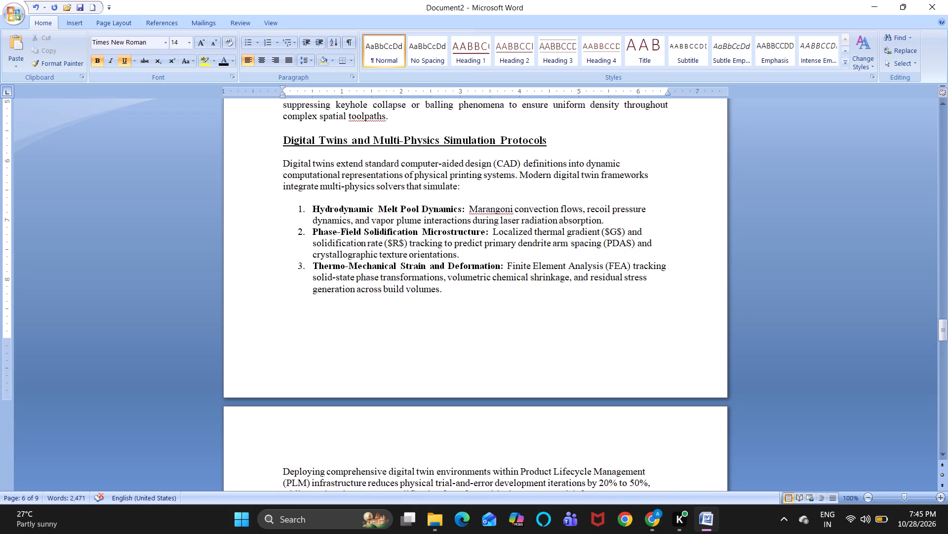
left_click_drag(281, 164, 442, 287)
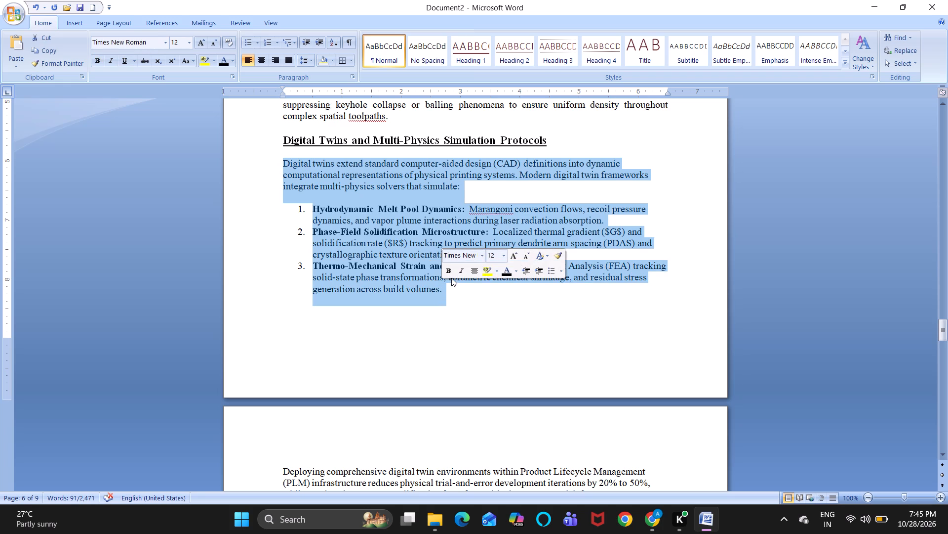
left_click(464, 325)
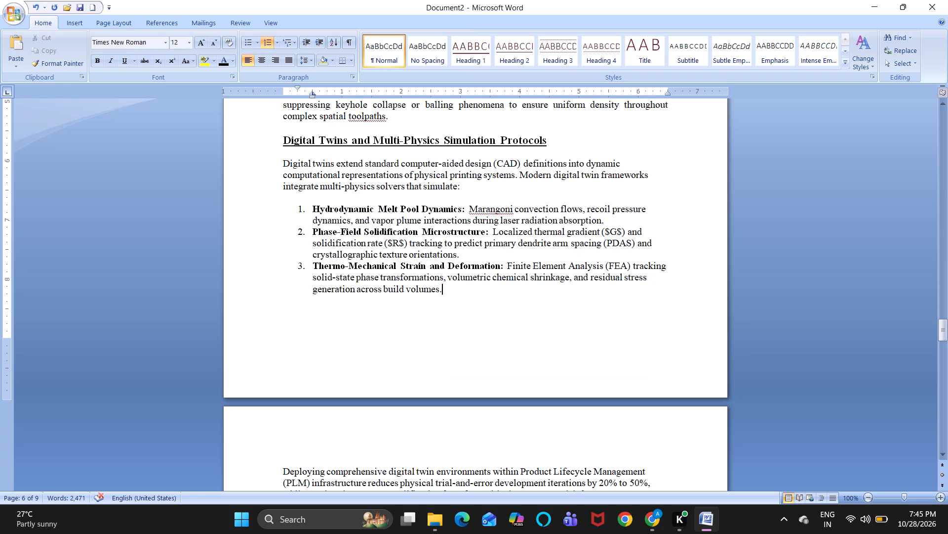
scroll(464, 325, "up", 1)
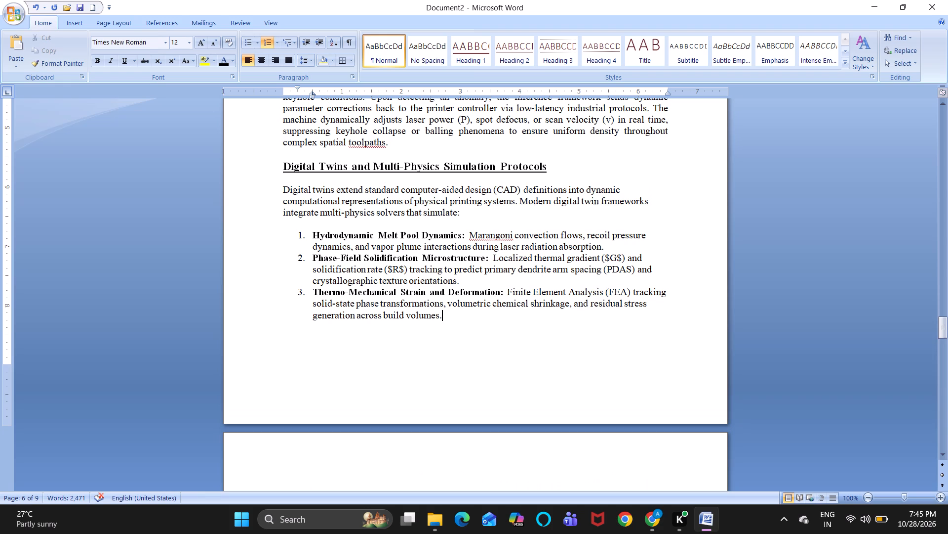
left_click_drag(623, 257, 607, 259)
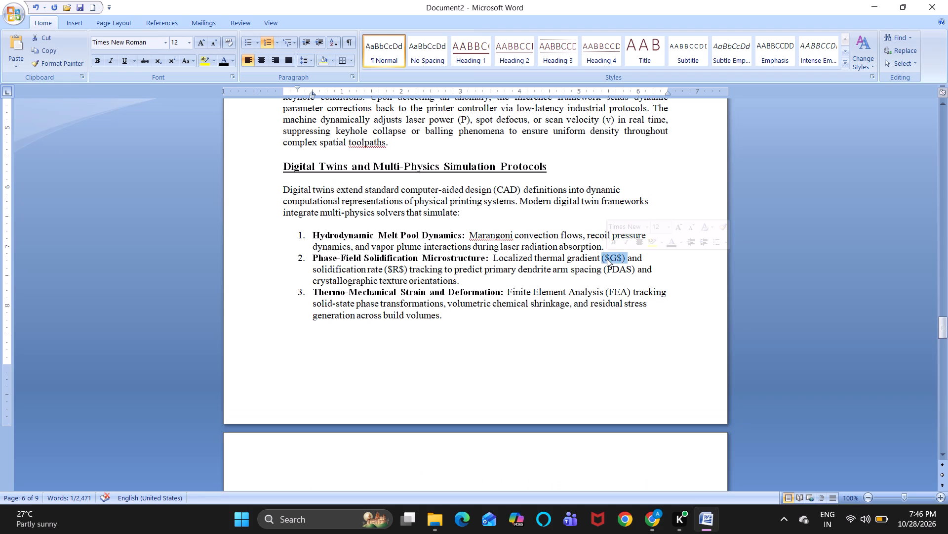
key("BackSpace")
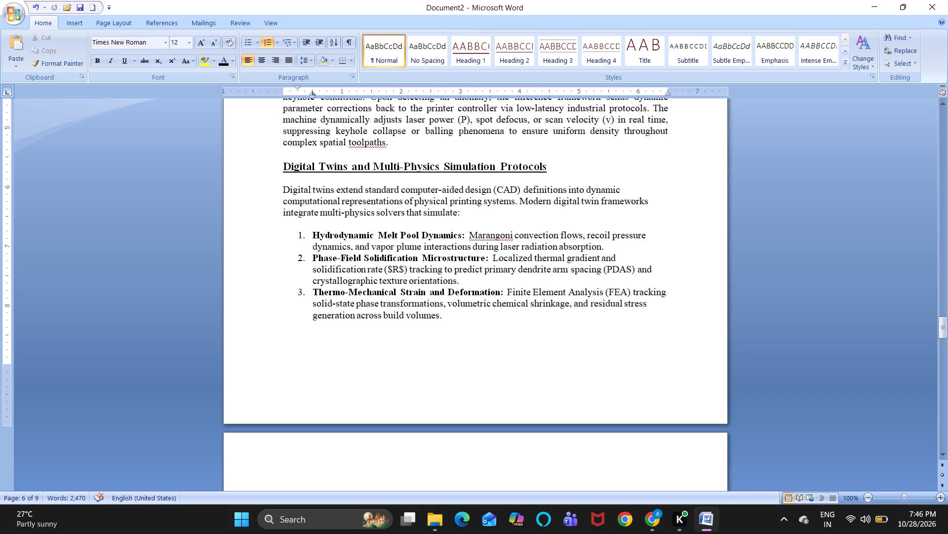
left_click_drag(409, 268, 387, 269)
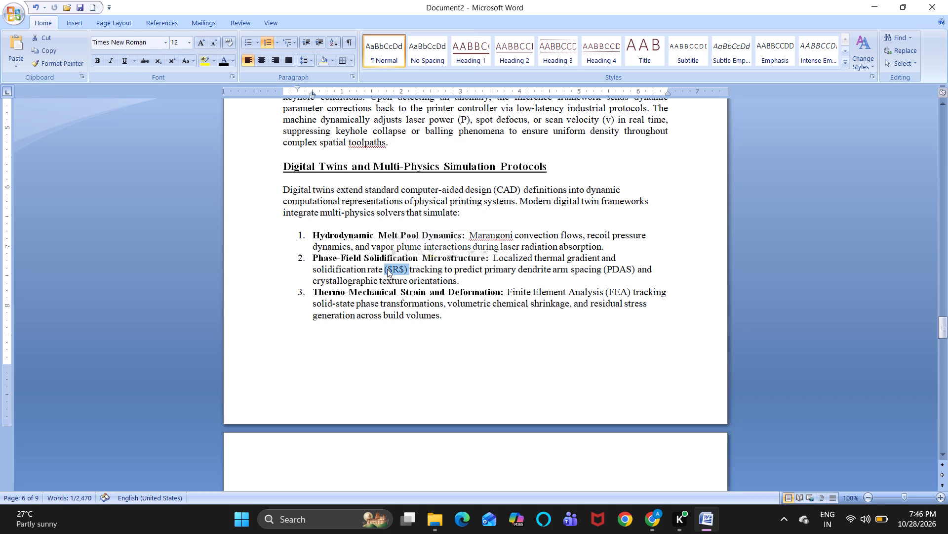
key("BackSpace")
key("space")
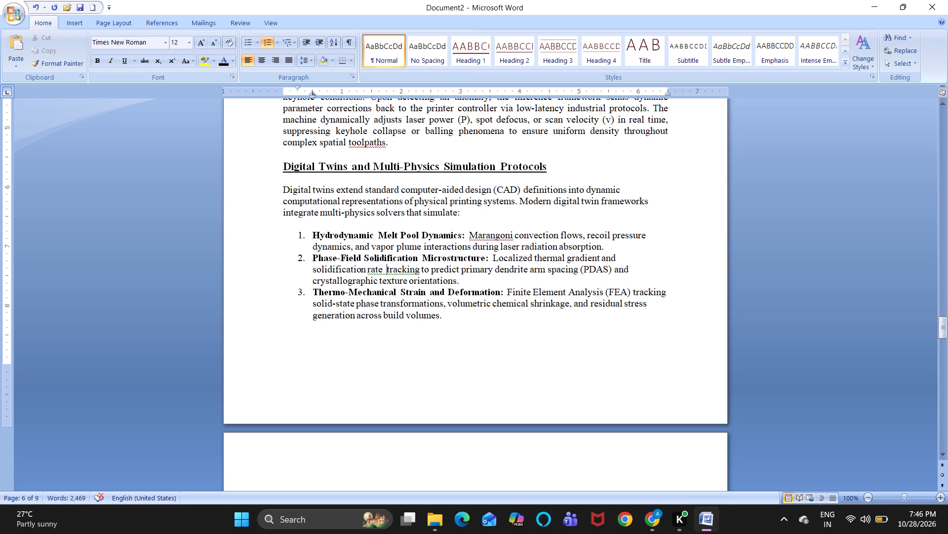
Delete the text of the paragraph beginning "Deploying comprehensive digital twin environments" above the Cross-Sectoral heading.
scroll(460, 359, "down", 3)
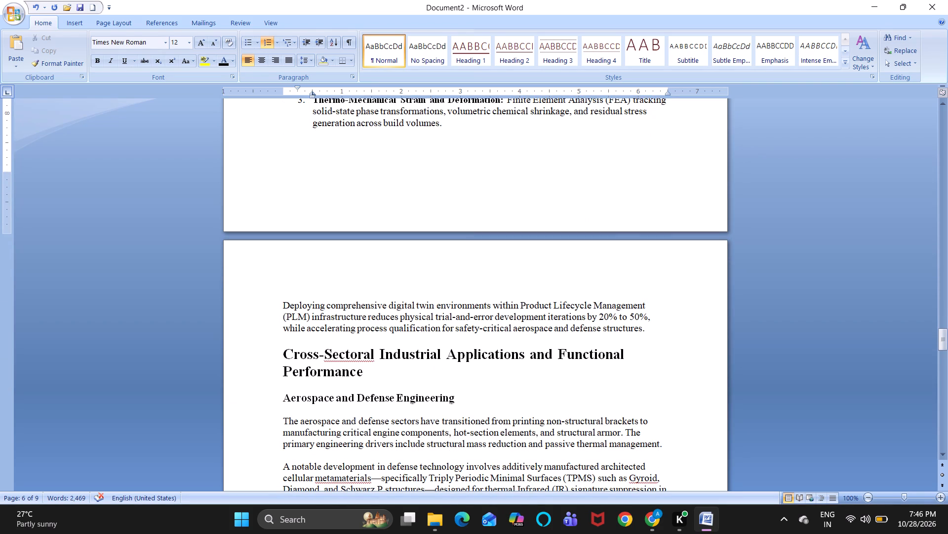
left_click_drag(643, 332, 304, 305)
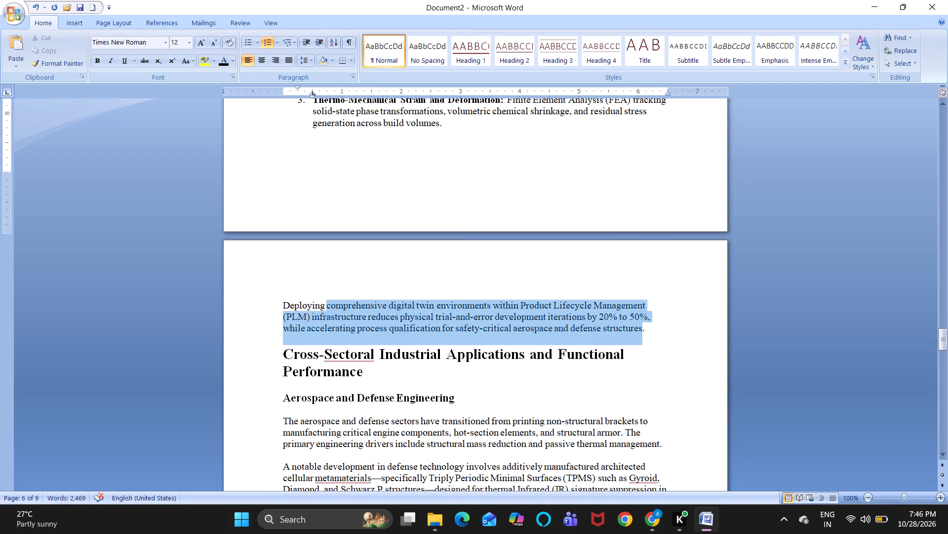
left_click_drag(304, 305, 300, 305)
key("BackSpace")
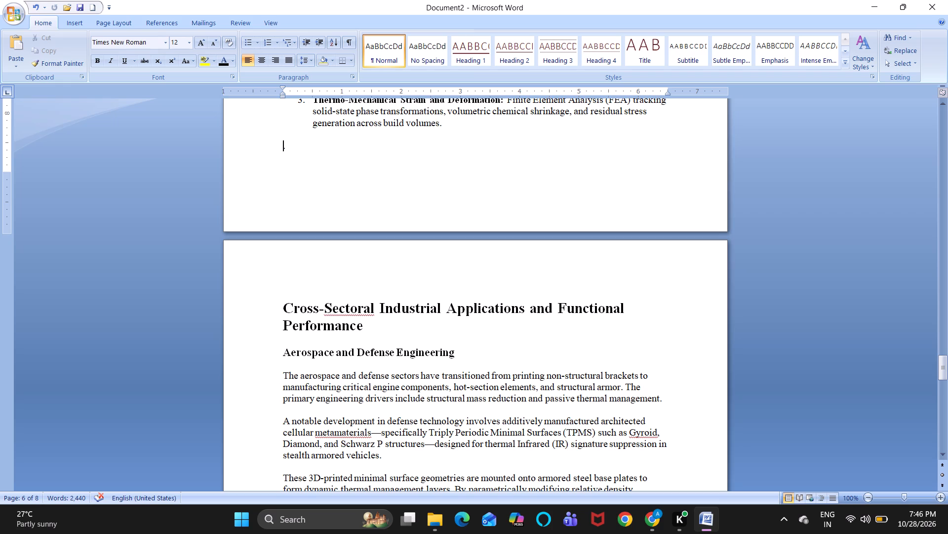
Format the heading "Cross-Sectoral Industrial Applications and Functional Performance" as 16 pt Arial Rounded MT Bold, centred and underlined.
left_click_drag(282, 304, 361, 328)
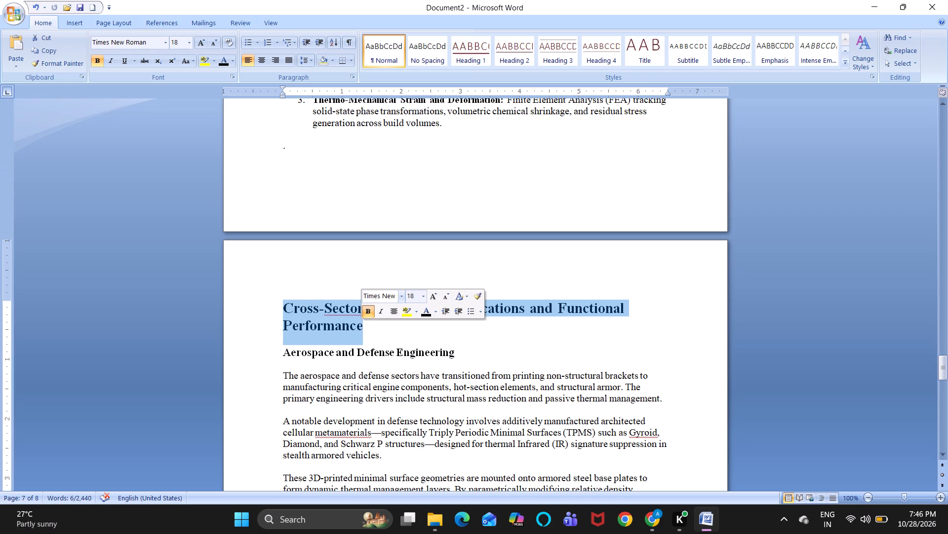
left_click(448, 295)
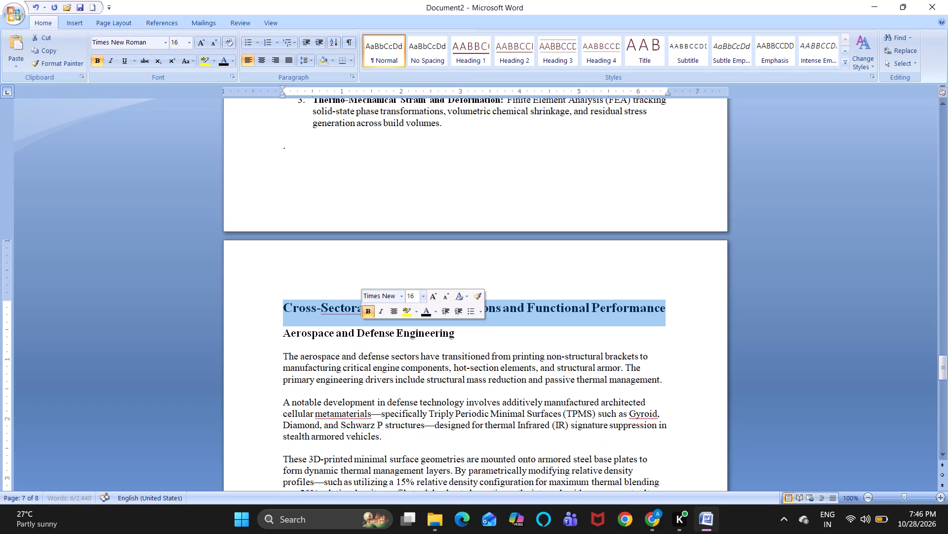
left_click(402, 301)
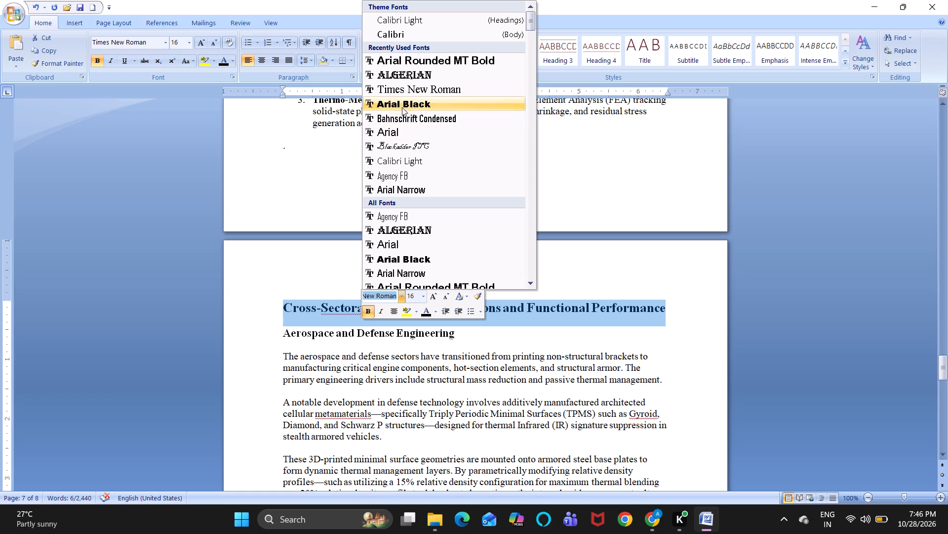
left_click(415, 58)
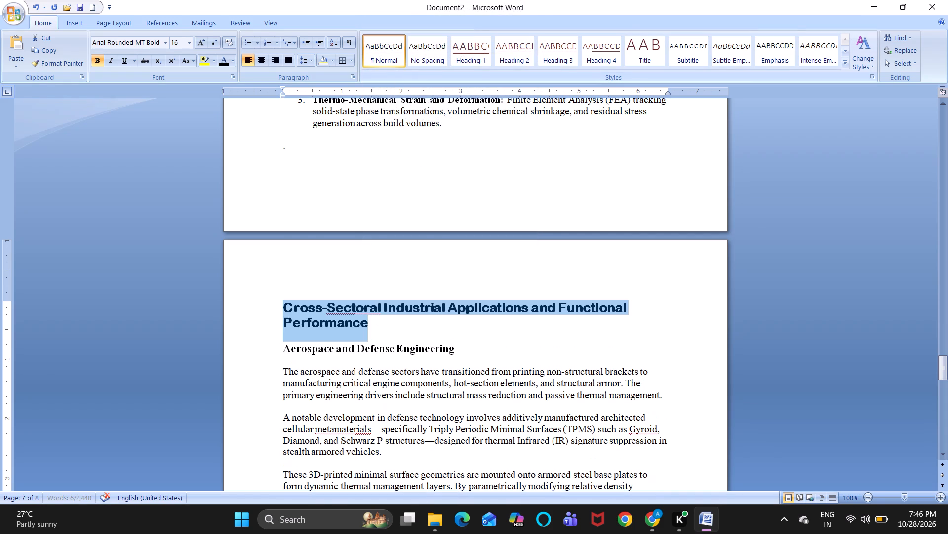
left_click(264, 58)
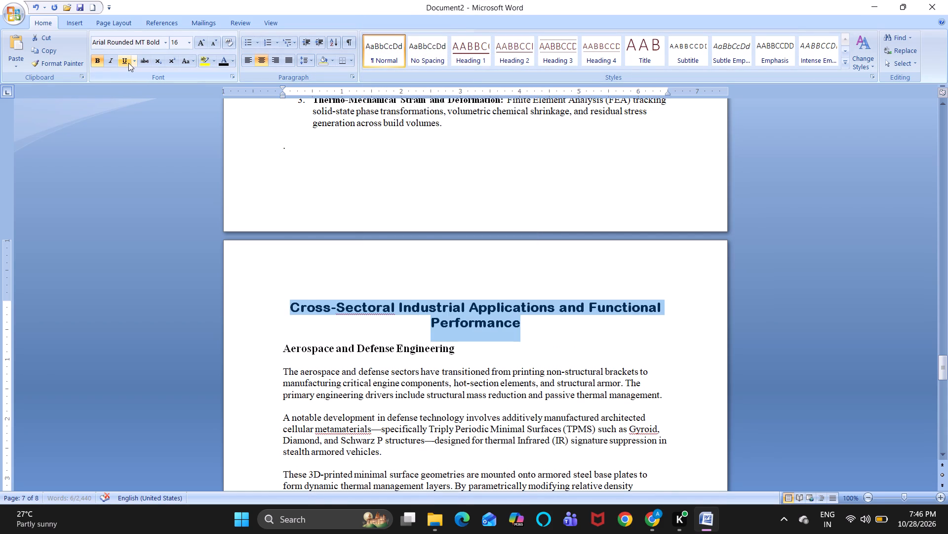
left_click(128, 63)
Check the formatting of the "Digital Twins and Multi-Physics Simulation Protocols" subheading and review the start of the Cross-Sectoral section.
scroll(368, 276, "down", 2)
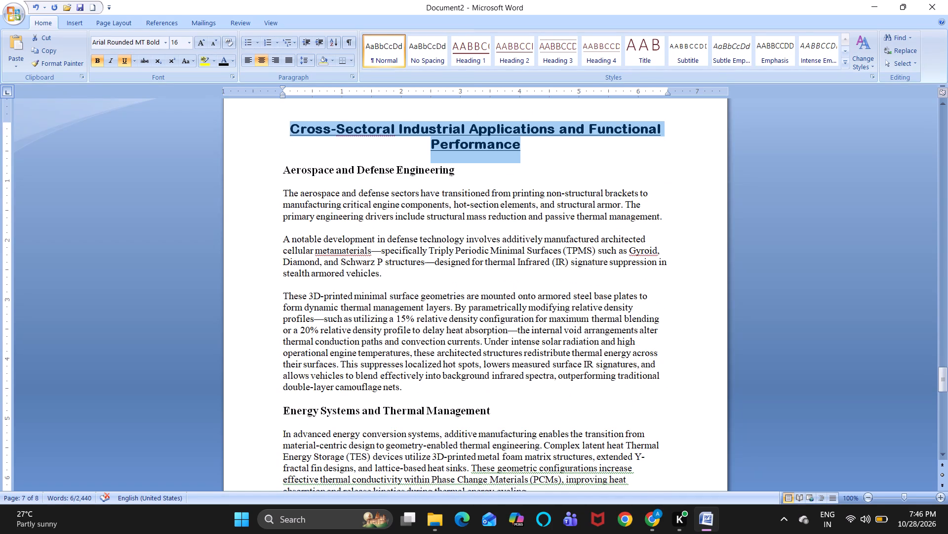
scroll(437, 174, "up", 6)
scroll(437, 174, "right", 1)
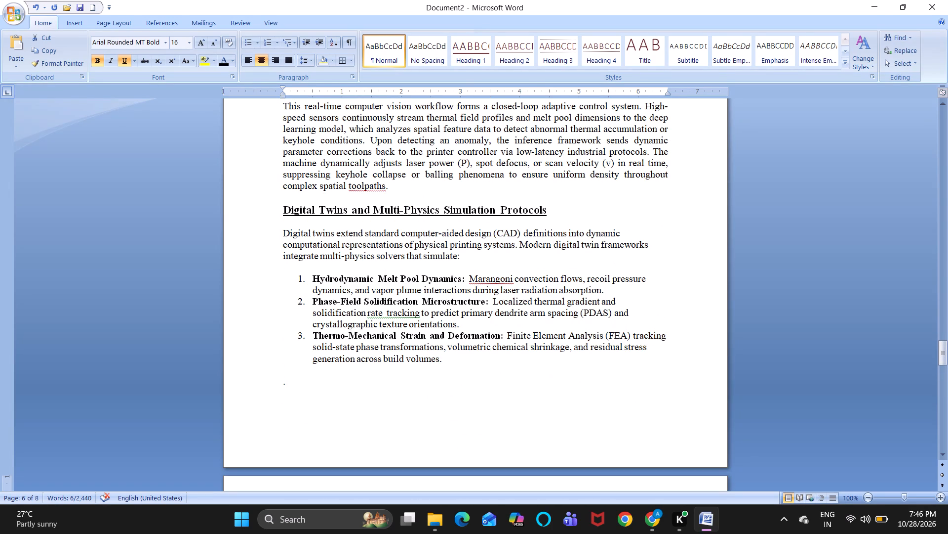
left_click_drag(549, 208, 473, 218)
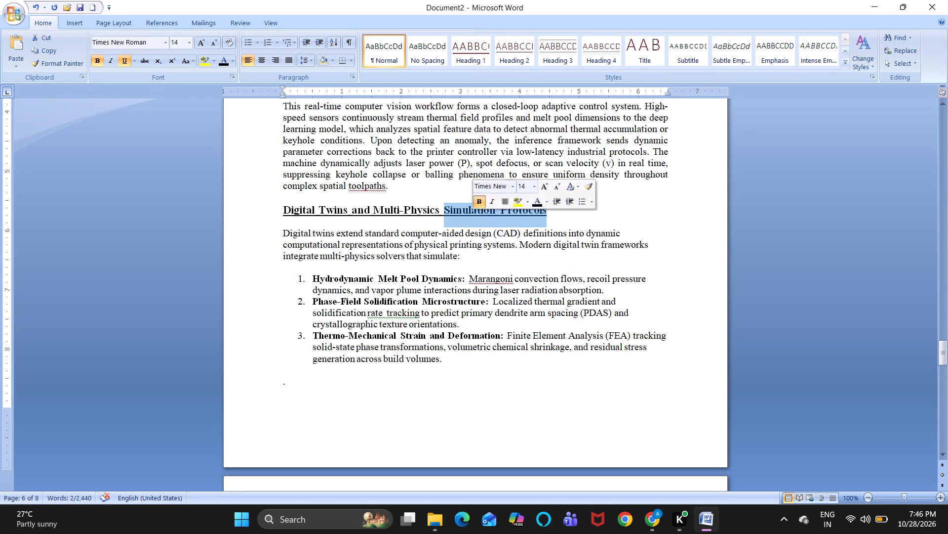
left_click(507, 421)
scroll(507, 421, "down", 3)
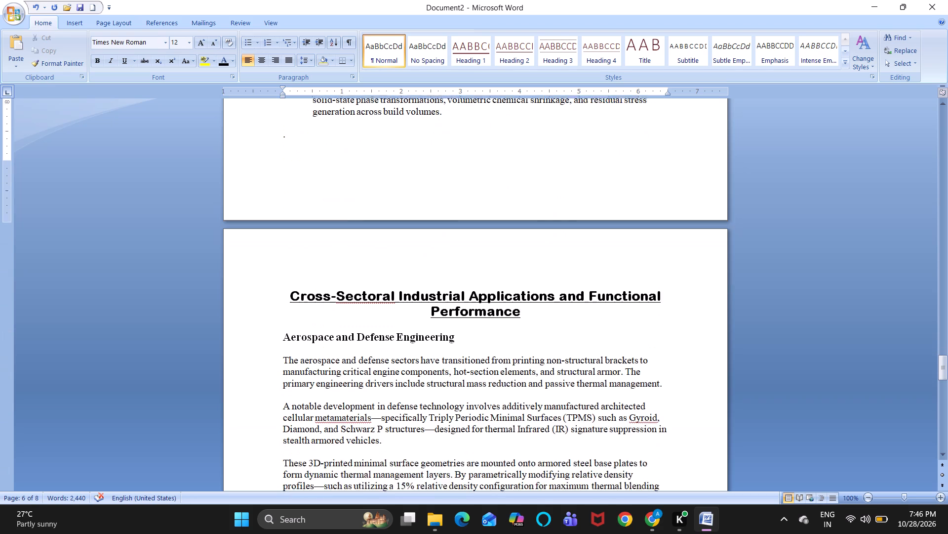
scroll(507, 414, "down", 1)
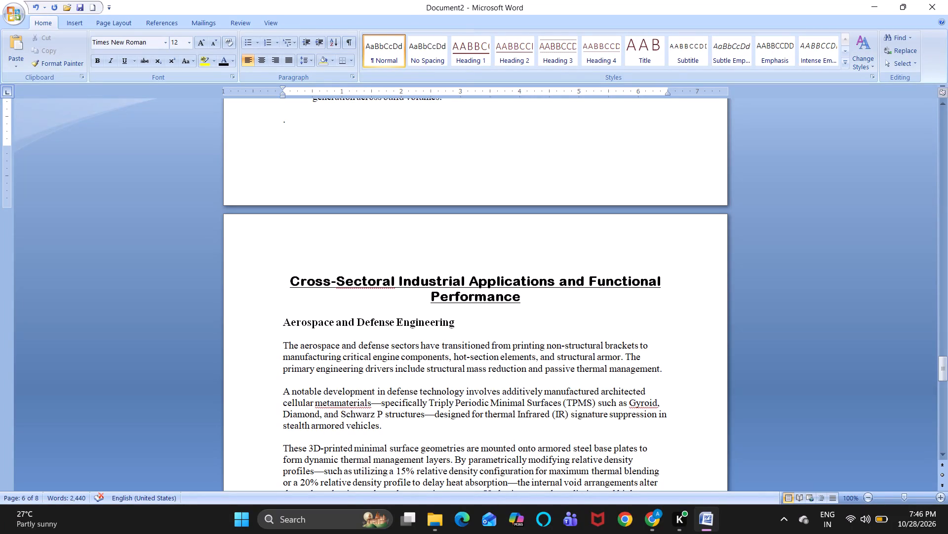
Format the subheading "Aerospace and Defense Engineering" as 14 pt and underlined.
left_click_drag(463, 323, 299, 324)
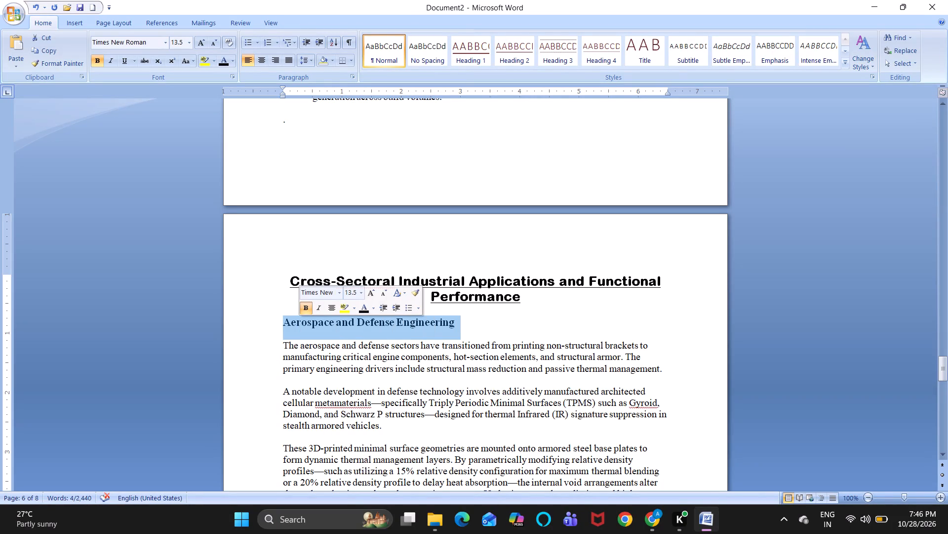
left_click(372, 294)
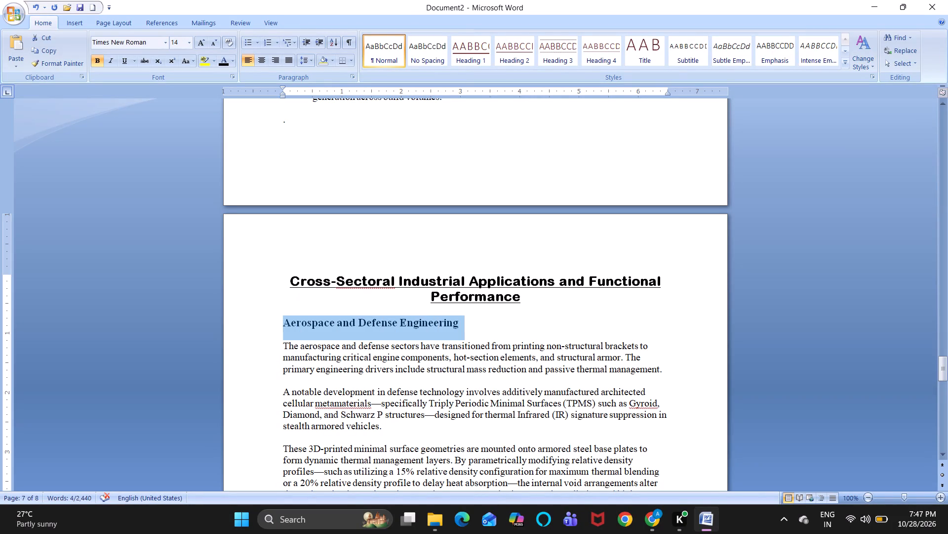
left_click(123, 60)
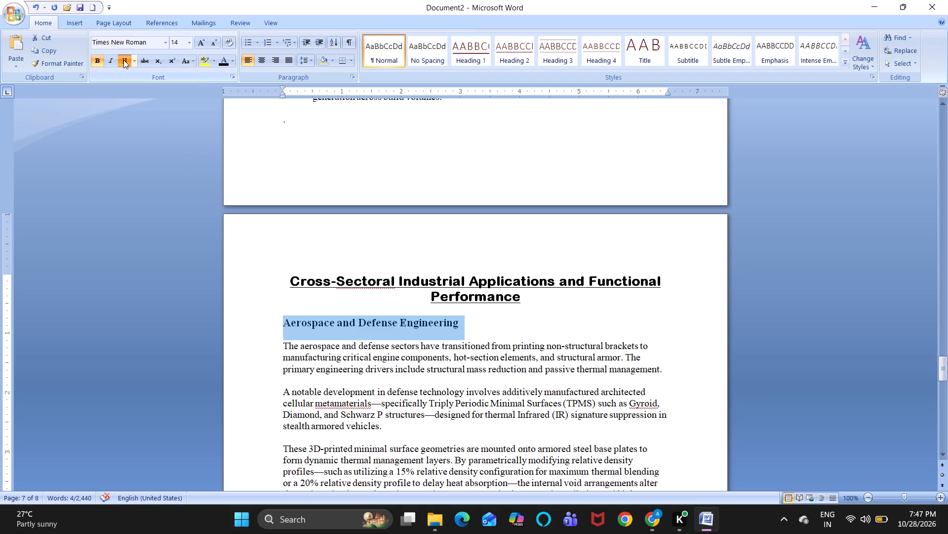
Justify the three body paragraphs under the "Aerospace and Defense Engineering" subheading.
scroll(292, 281, "down", 3)
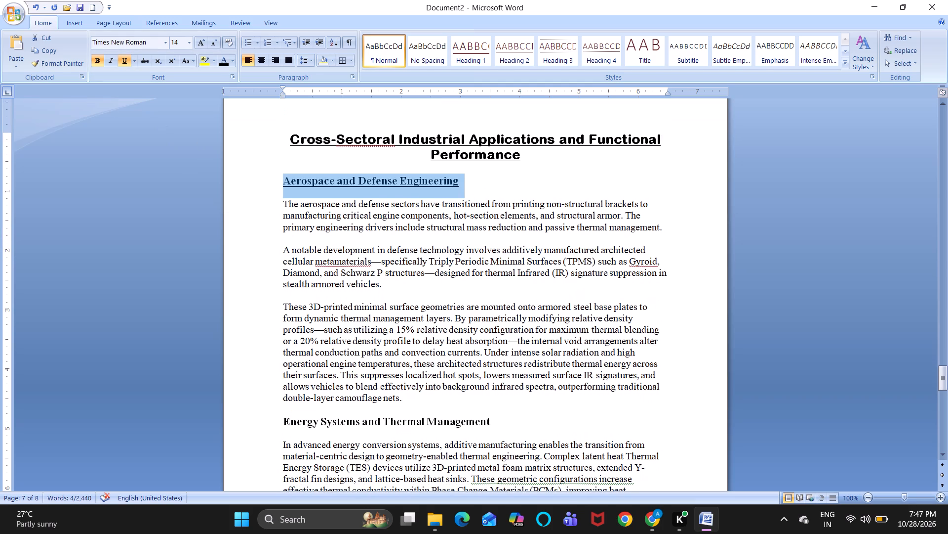
scroll(292, 281, "down", 1)
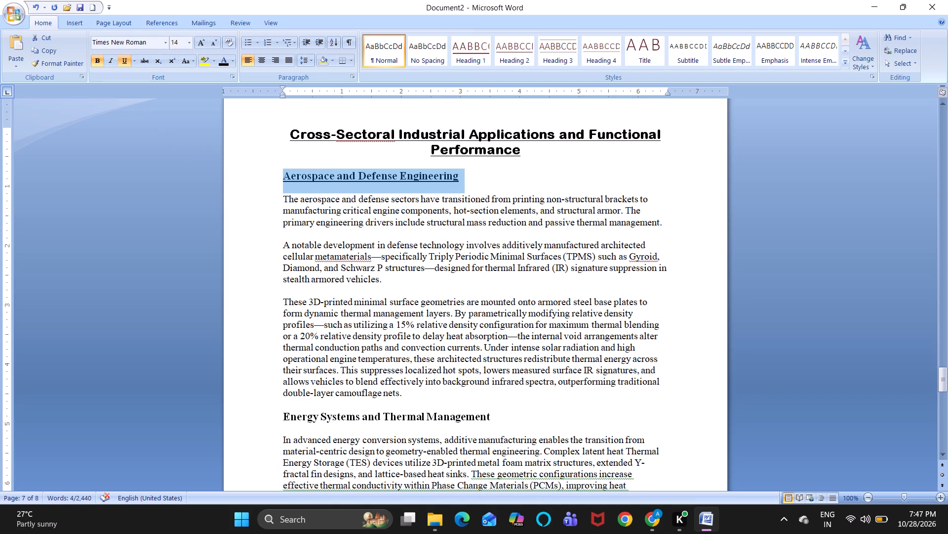
left_click_drag(284, 195, 342, 259)
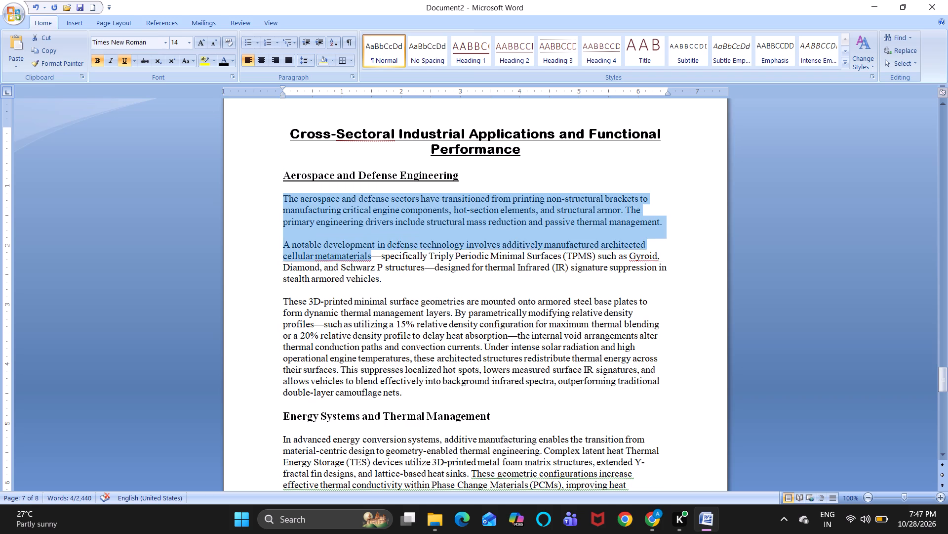
left_click_drag(342, 259, 399, 387)
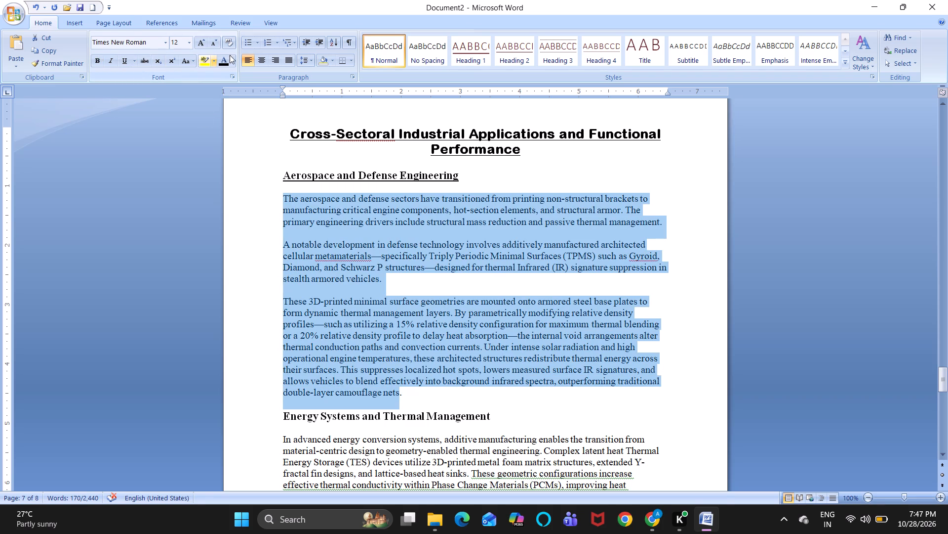
left_click(292, 58)
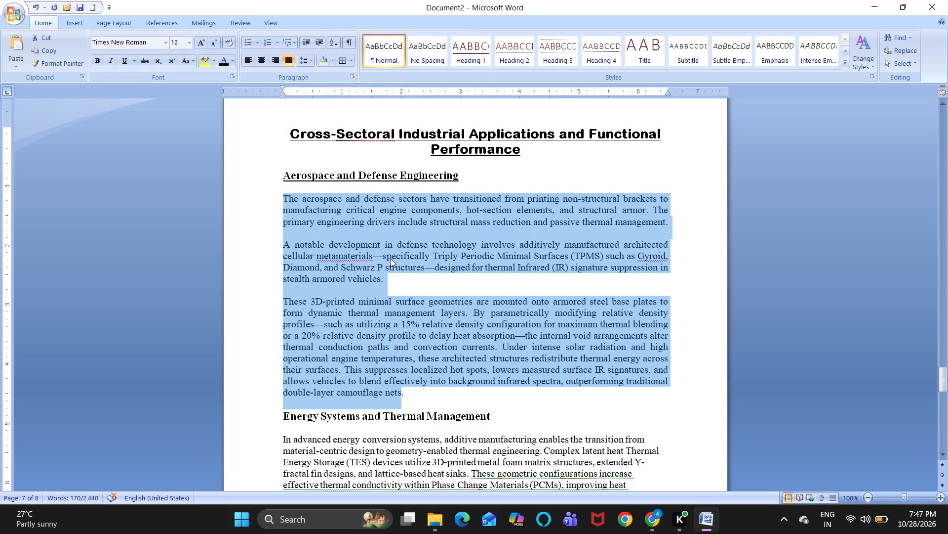
left_click(386, 277)
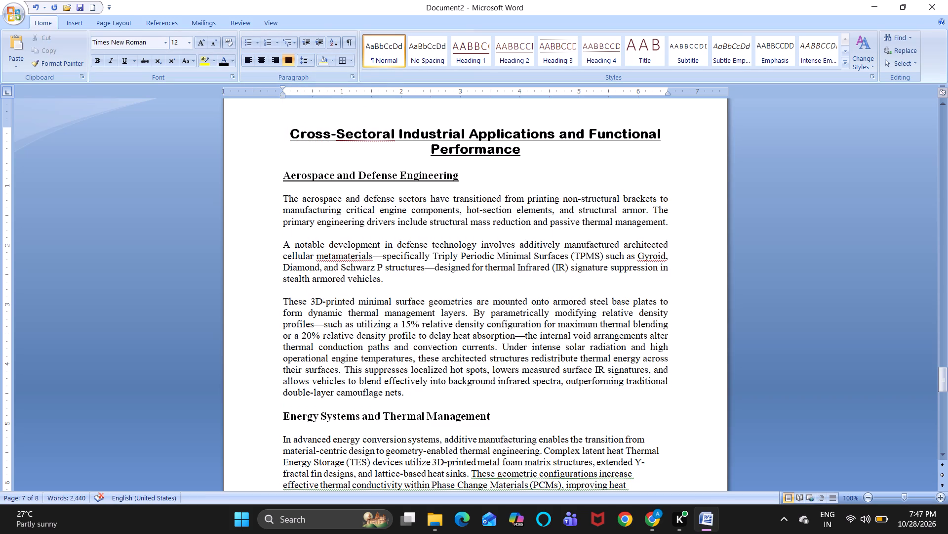
Format the subheading "Energy Systems and Thermal Management" as 14 pt and underlined.
scroll(437, 389, "down", 2)
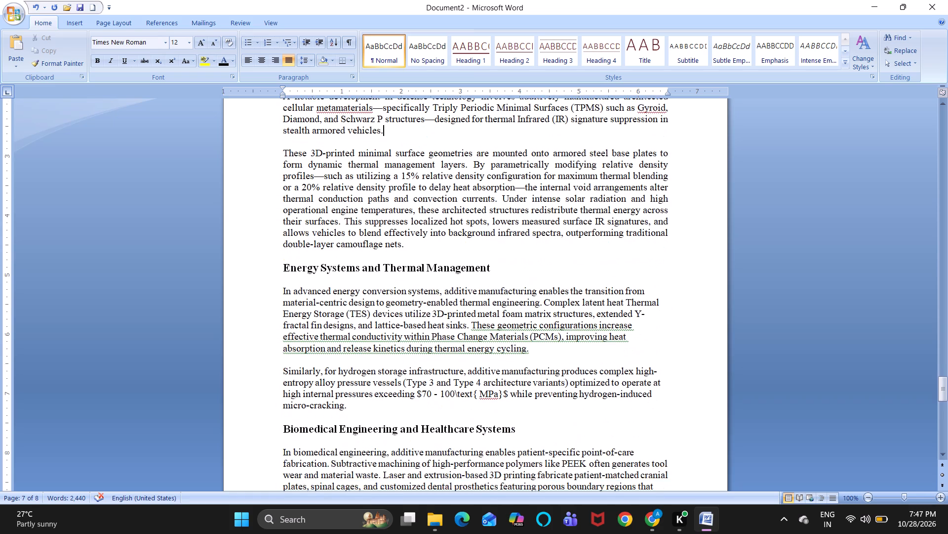
scroll(437, 389, "down", 1)
scroll(437, 389, "up", 1)
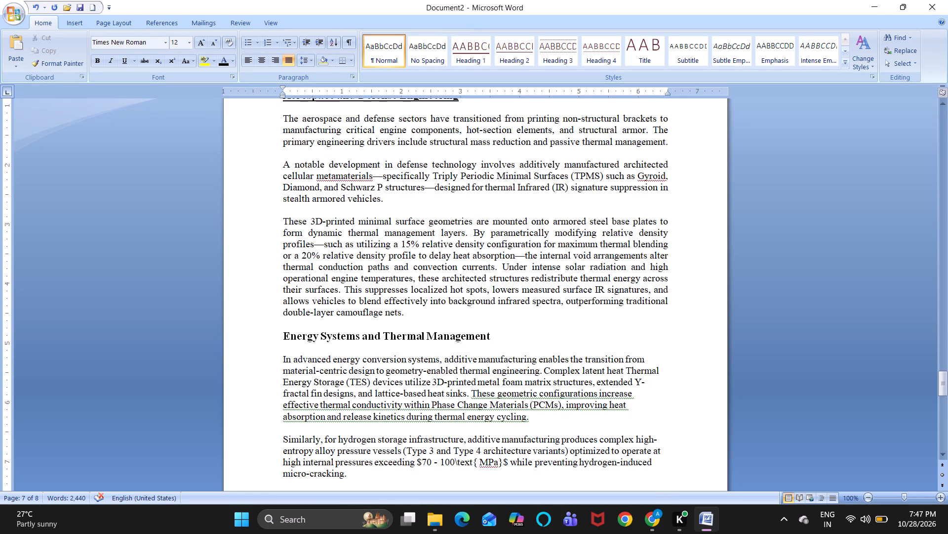
left_click_drag(491, 334, 475, 334)
left_click_drag(475, 334, 292, 344)
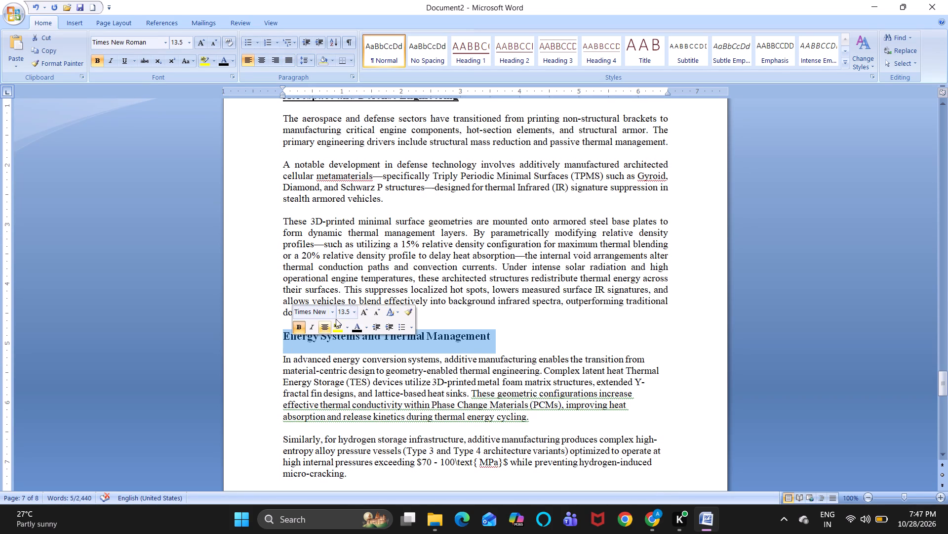
left_click(364, 310)
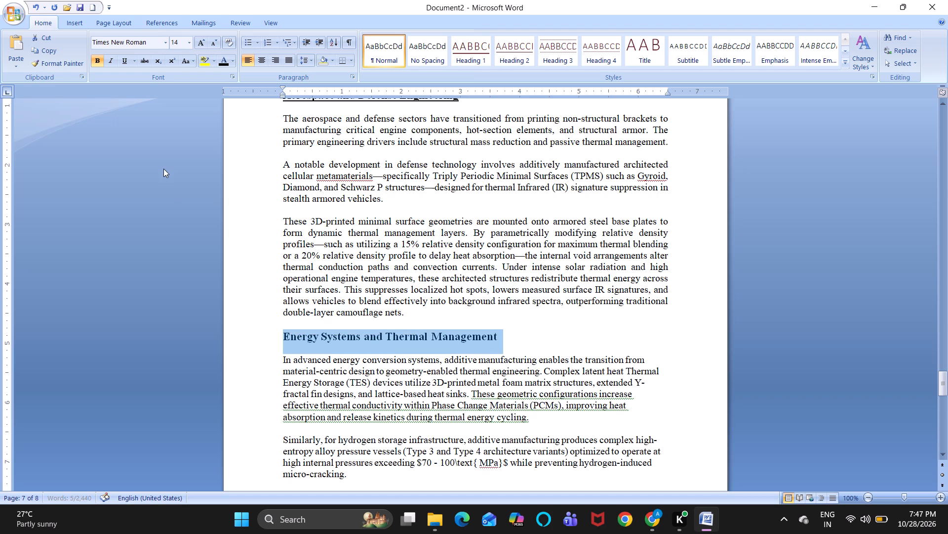
left_click(123, 62)
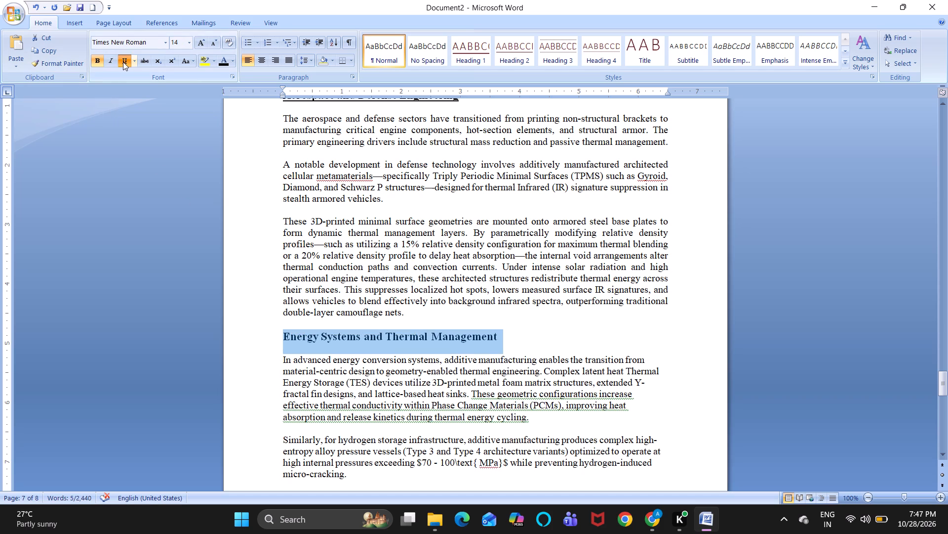
left_click(251, 309)
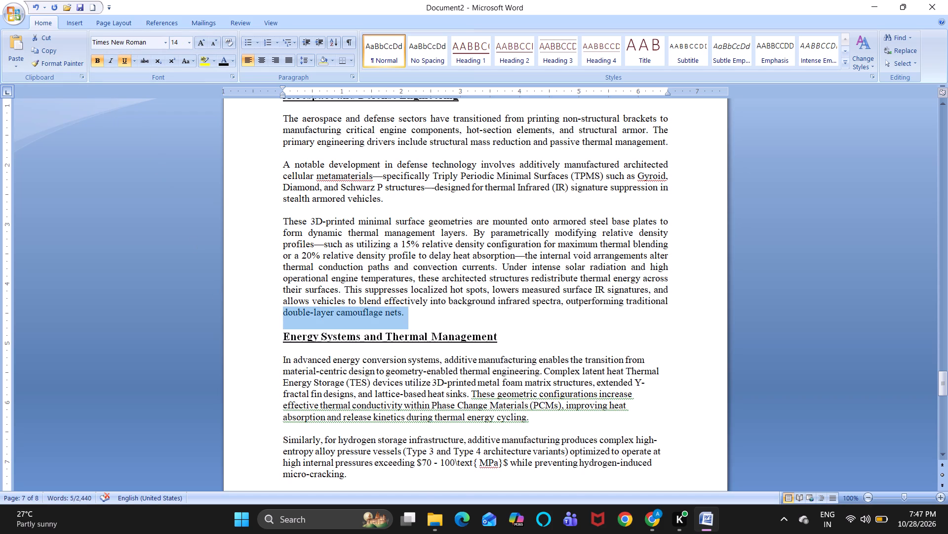
Remove the LaTeX code from the pressure range in the hydrogen storage paragraph so it reads "70 – 100 MPa".
scroll(251, 309, "down", 2)
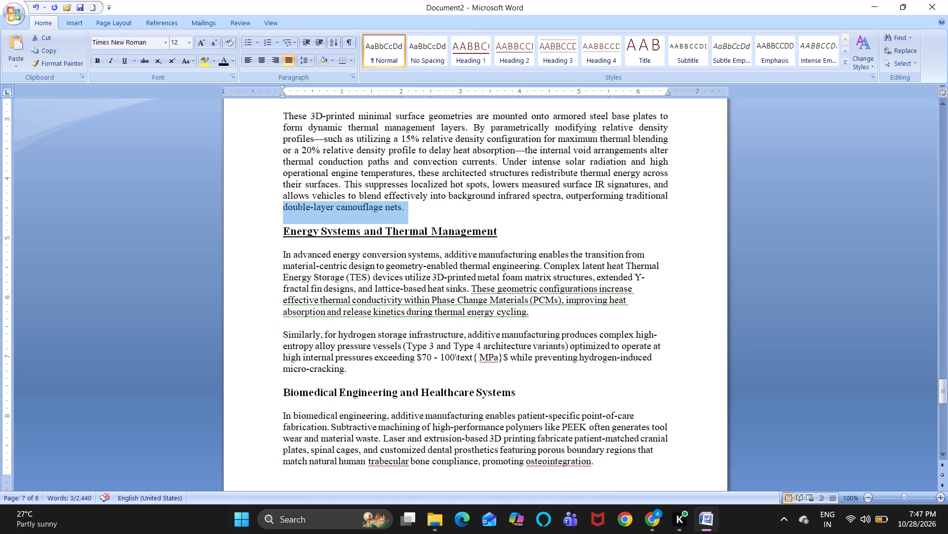
left_click(508, 356)
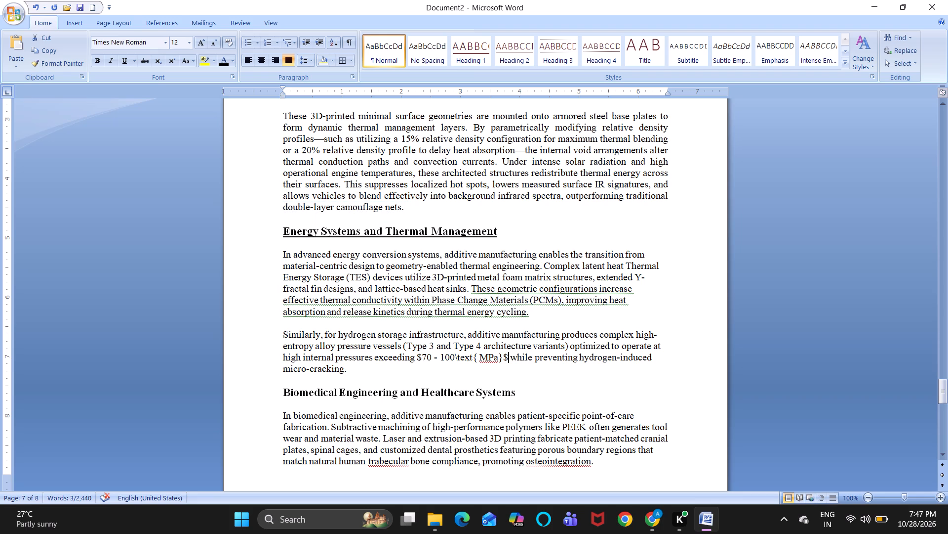
key("BackSpace")
key("BackSpace")
key("BackSpace")
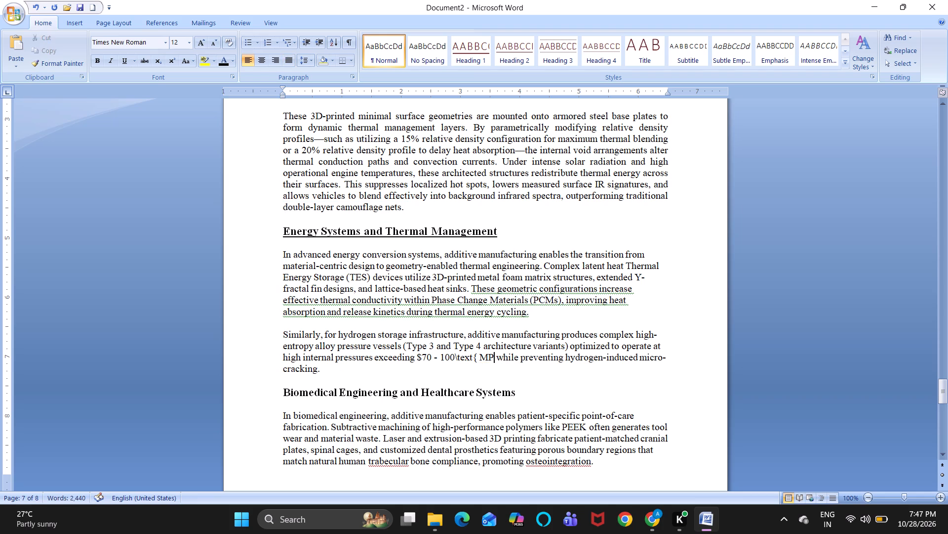
key("ctrl+z")
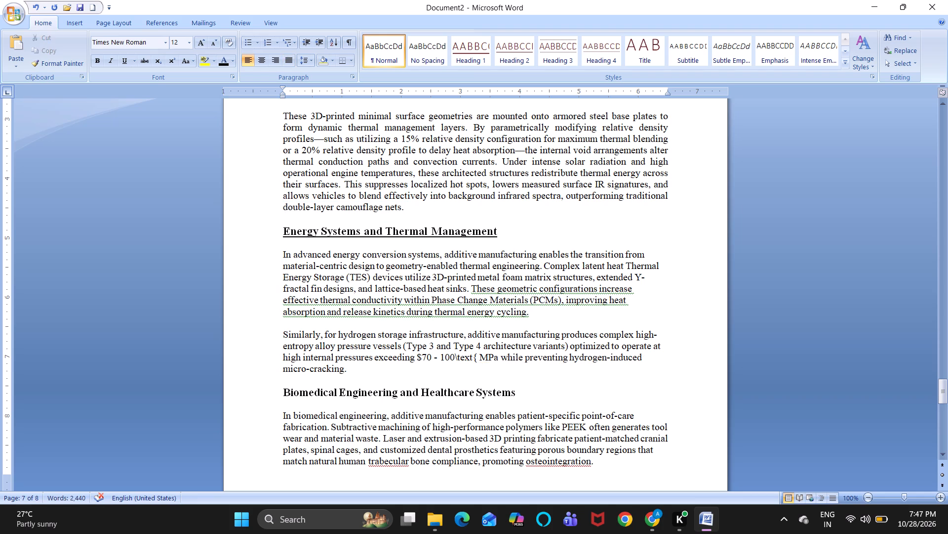
key("Left")
key("Left")
key("Left")
key("BackSpace")
key("BackSpace")
key("BackSpace")
key("BackSpace")
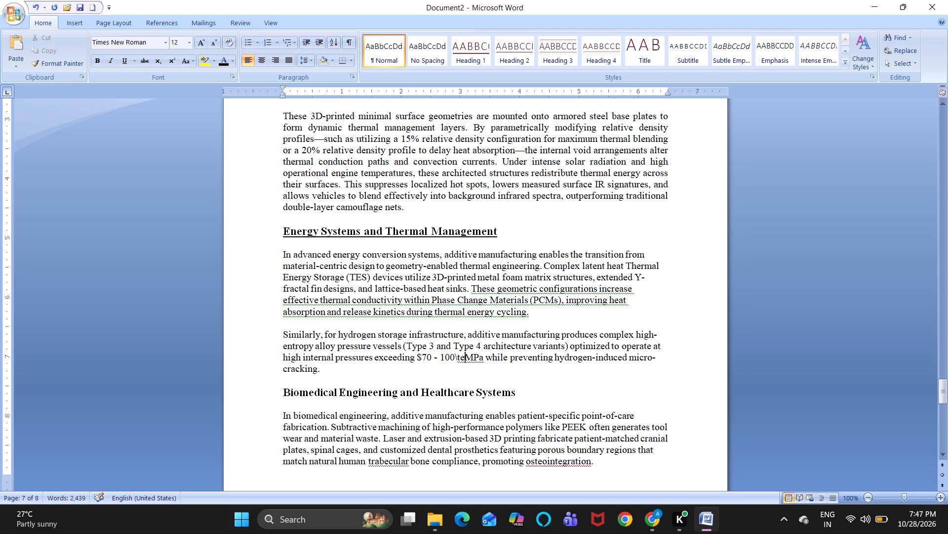
key("BackSpace")
key("BackSpace")
key("BackSpace")
key("space")
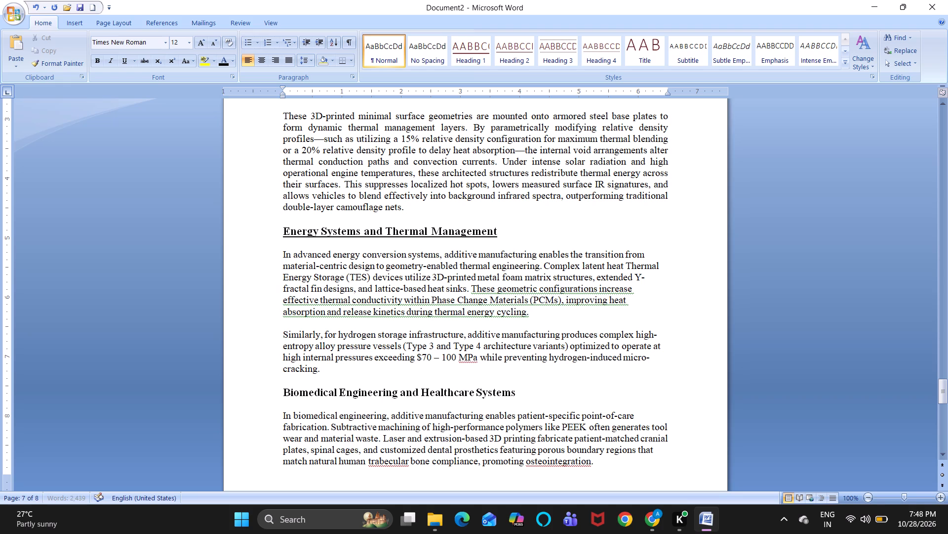
key("Left")
key("Left")
key("Left")
key("Left")
key("Left")
key("Left")
key("Left")
key("Left")
key("Left")
key("BackSpace")
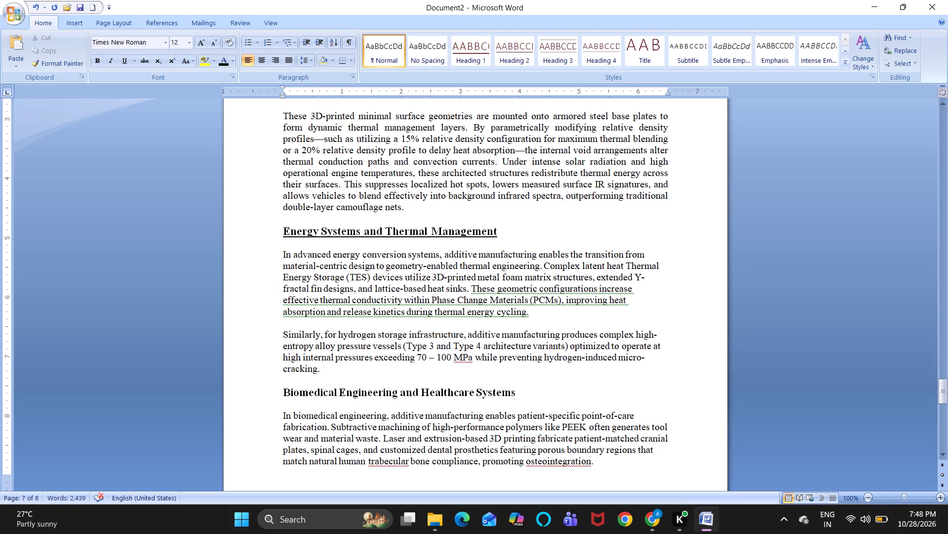
Justify the two body paragraphs under the "Energy Systems and Thermal Management" subheading.
scroll(535, 400, "down", 1)
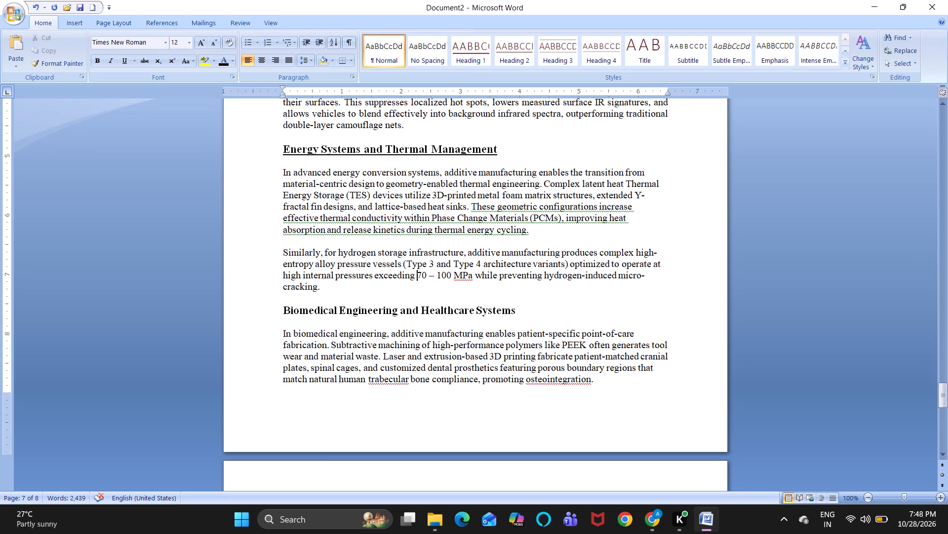
left_click_drag(280, 172, 334, 285)
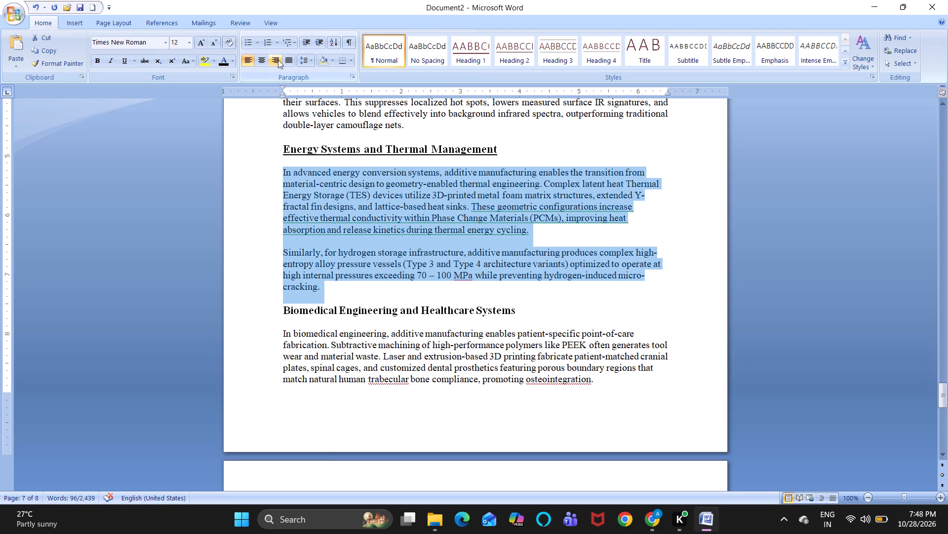
left_click(290, 61)
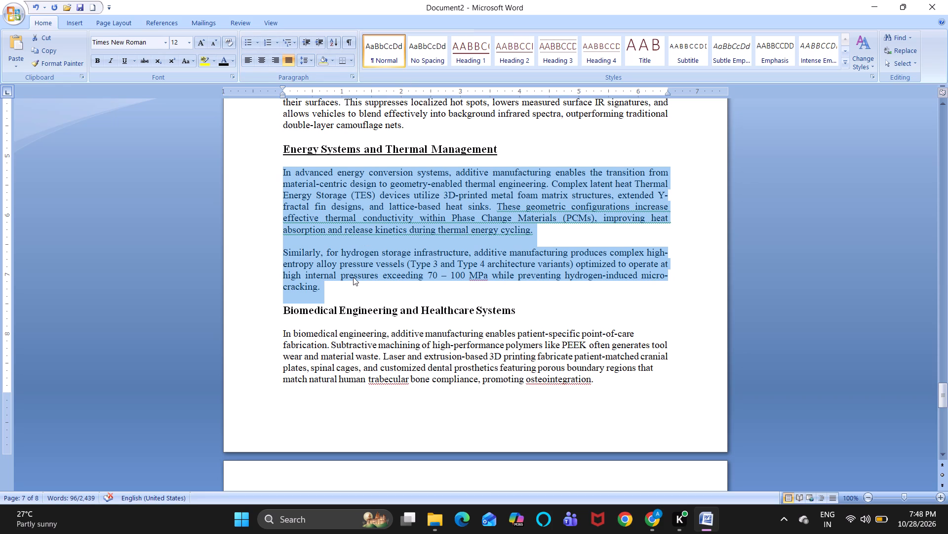
Format the subheading "Biomedical Engineering and Healthcare Systems" as 14 pt and underlined.
left_click_drag(518, 311, 301, 315)
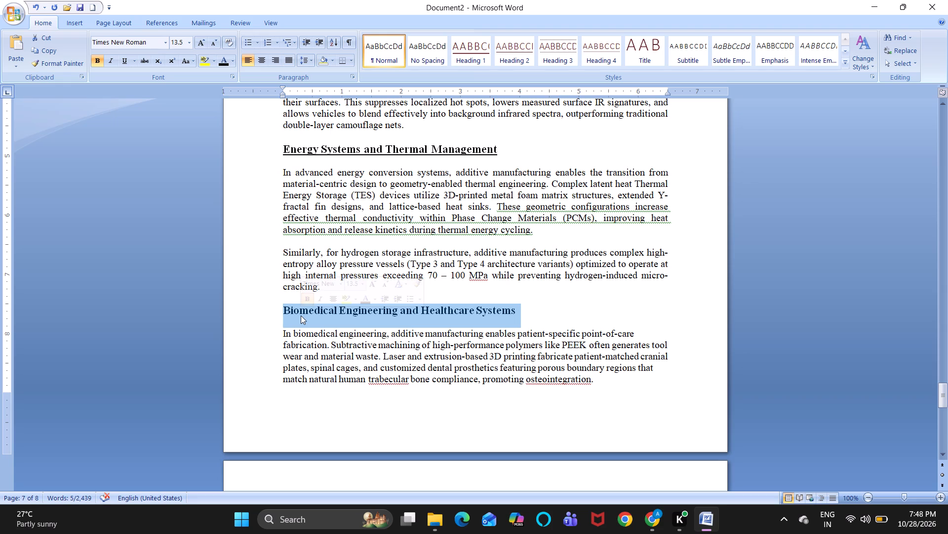
left_click(371, 283)
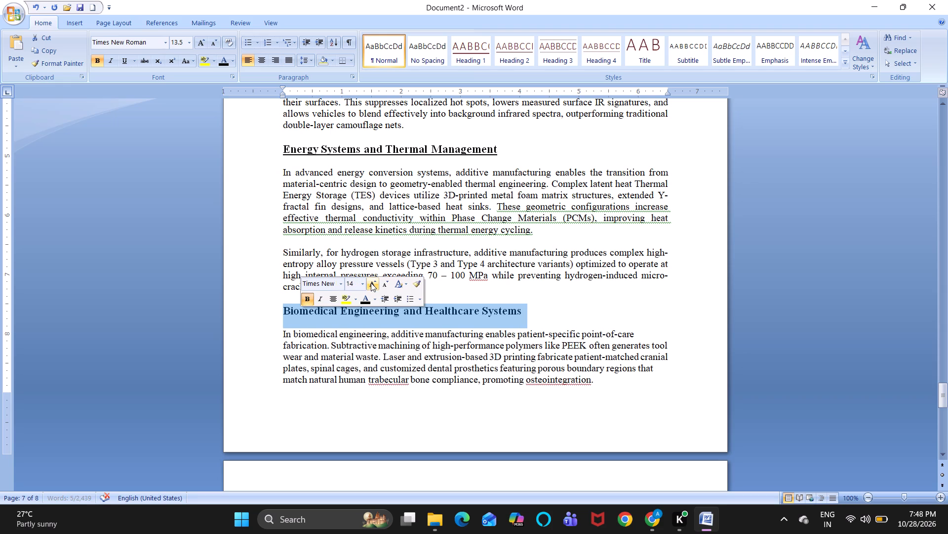
left_click(121, 63)
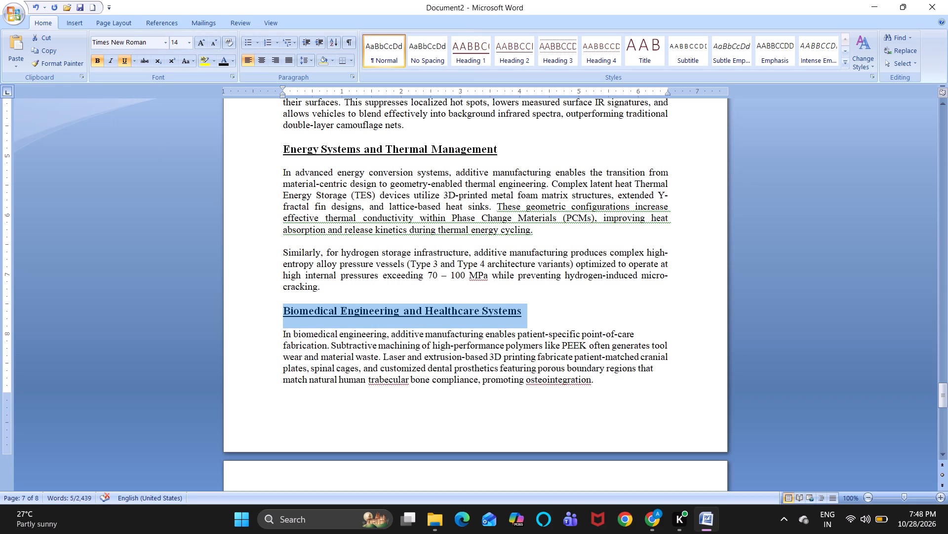
Justify the two paragraphs under the "Biomedical Engineering and Healthcare Systems" subheading, including the one continuing on the following page.
scroll(258, 302, "down", 2)
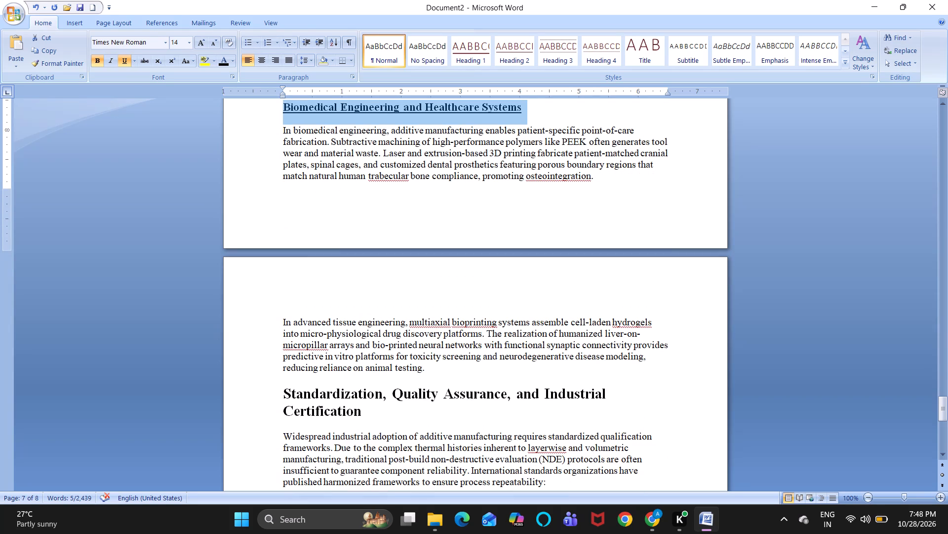
scroll(258, 302, "up", 1)
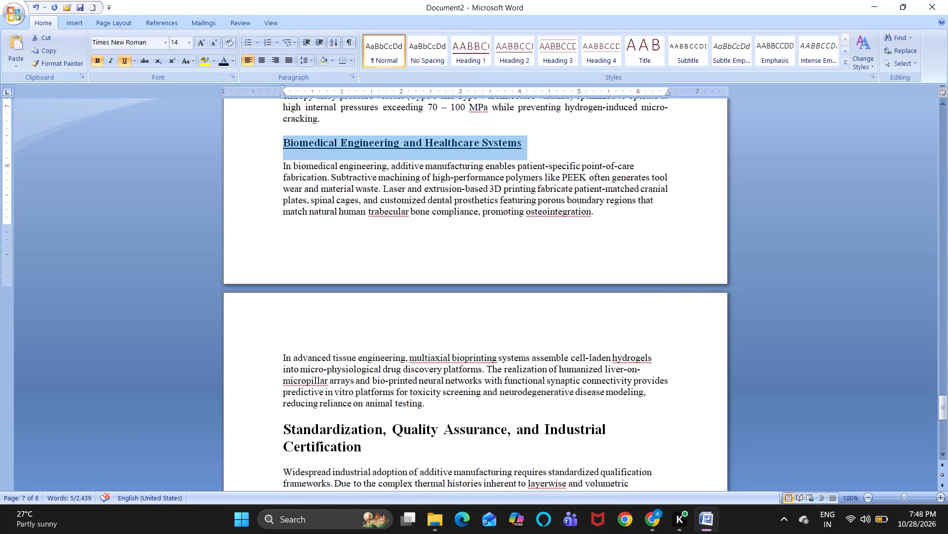
left_click_drag(282, 165, 365, 296)
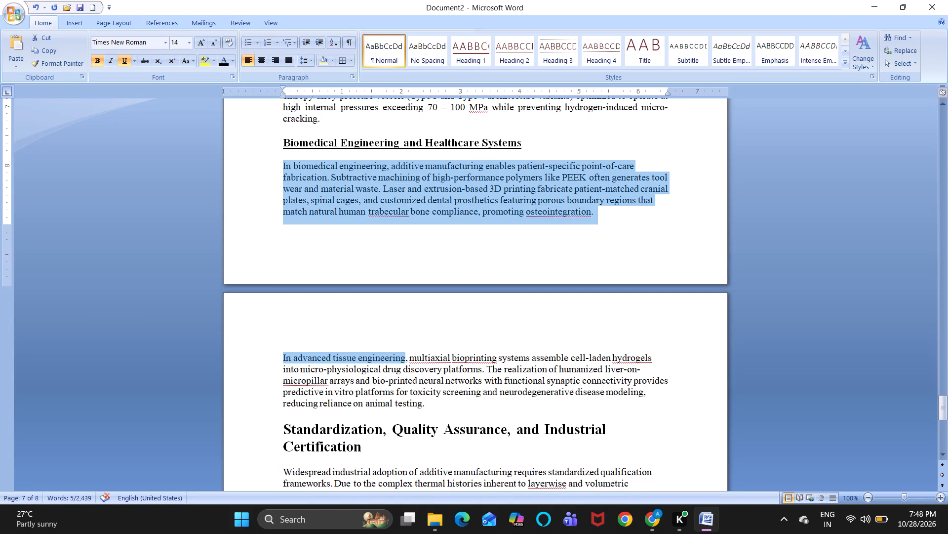
left_click_drag(365, 296, 424, 402)
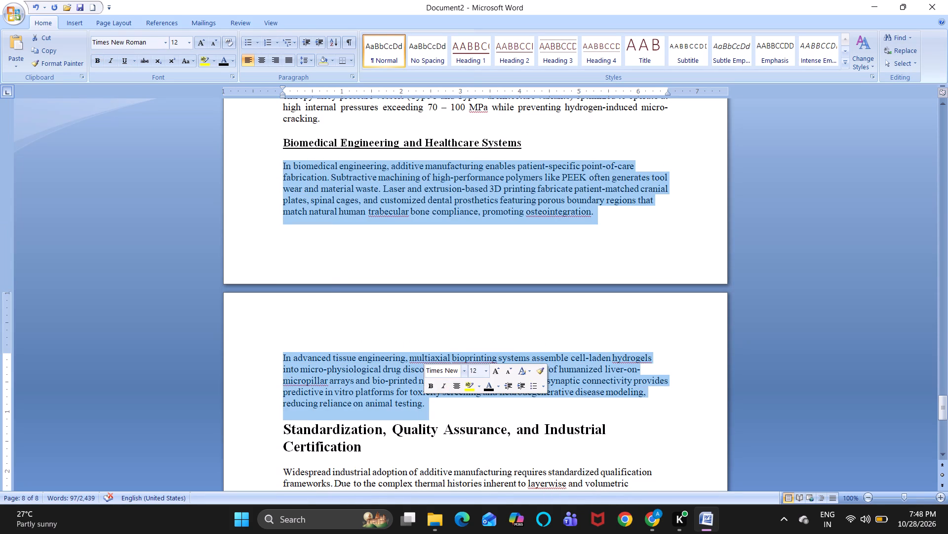
left_click(288, 59)
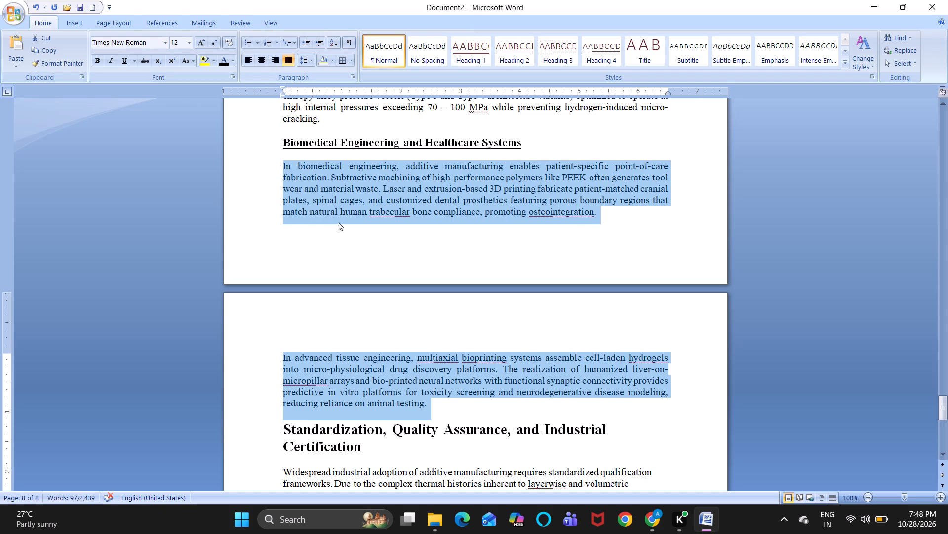
left_click(351, 260)
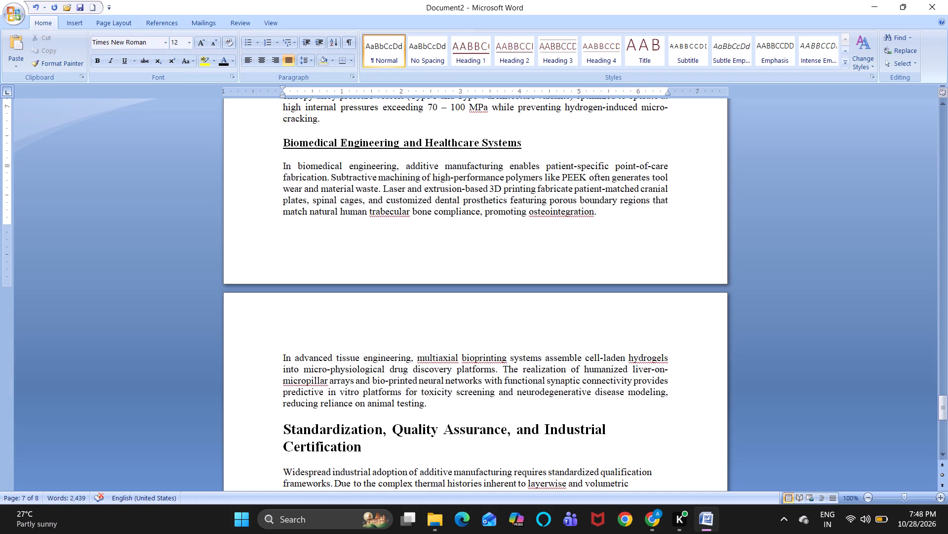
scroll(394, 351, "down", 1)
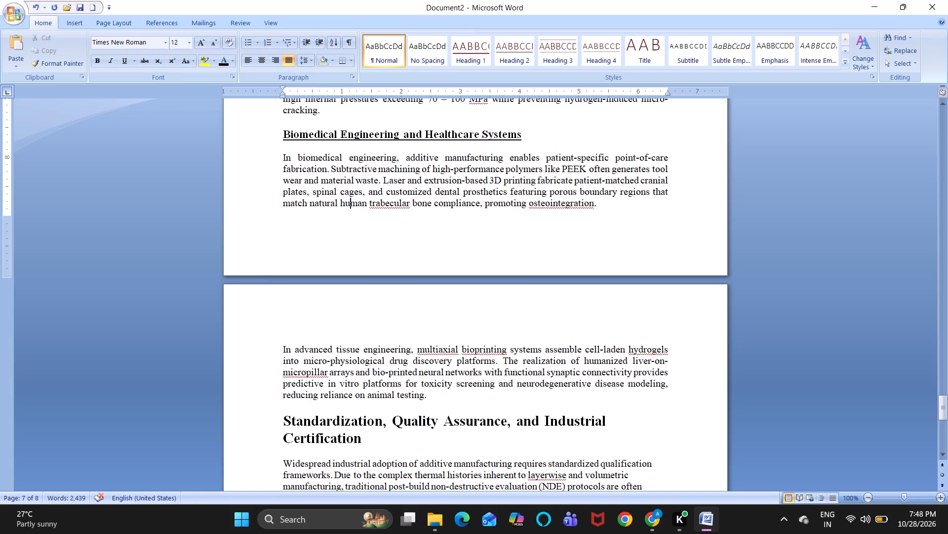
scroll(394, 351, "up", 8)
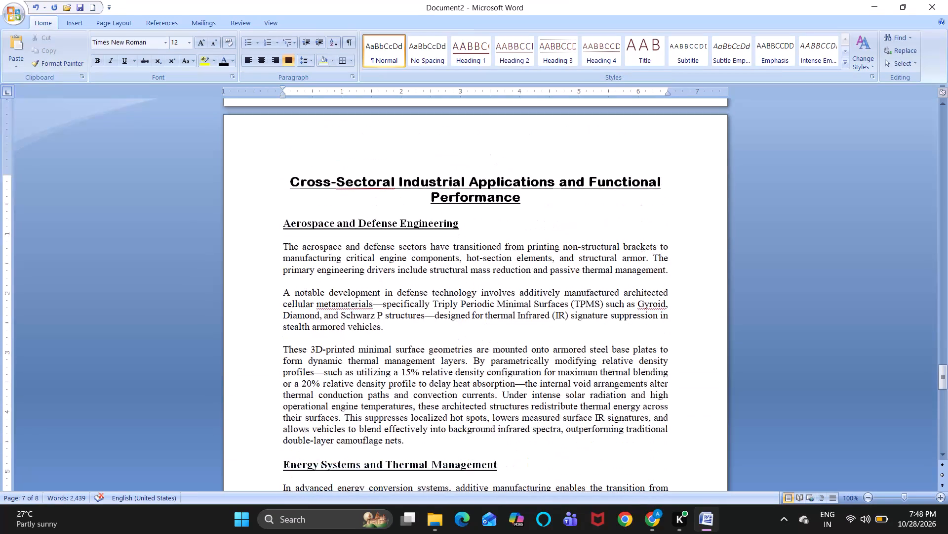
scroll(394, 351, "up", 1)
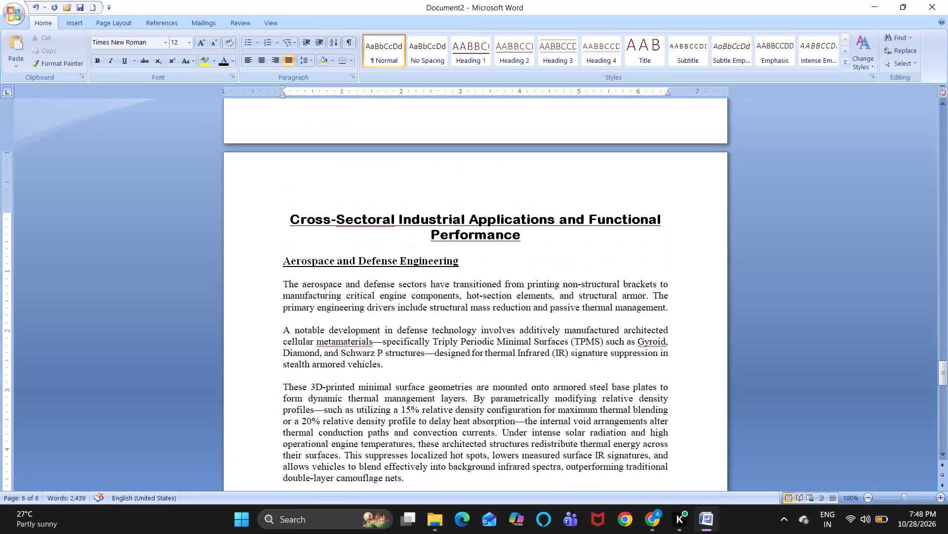
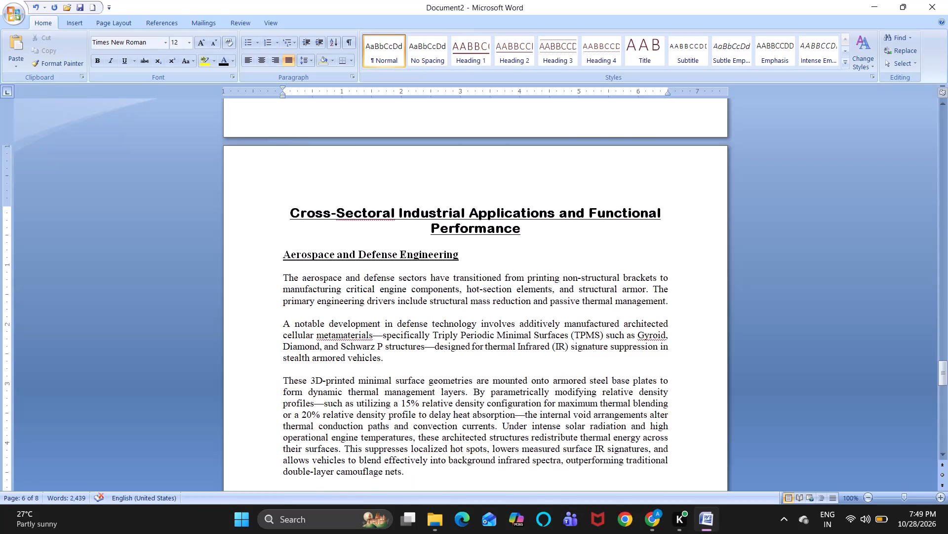
Format the heading "Standardization, Quality Assurance, and Industrial Certification" as 16 pt Arial Rounded MT Bold, centred and underlined.
scroll(471, 400, "down", 4)
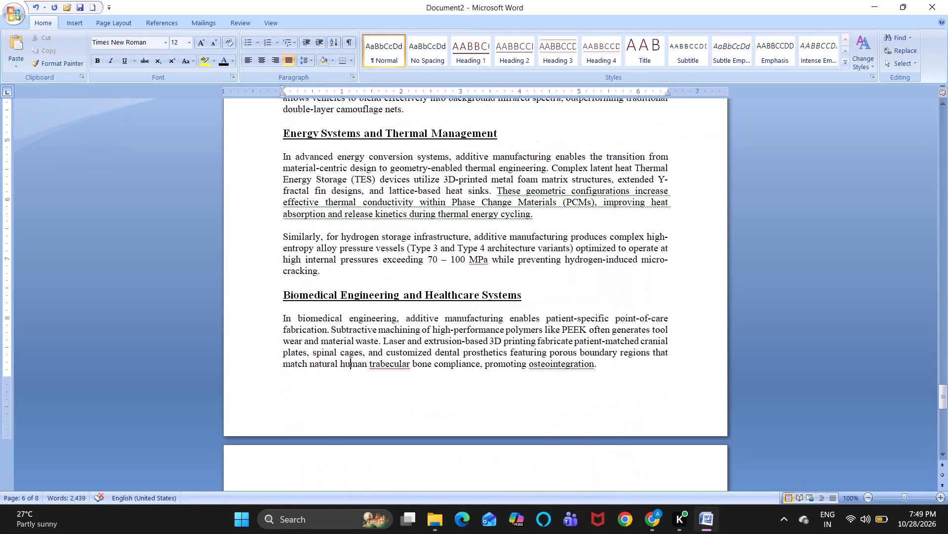
scroll(471, 400, "down", 2)
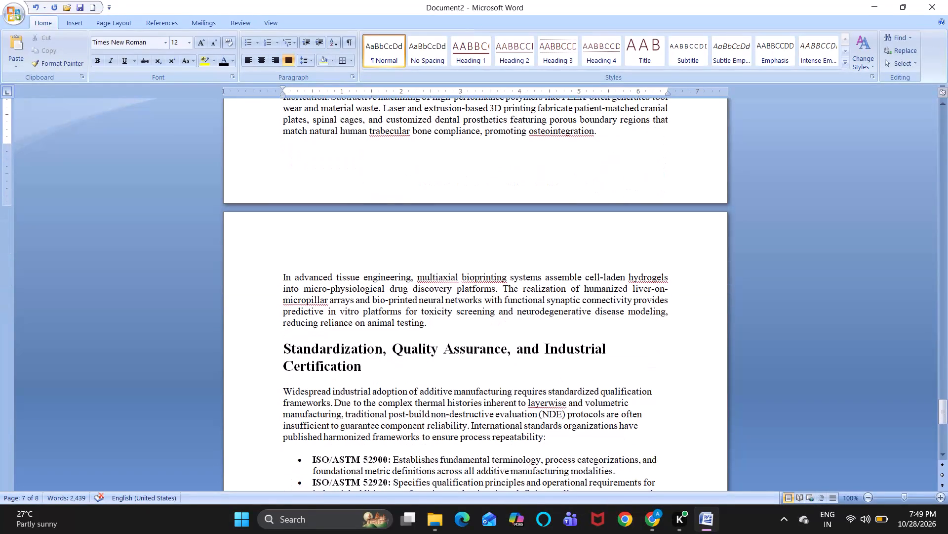
scroll(471, 400, "down", 1)
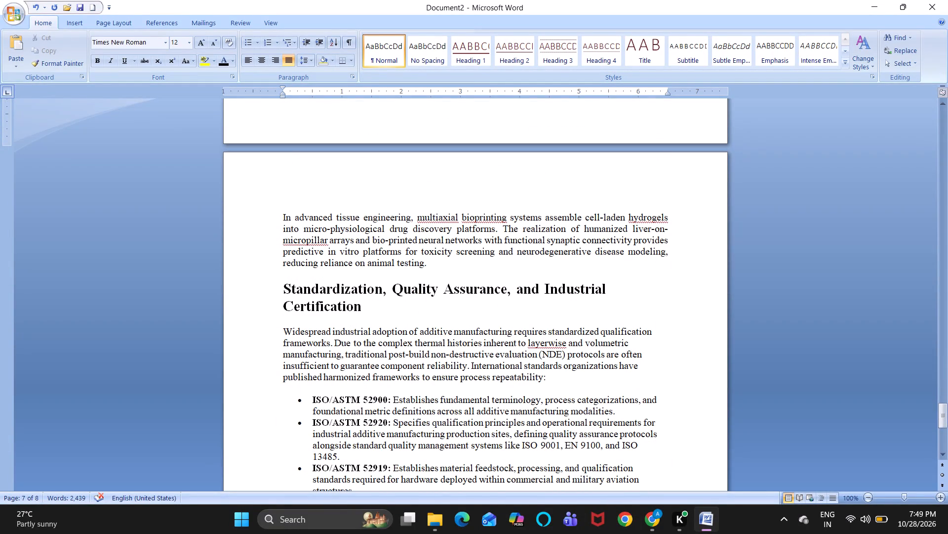
left_click_drag(281, 286, 359, 305)
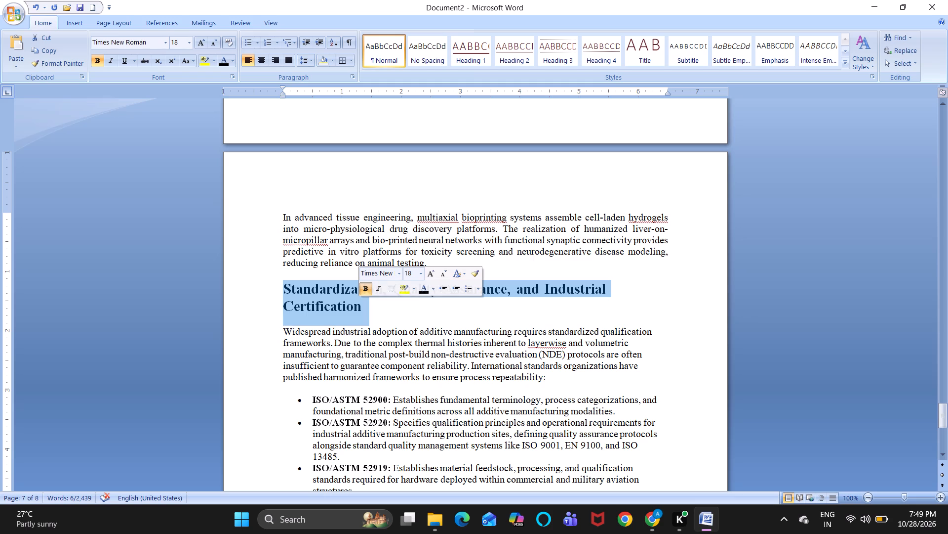
left_click(440, 271)
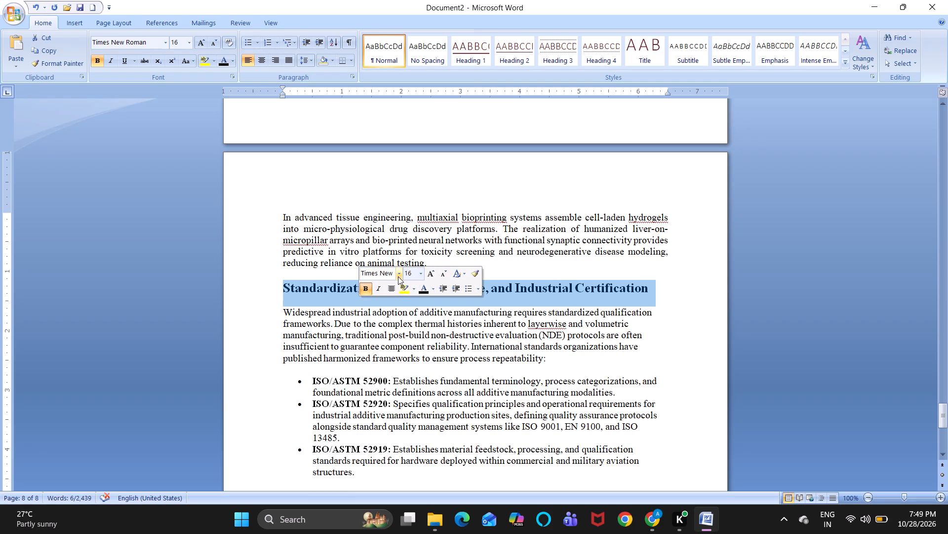
left_click(398, 276)
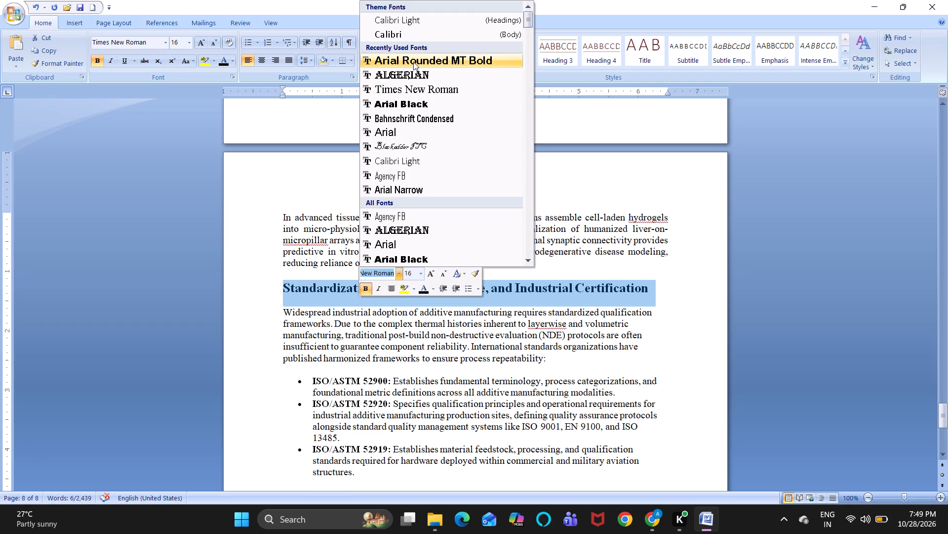
left_click(413, 62)
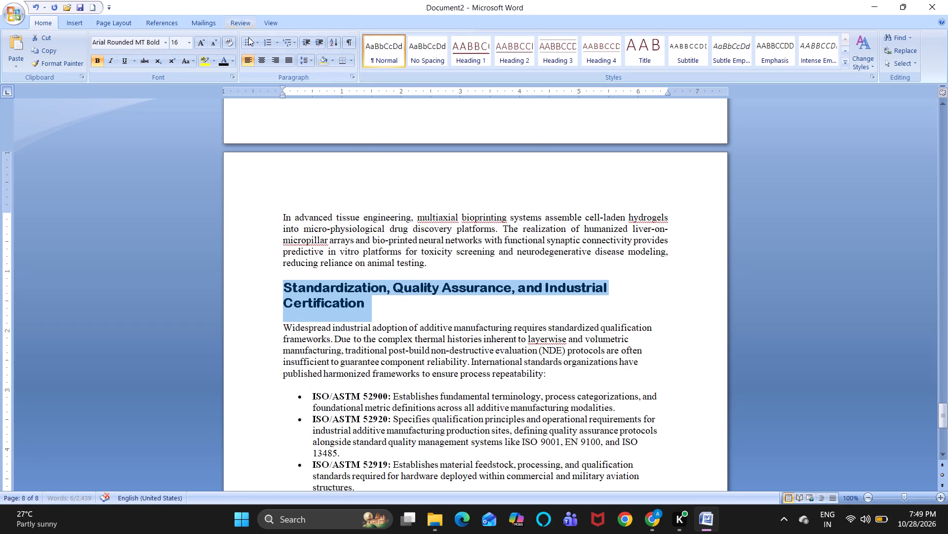
left_click(260, 62)
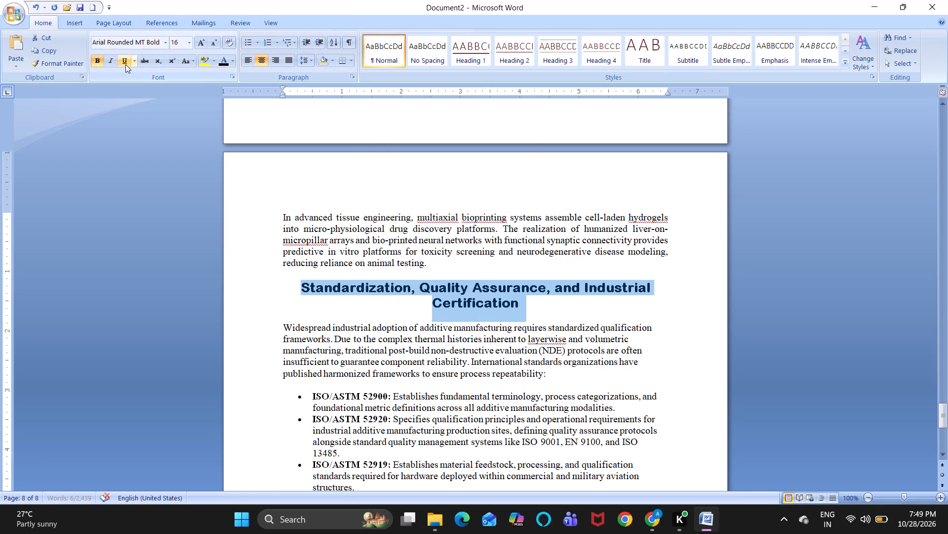
left_click(125, 64)
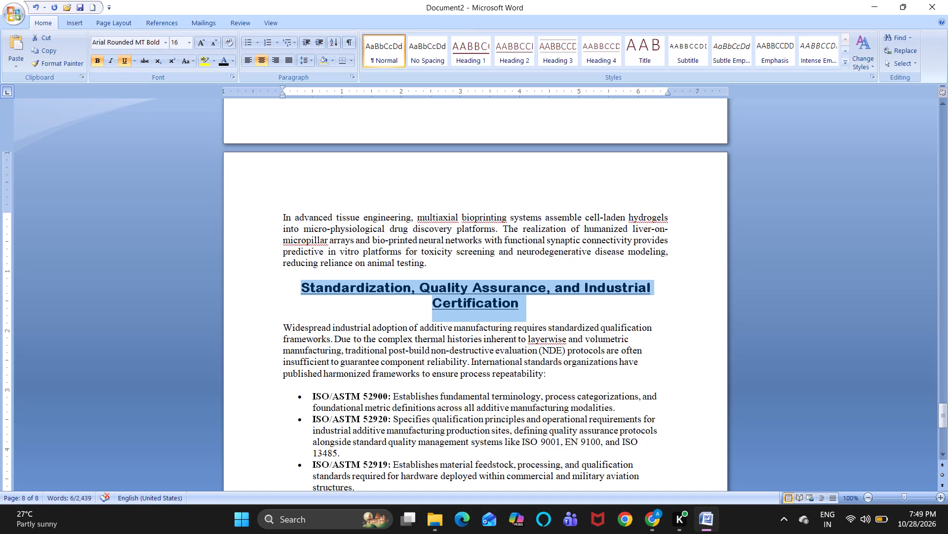
Review the formatting from the "Cross-Sectoral Industrial Applications and Functional Performance" section through the standardization section.
scroll(291, 269, "up", 6)
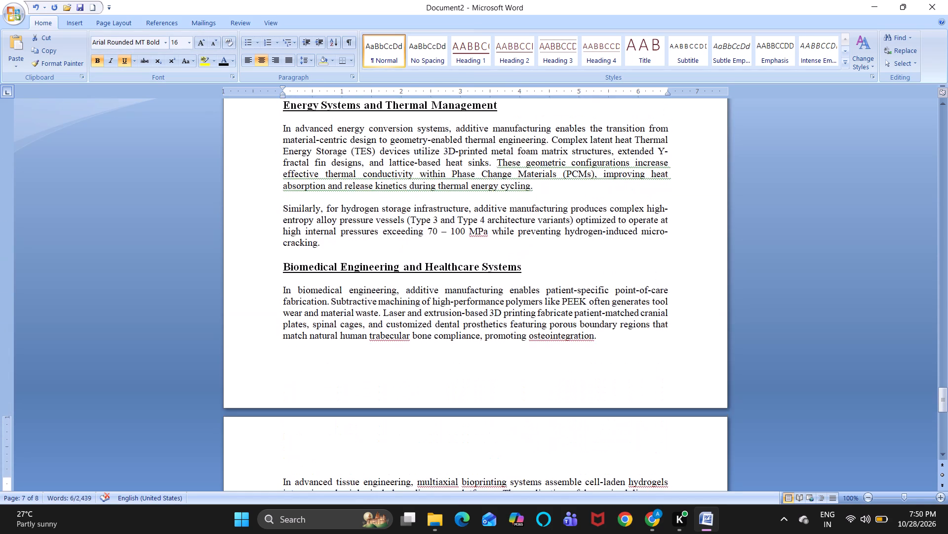
scroll(291, 269, "up", 7)
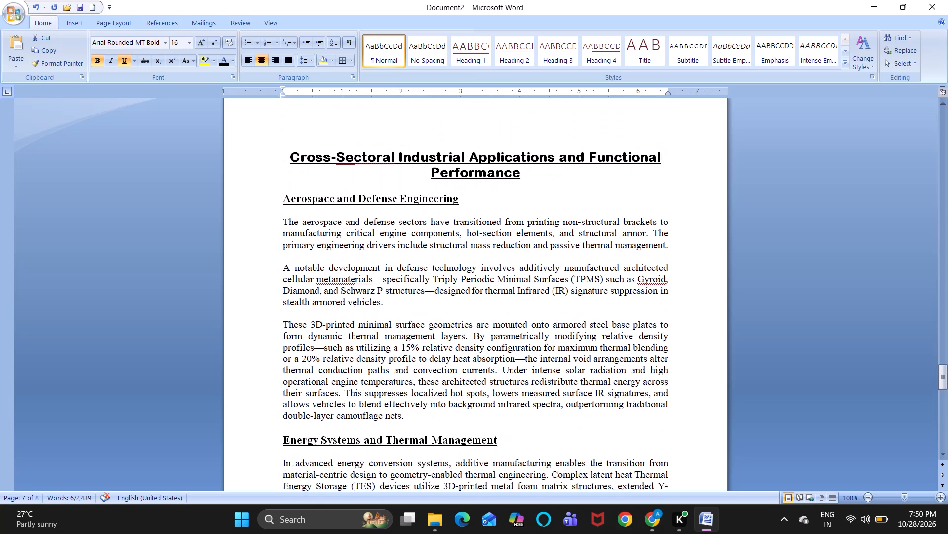
scroll(291, 269, "right", 1)
scroll(291, 269, "down", 3)
scroll(291, 269, "up", 1)
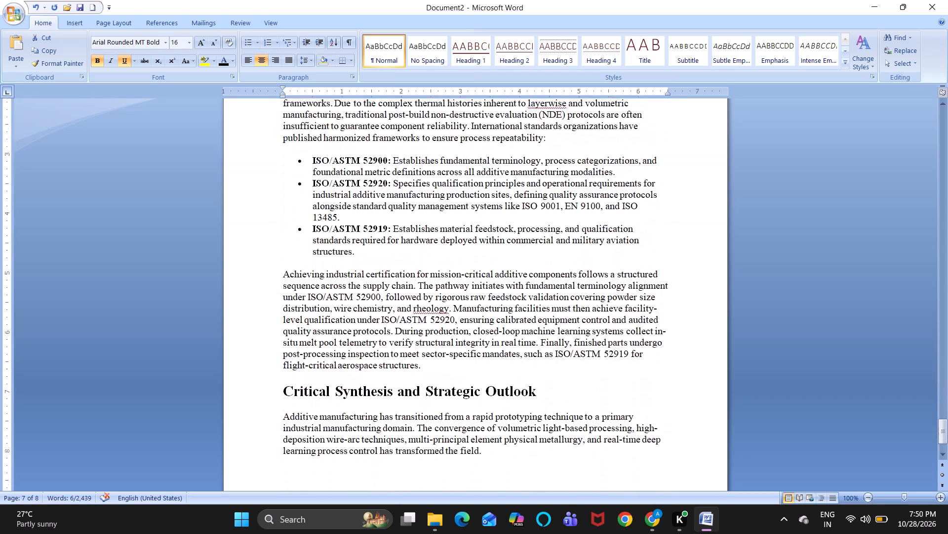
scroll(291, 269, "up", 1)
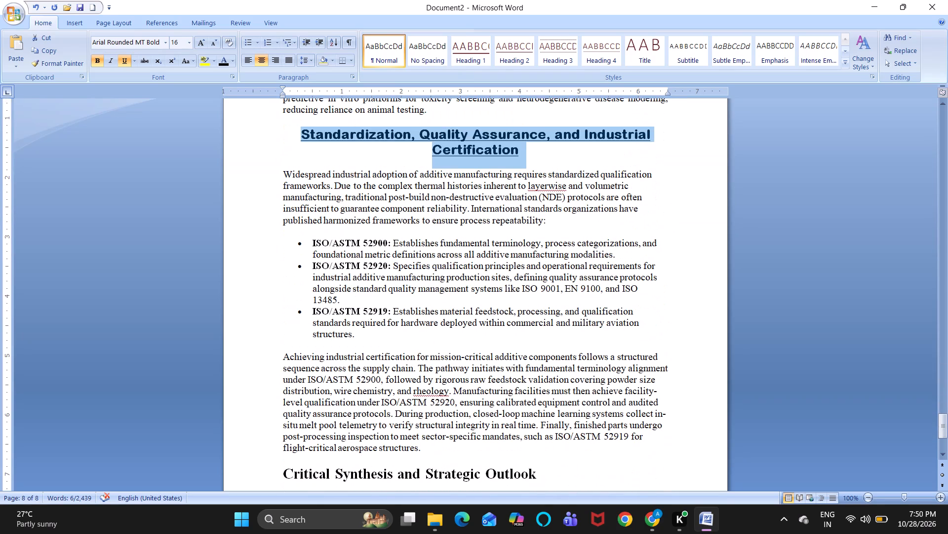
Format the heading "Critical Synthesis and Strategic Outlook" as 16 pt Arial Rounded MT Bold, centred and underlined.
scroll(291, 269, "down", 2)
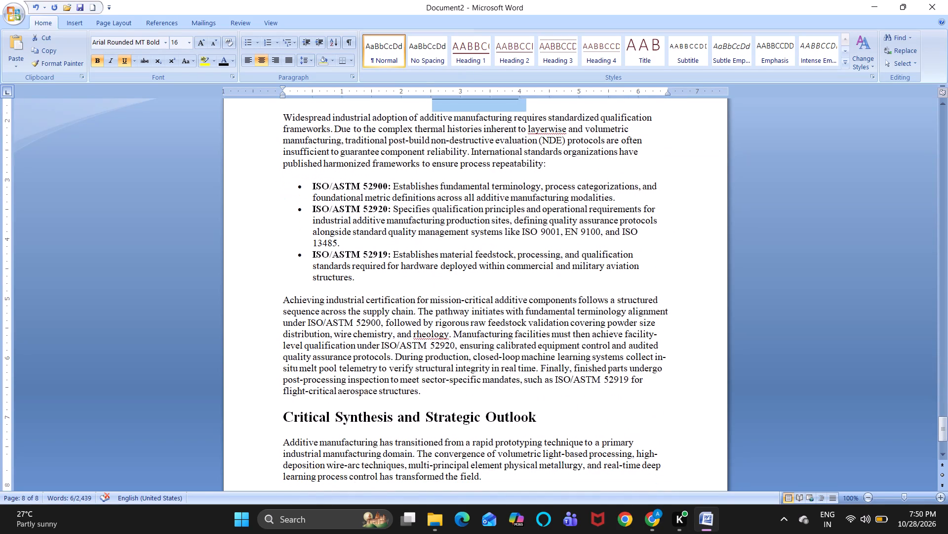
scroll(291, 269, "down", 3)
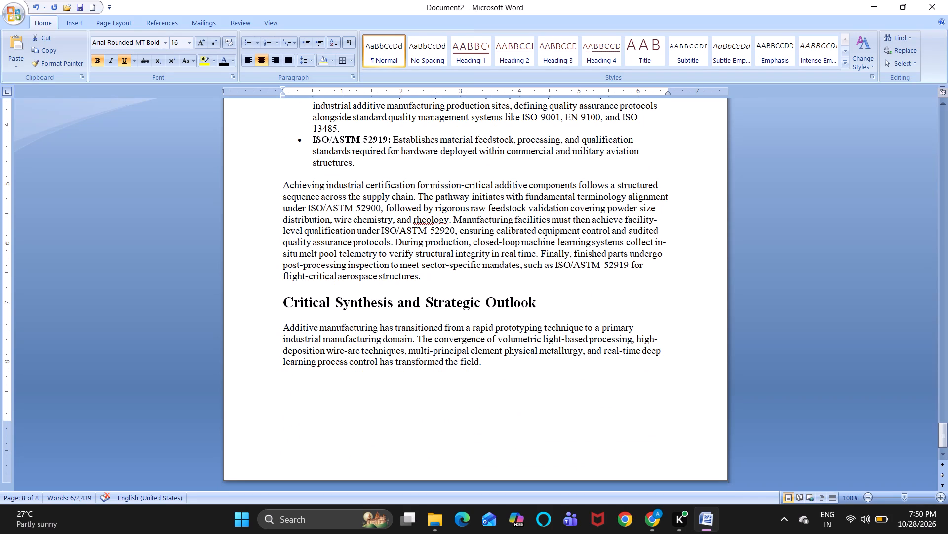
left_click_drag(536, 302, 300, 303)
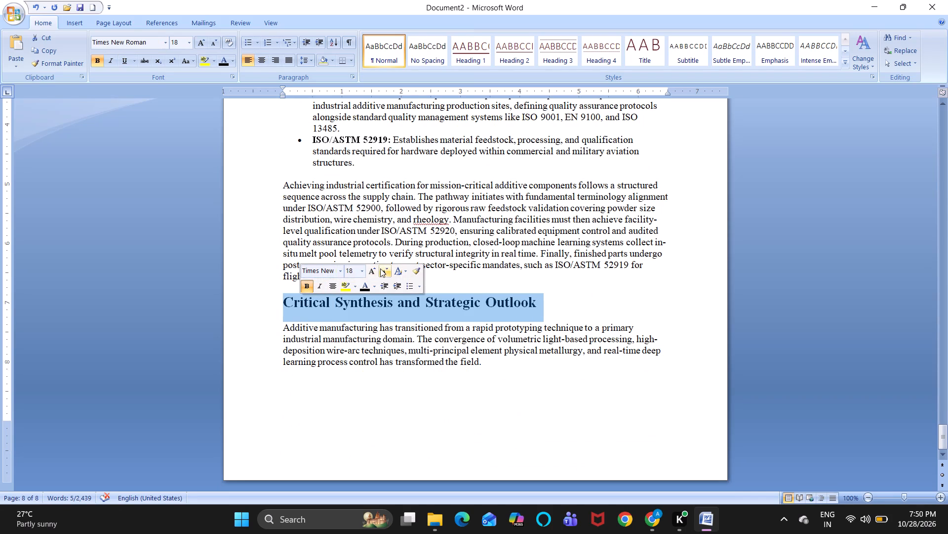
left_click(382, 269)
left_click(339, 274)
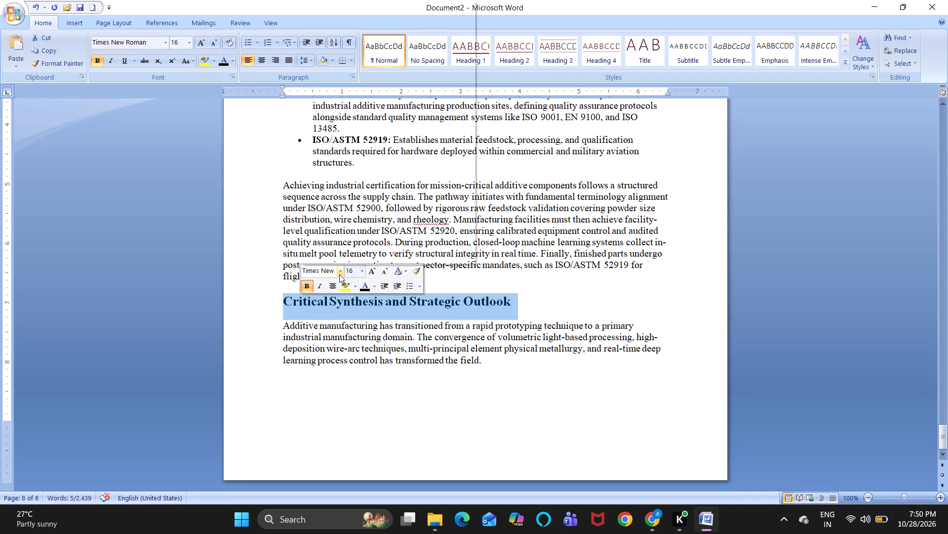
left_click(393, 59)
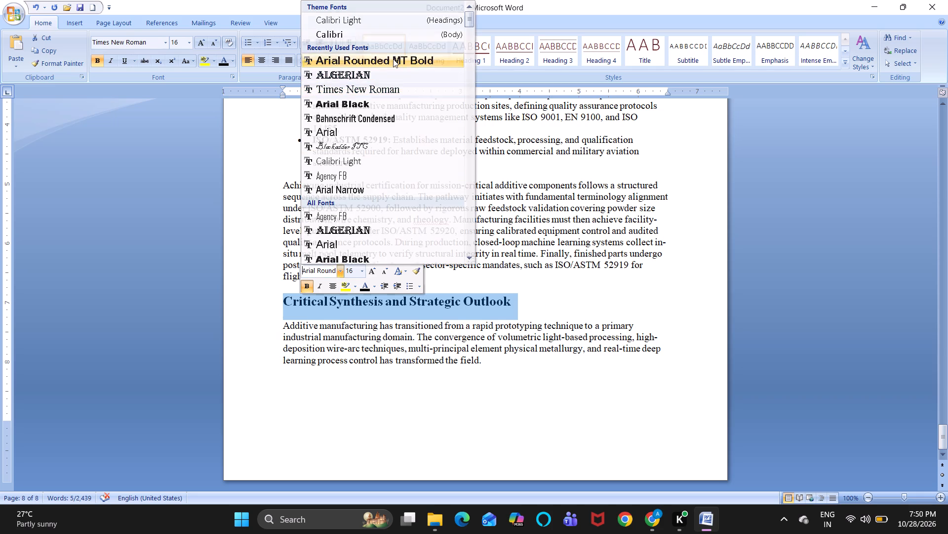
left_click(263, 59)
left_click(120, 63)
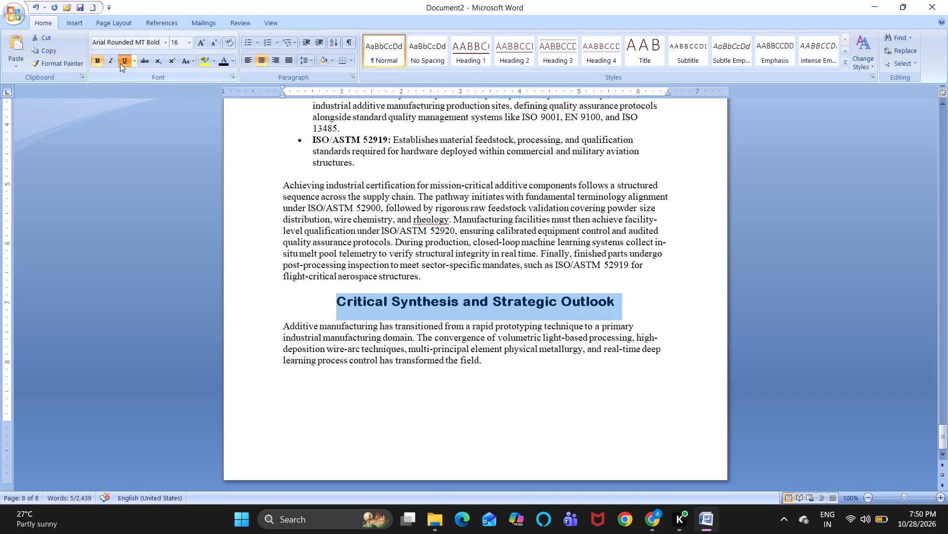
scroll(305, 294, "down", 2)
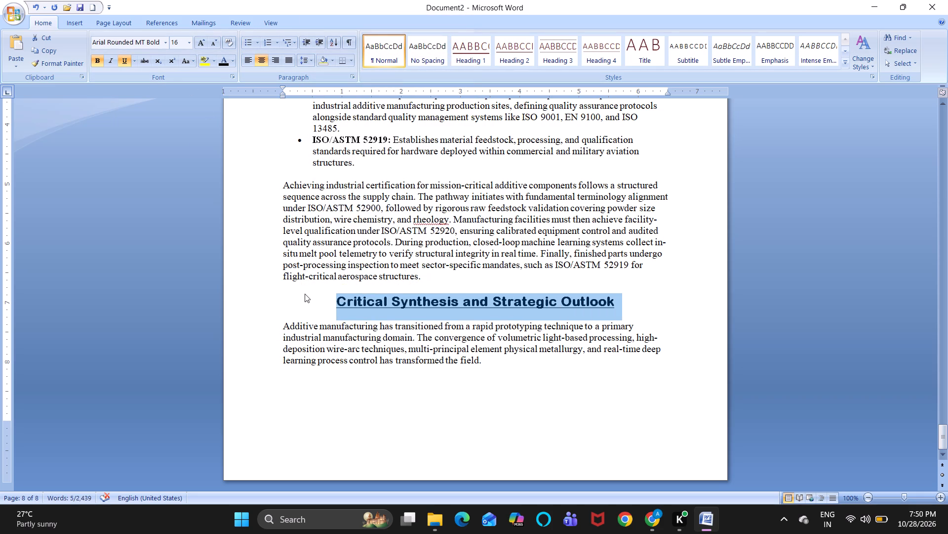
left_click(352, 389)
scroll(352, 389, "down", 1)
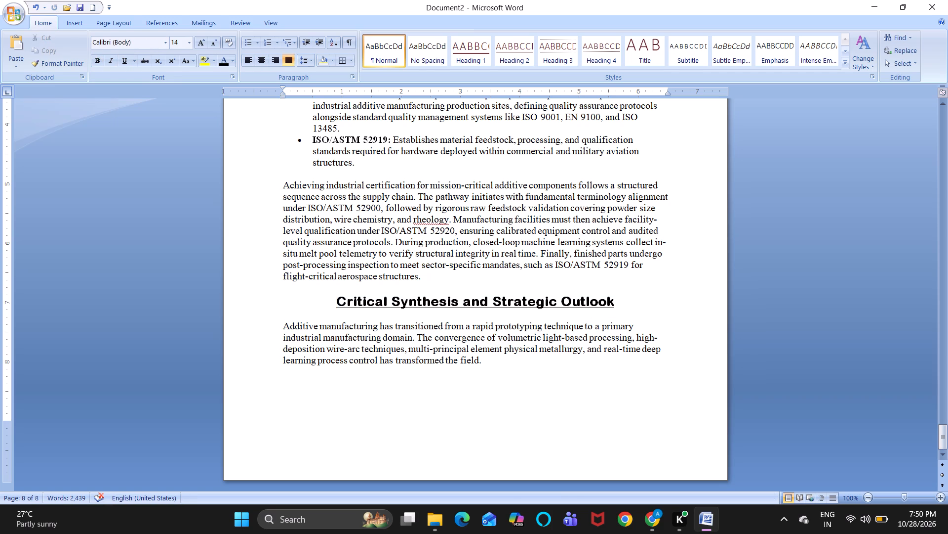
Add two blank lines at the document's end and copy the "Critical Synthesis and Strategic Outlook" heading with its paragraph.
key("Return")
key("Return")
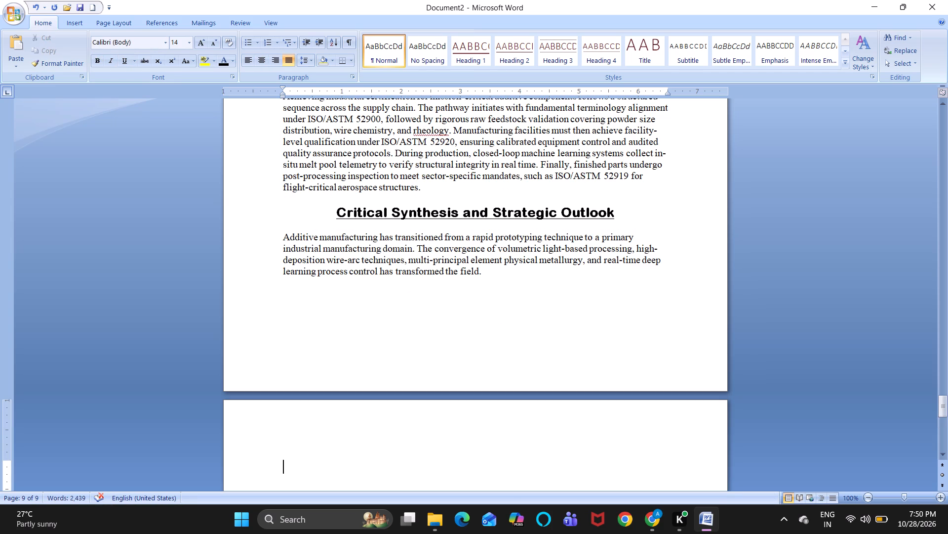
left_click_drag(482, 271, 342, 218)
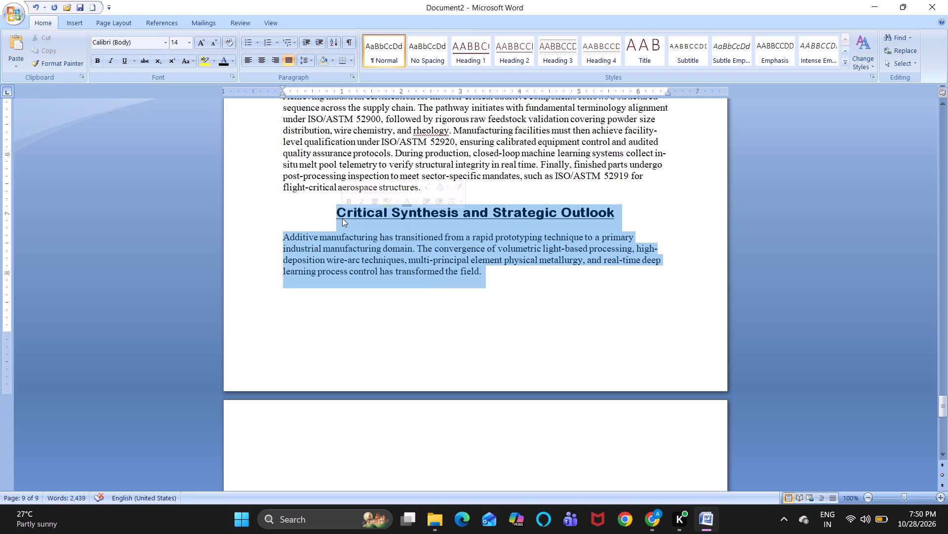
key("ctrl+c")
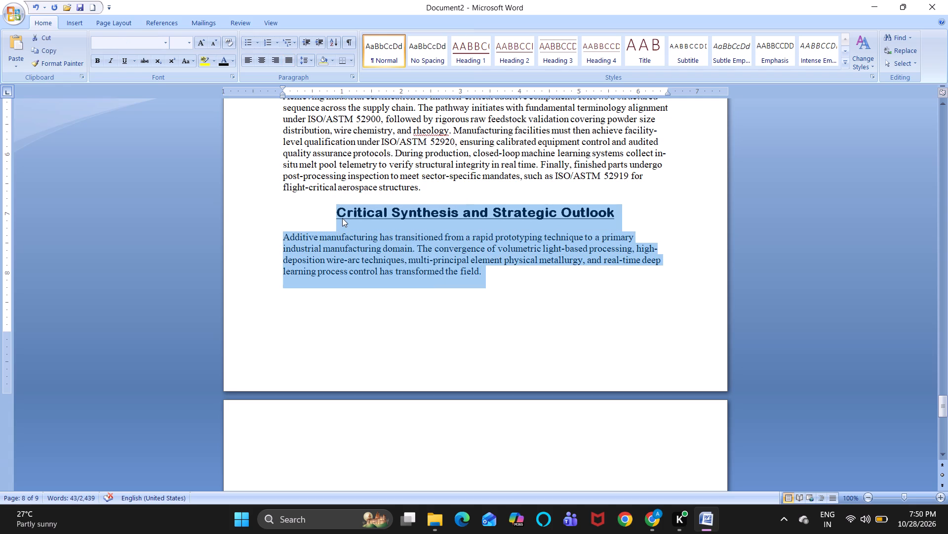
Move the "Critical Synthesis and Strategic Outlook" heading and its paragraph to the top of page 9, keeping the source formatting.
key("BackSpace")
key("Return")
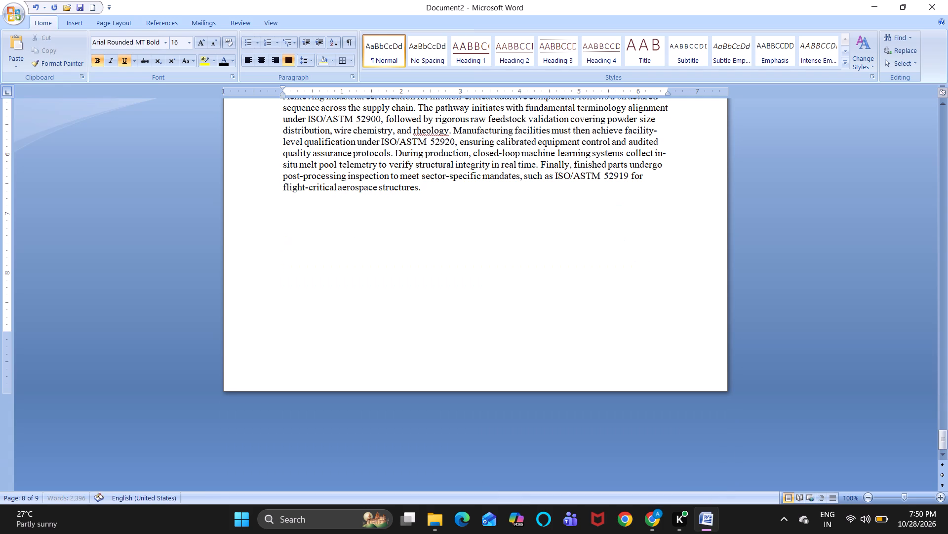
key("Return")
key("Return")
key("Return")
key("Return")
scroll(342, 218, "down", 1)
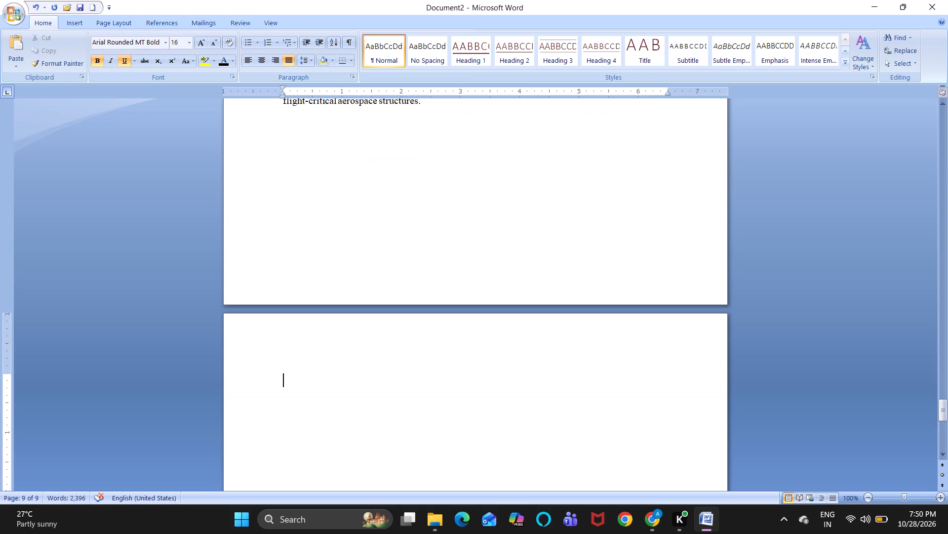
key("BackSpace")
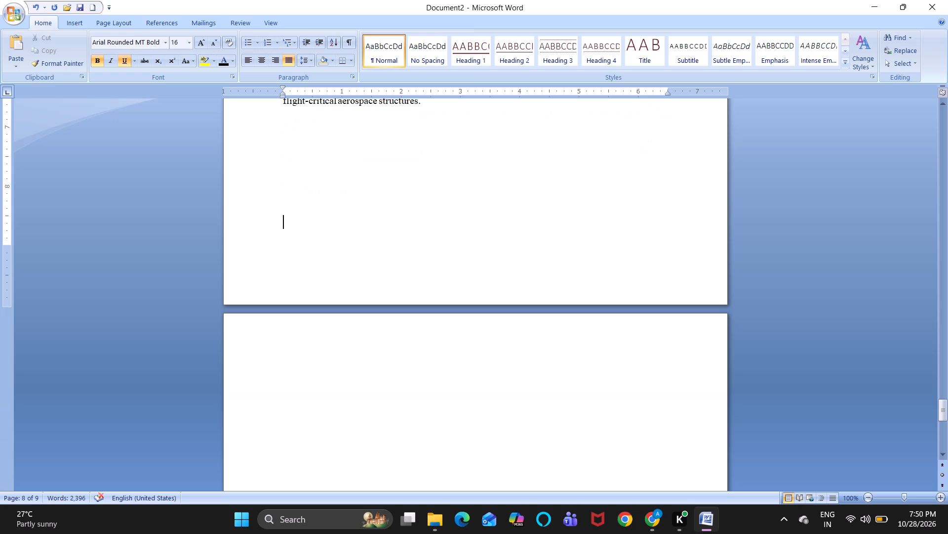
key("Down")
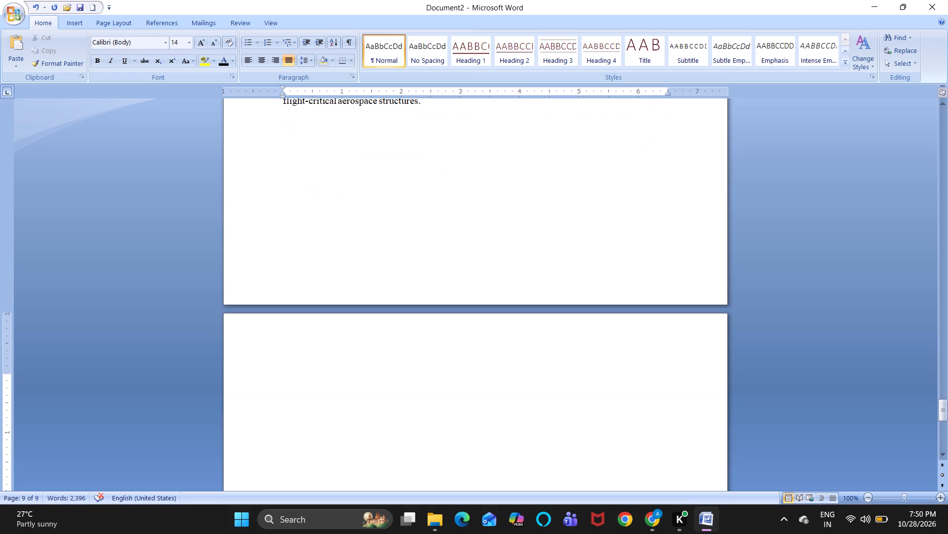
key("ctrl+v")
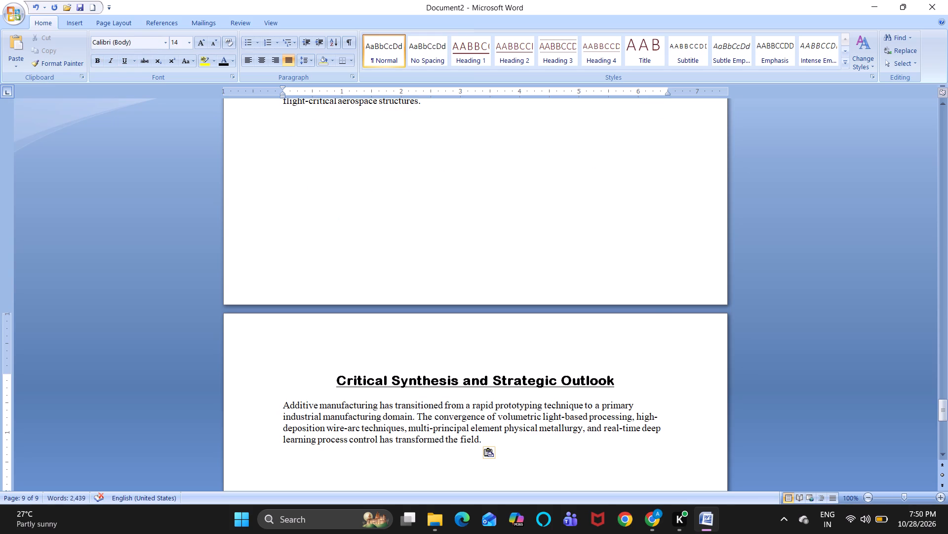
scroll(342, 218, "up", 3)
scroll(342, 218, "down", 4)
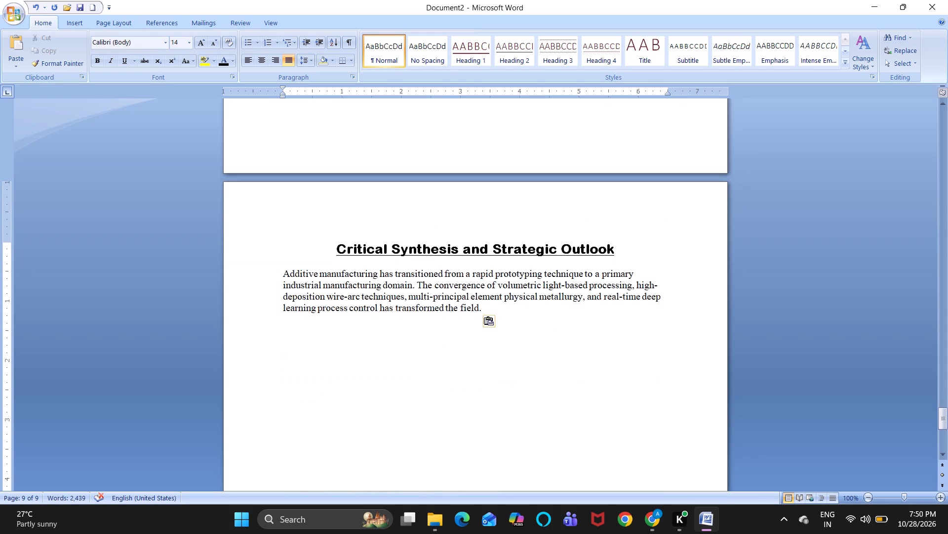
left_click(490, 324)
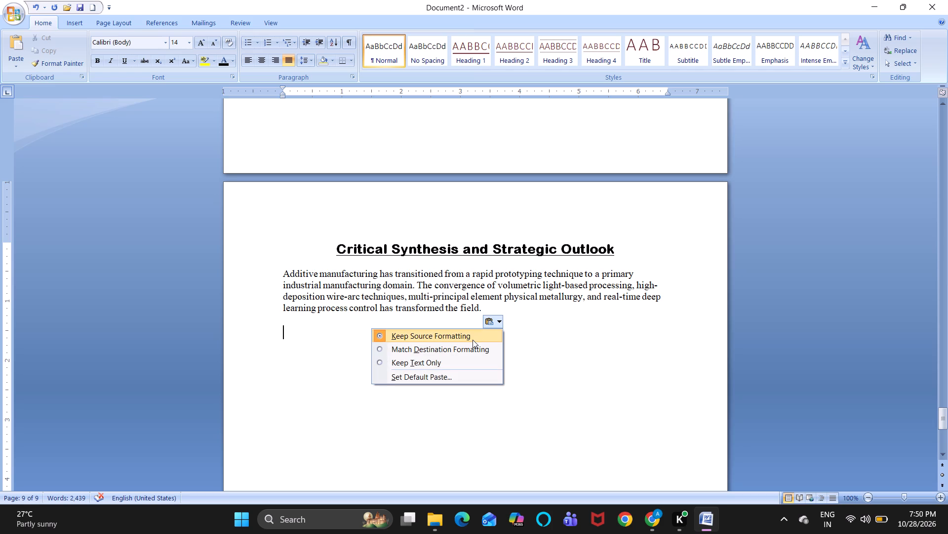
left_click(473, 340)
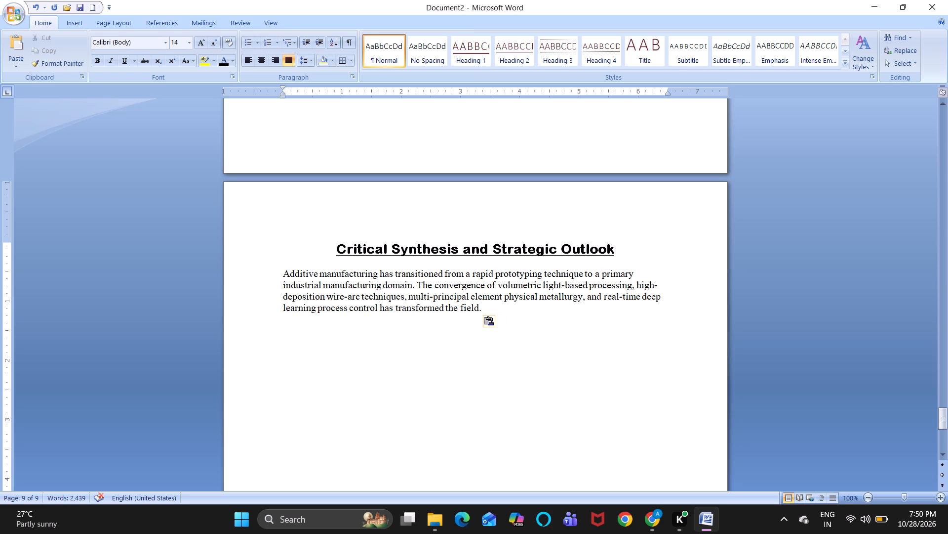
left_click(473, 340)
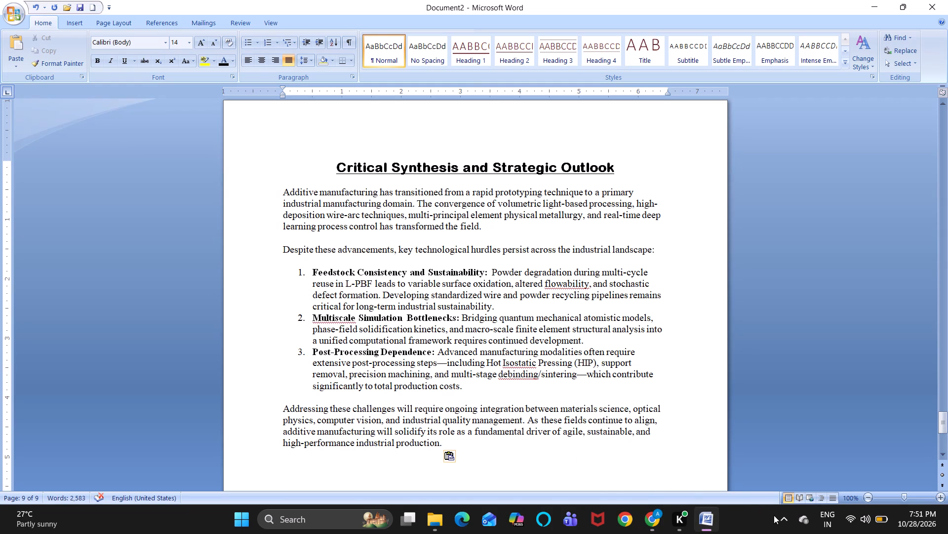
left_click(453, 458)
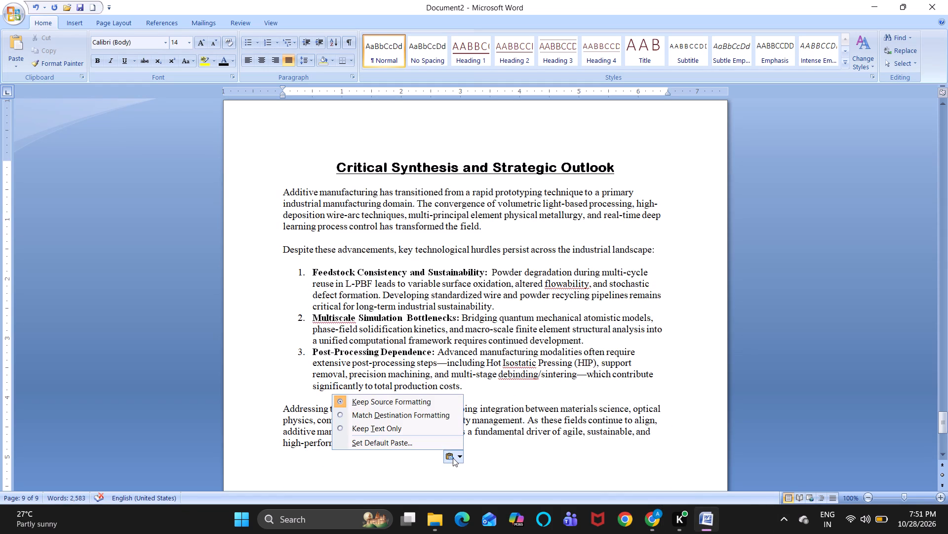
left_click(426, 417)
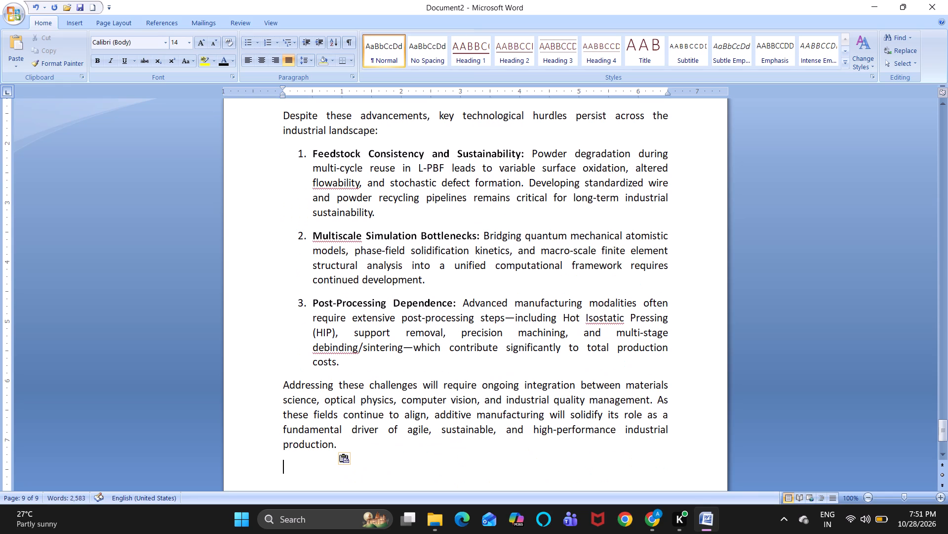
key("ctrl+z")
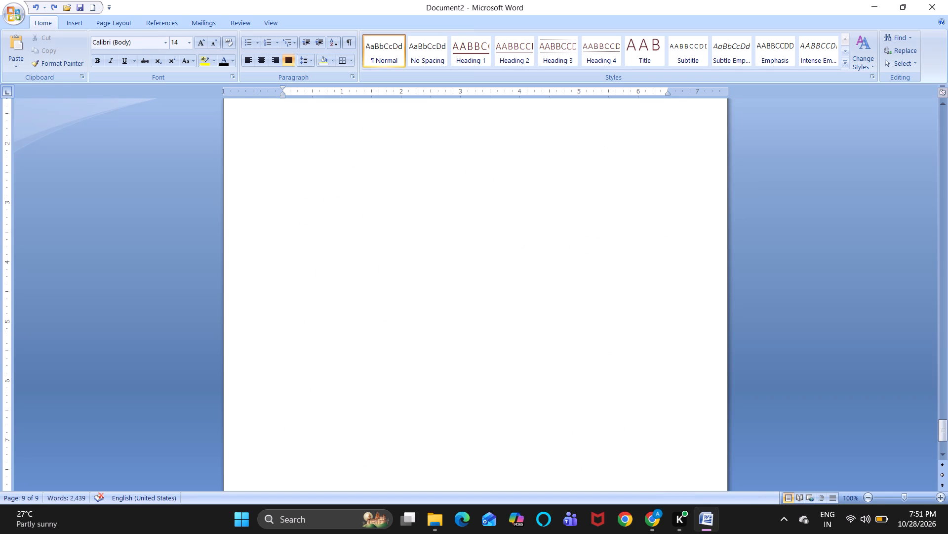
Paste the remaining text on technological hurdles below the "Critical Synthesis and Strategic Outlook" paragraph, keeping its source formatting.
scroll(426, 417, "up", 3)
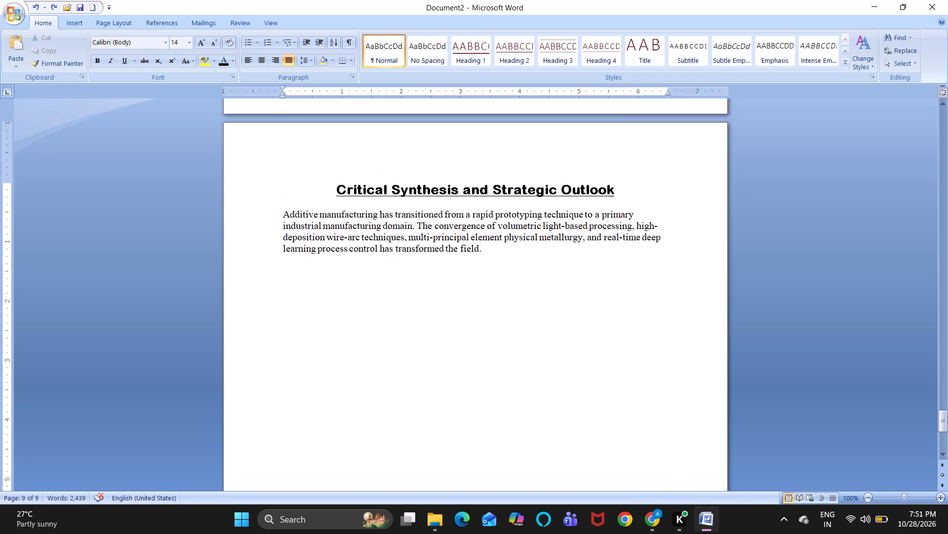
key("ctrl+v")
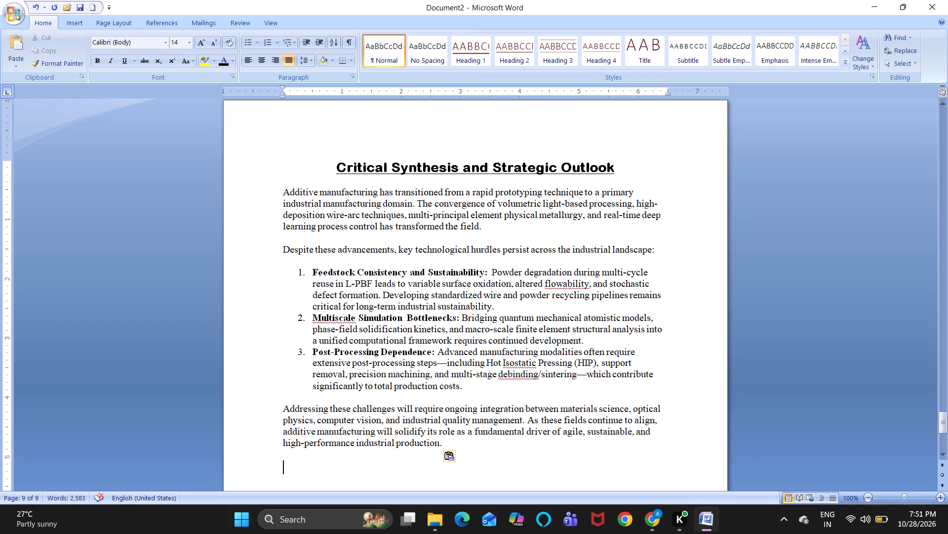
Justify all body paragraphs and the numbered list under the "Critical Synthesis and Strategic Outlook" heading.
left_click_drag(281, 190, 425, 473)
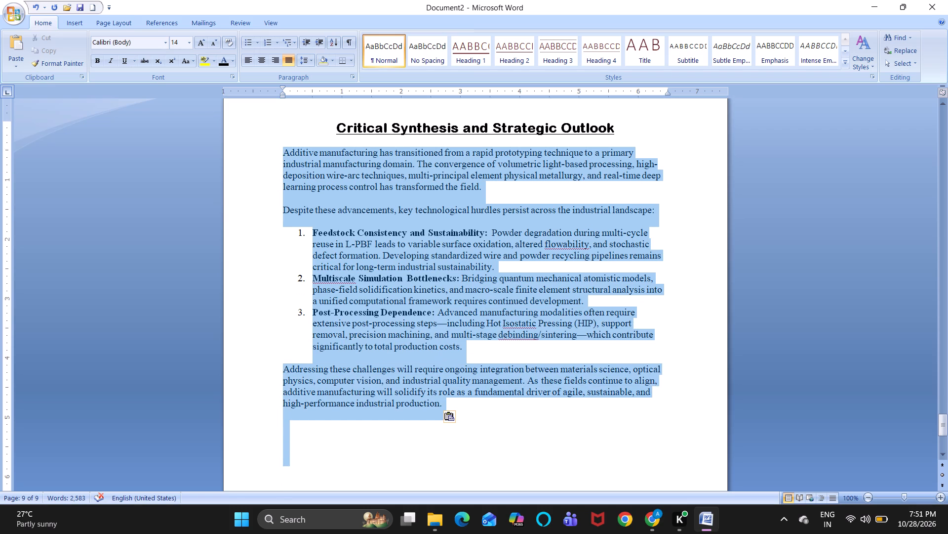
left_click_drag(425, 473, 443, 401)
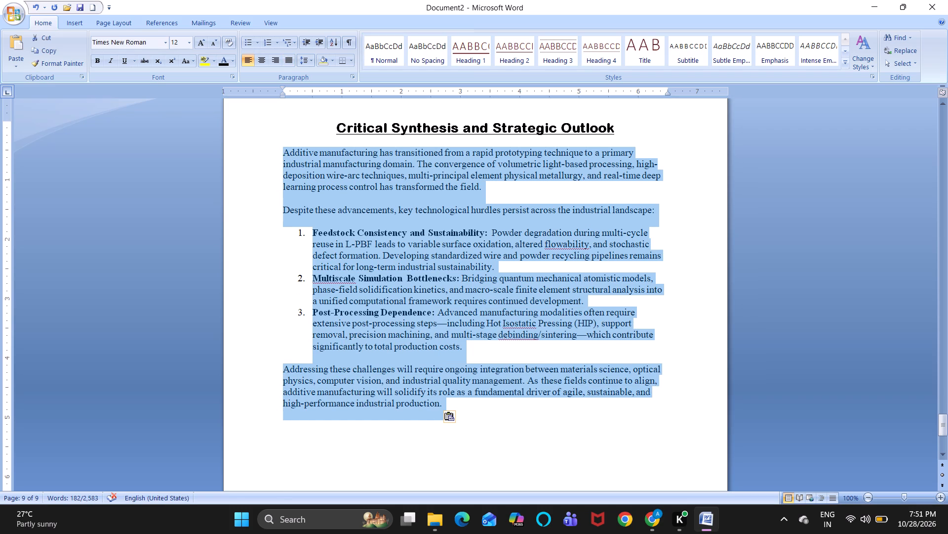
left_click(286, 59)
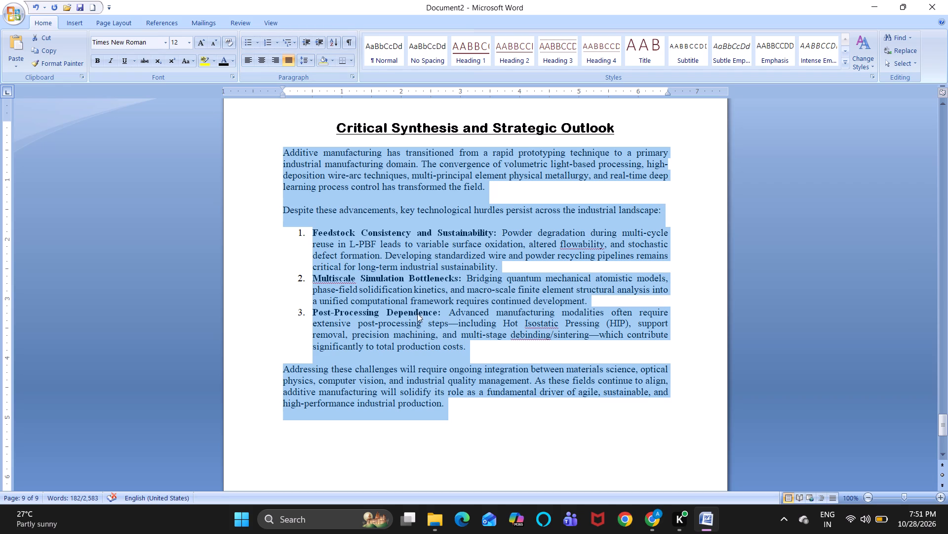
left_click(459, 406)
Review the report from the cover page onward, examining the headings, paragraph alignment and page layout of each section.
scroll(459, 406, "up", 19)
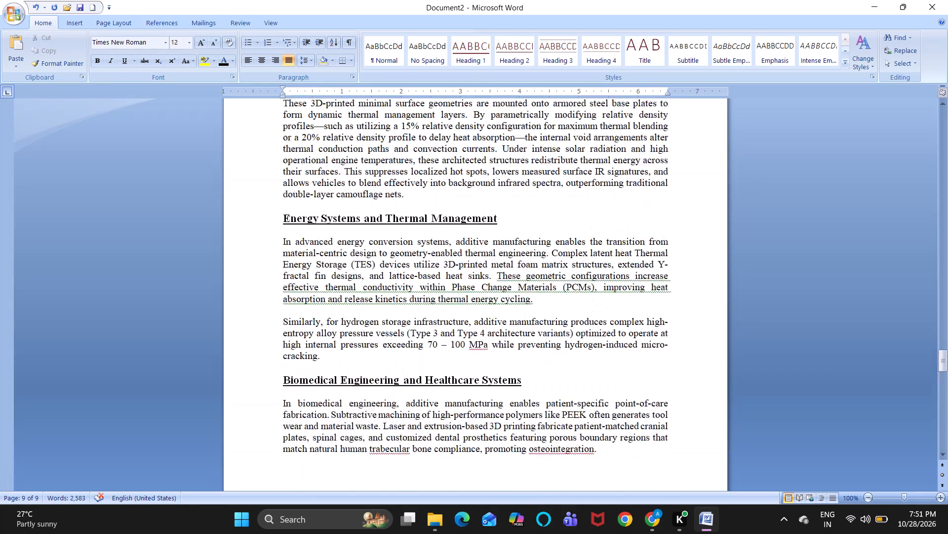
scroll(459, 406, "up", 20)
scroll(459, 406, "up", 5)
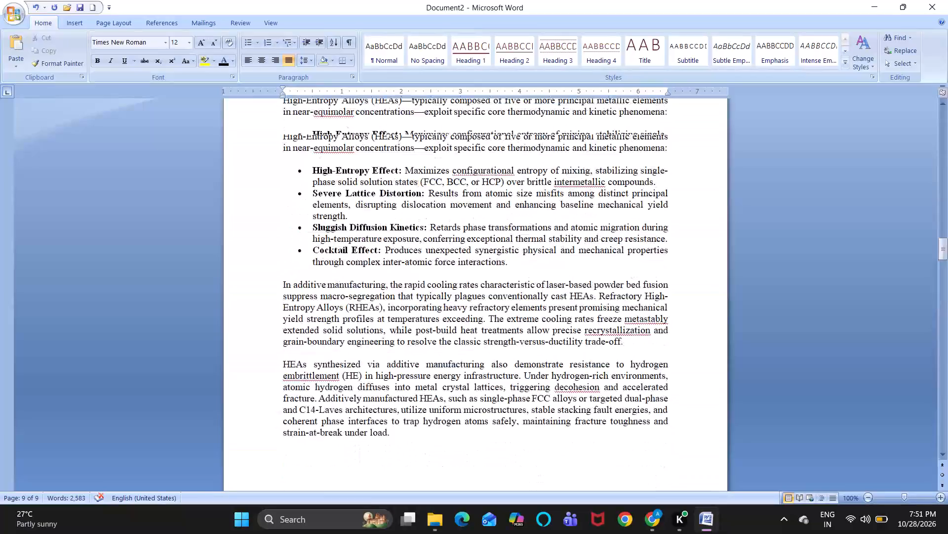
scroll(459, 406, "up", 20)
scroll(459, 406, "up", 2)
scroll(459, 406, "down", 1)
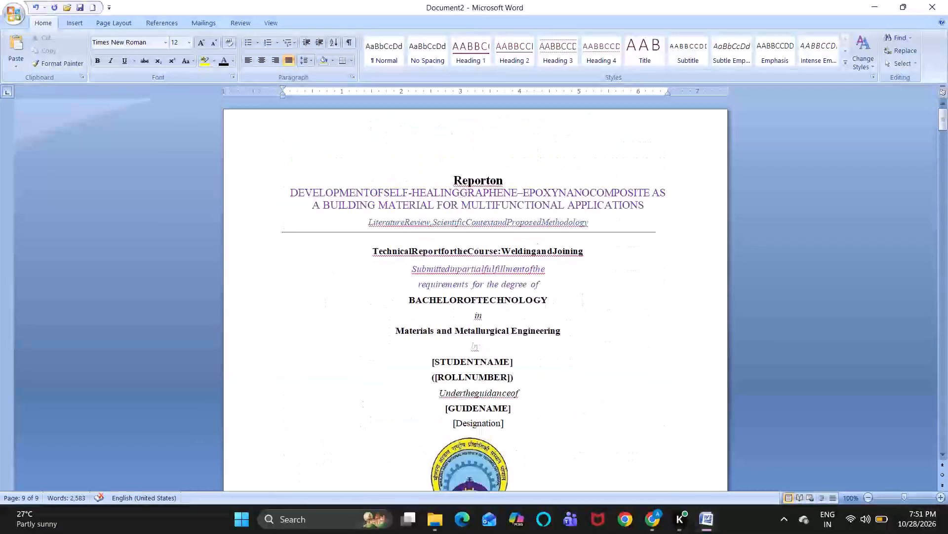
scroll(459, 406, "down", 7)
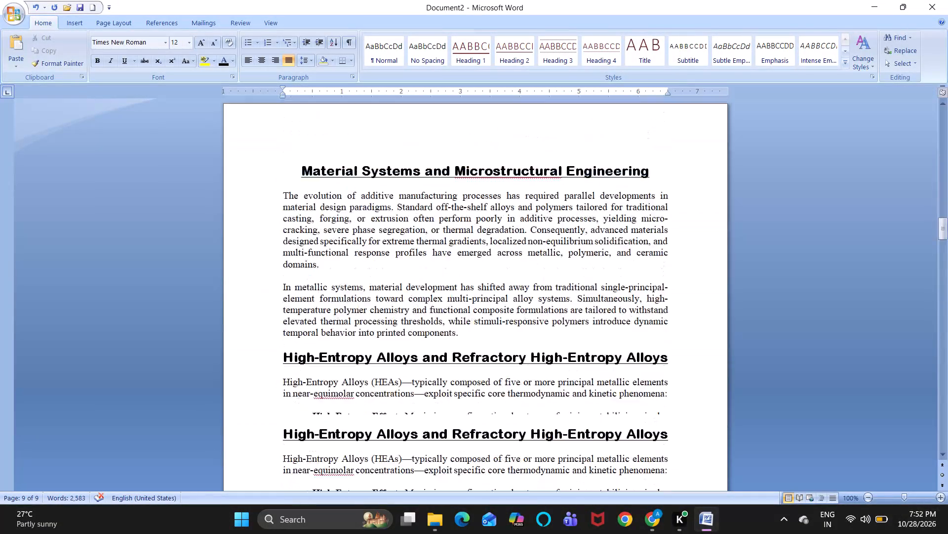
scroll(459, 407, "down", 1)
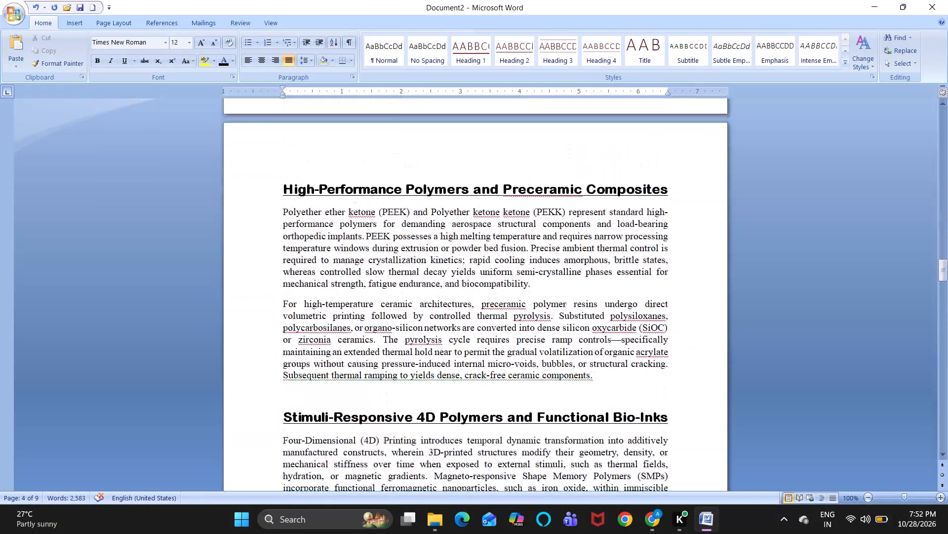
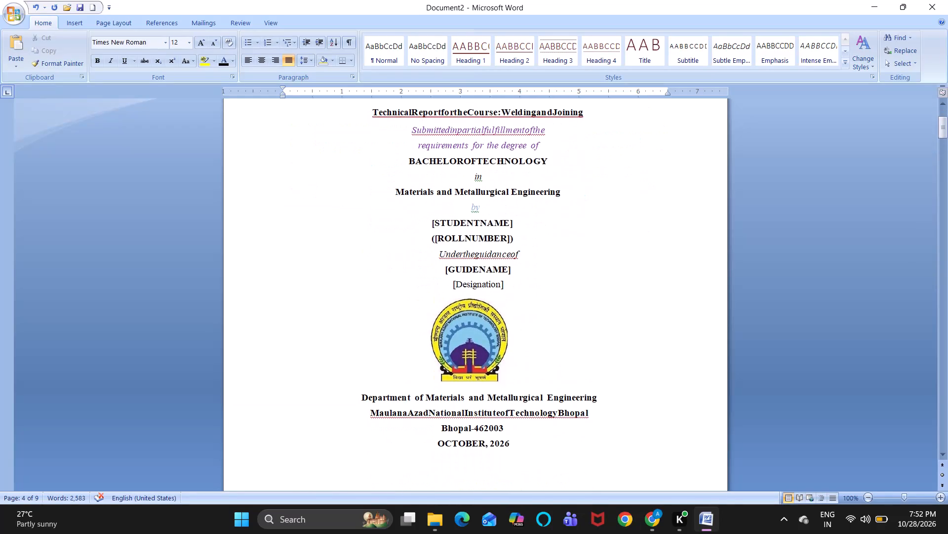
Review the report sections from the cover page down to "Micro-Additive Manufacturing and Functional Surface Topographies" for layout and places for figures.
scroll(500, 315, "down", 4)
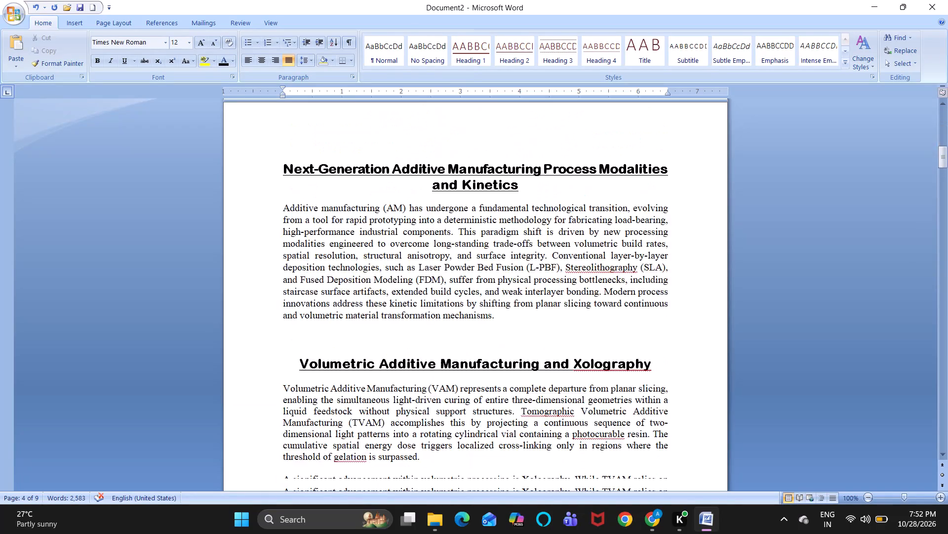
scroll(500, 315, "down", 10)
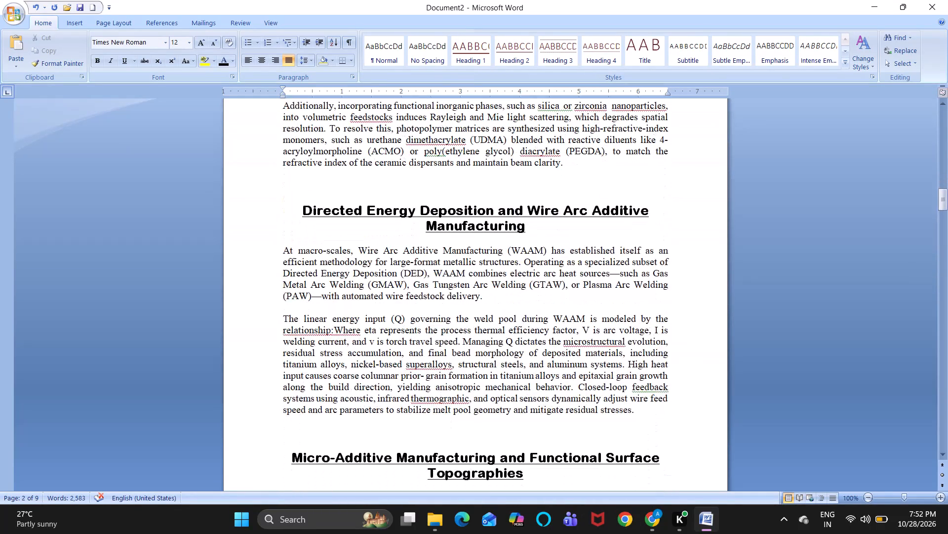
scroll(500, 315, "down", 4)
scroll(500, 315, "up", 2)
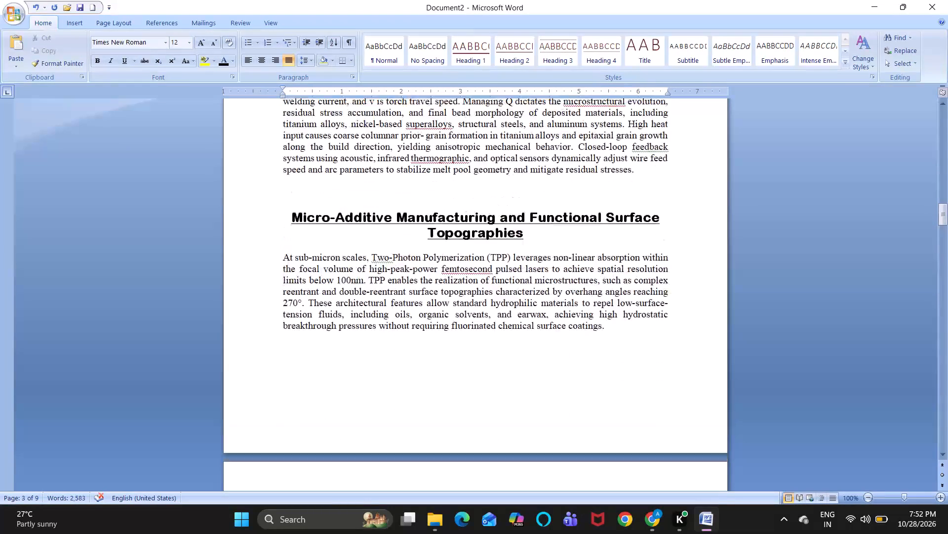
scroll(500, 315, "up", 1)
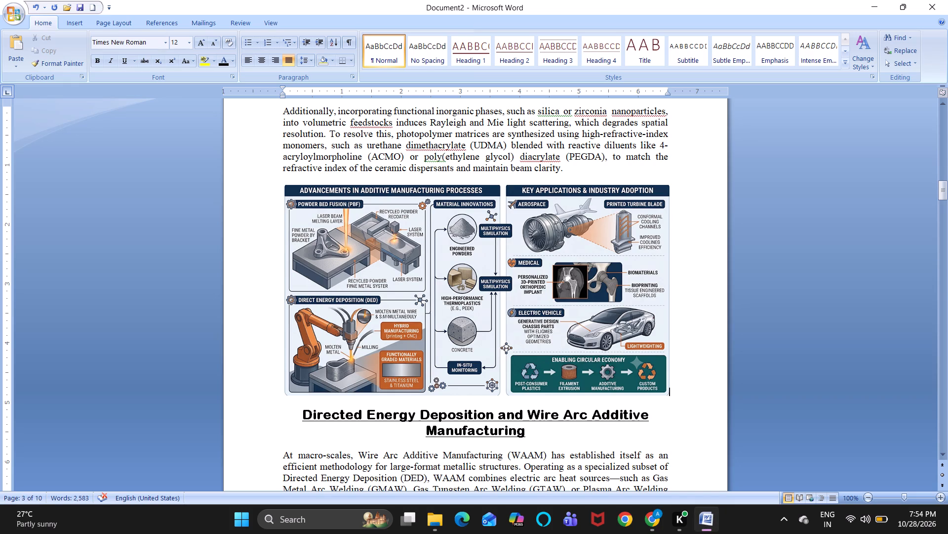
key("Return")
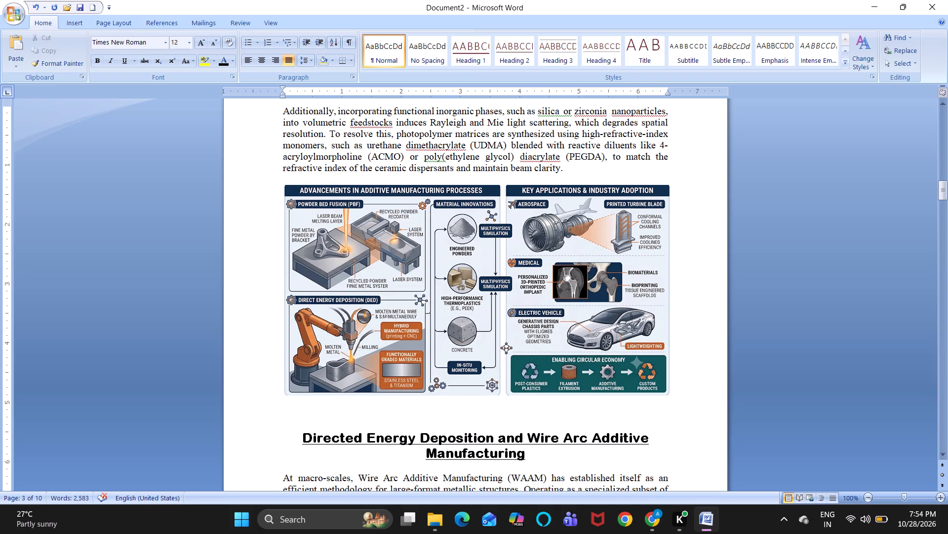
key("Return")
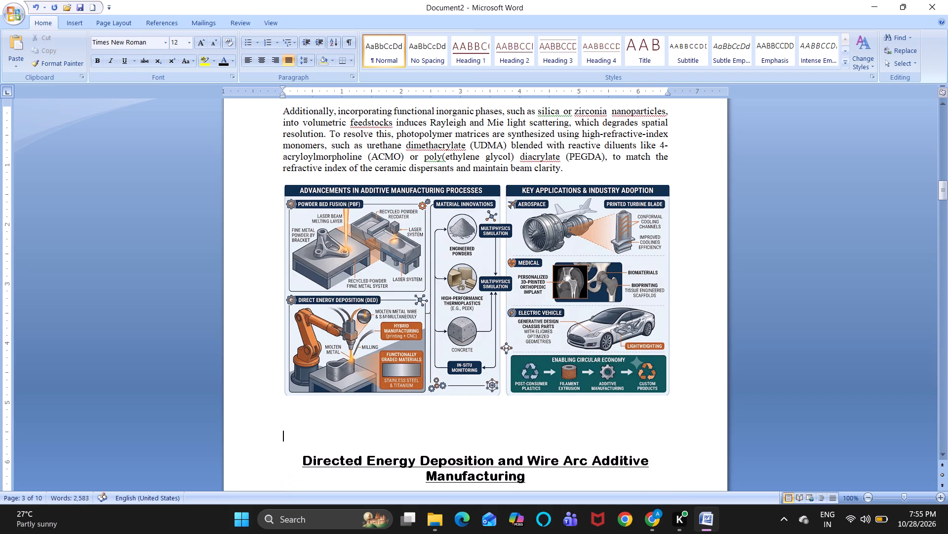
key("BackSpace")
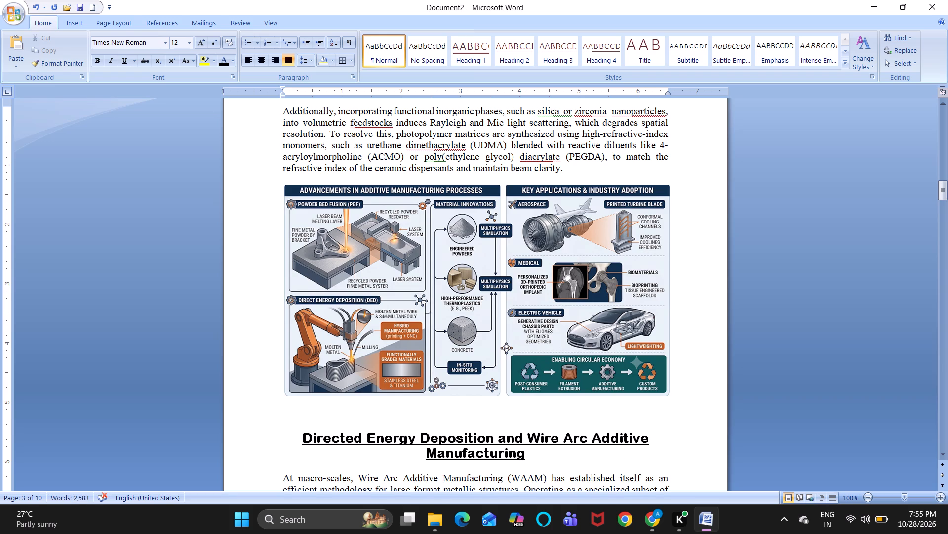
key("shift+f")
type("ig")
key("space")
key("BackSpace")
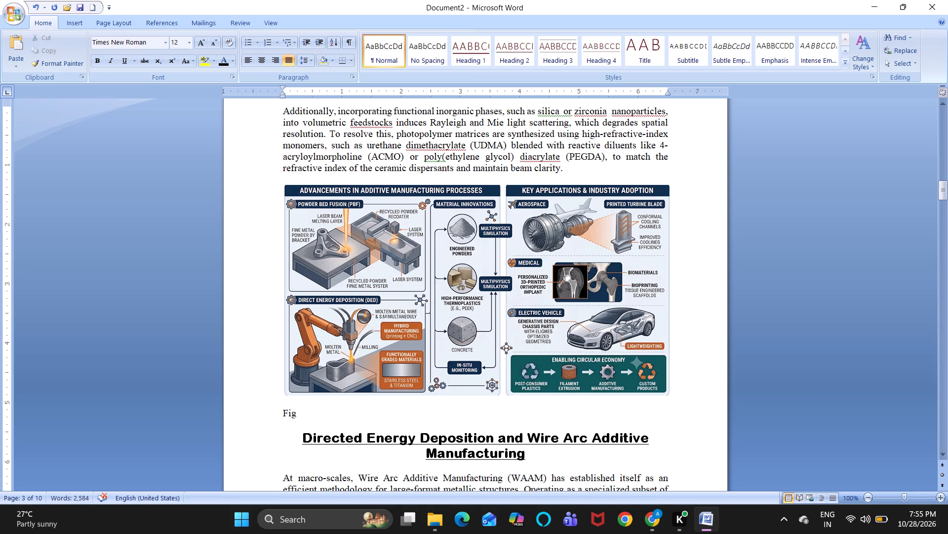
type("ure")
type(":")
key("space")
key("shift+a")
type("dditive")
key("space")
type("manufacturing")
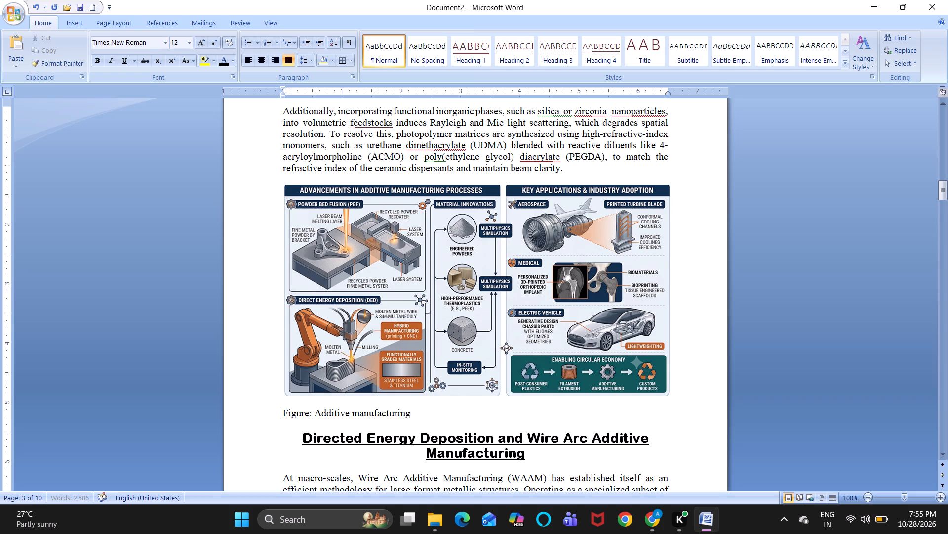
key("space")
key("a")
key("BackSpace")
key("7")
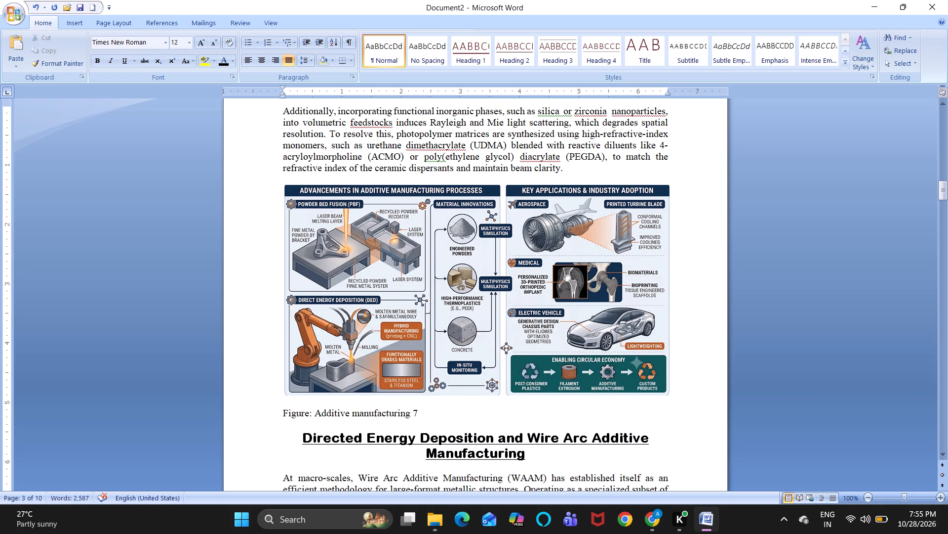
key("BackSpace")
type("&")
key("space")
key("i")
type("ts")
key("space")
key("shift+a")
type("pplicat")
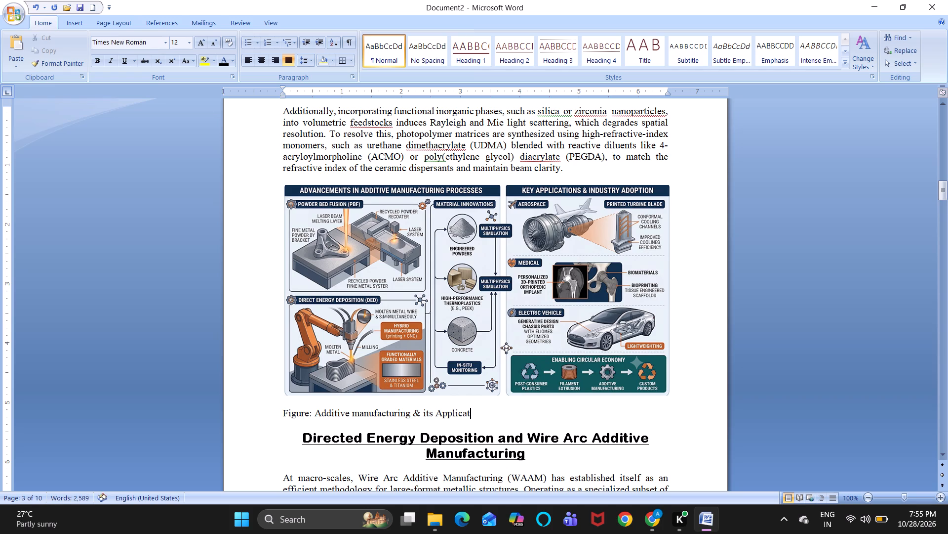
type("ion")
key("space")
type("in")
key("space")
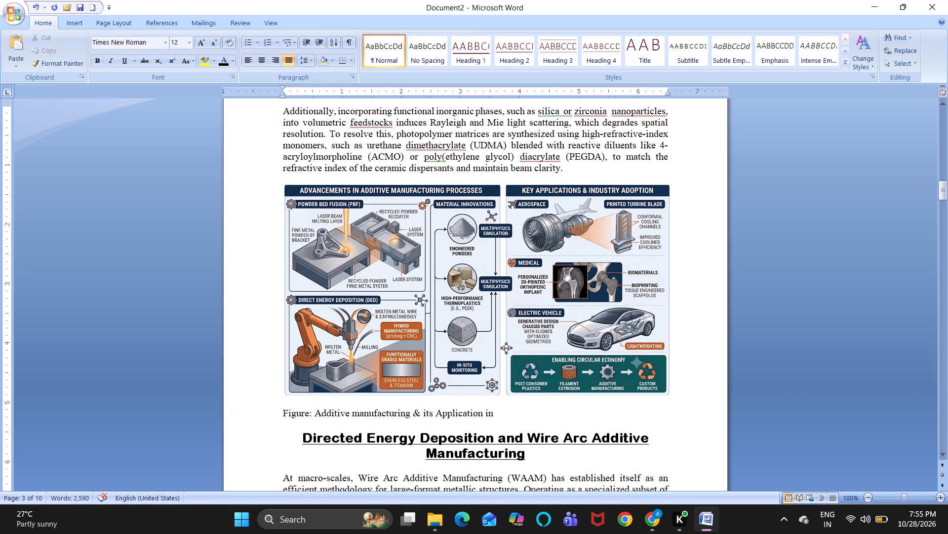
type("Industry")
Format the infographic's caption as centred, bold and underlined.
left_click_drag(529, 414, 249, 412)
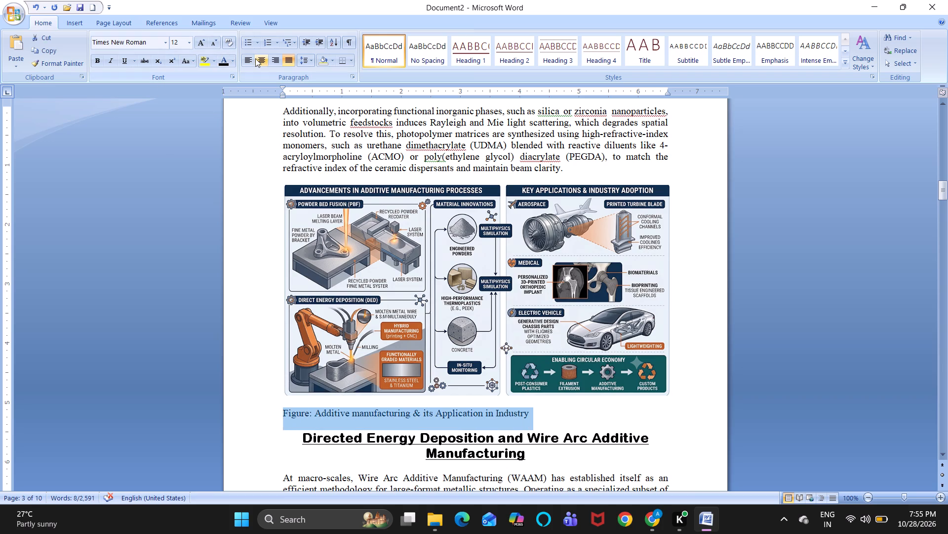
left_click(259, 58)
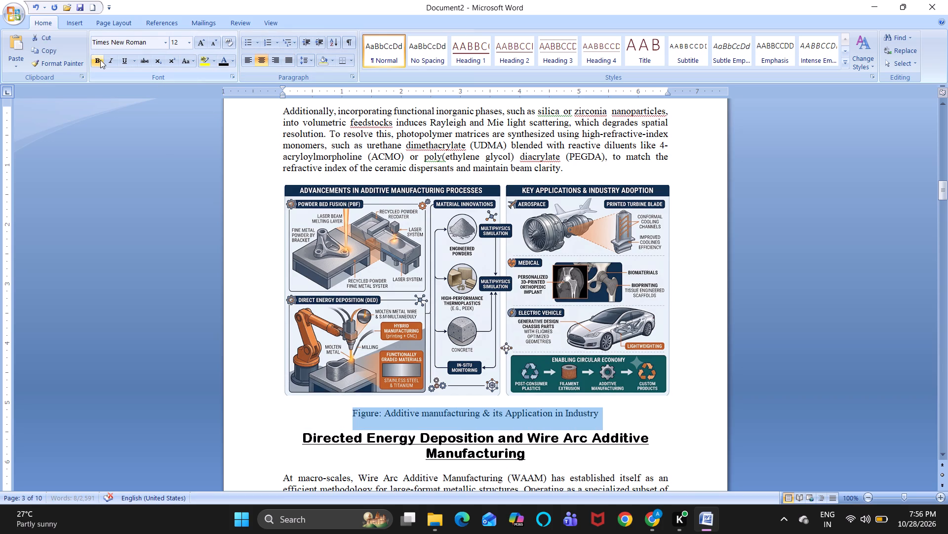
left_click(100, 60)
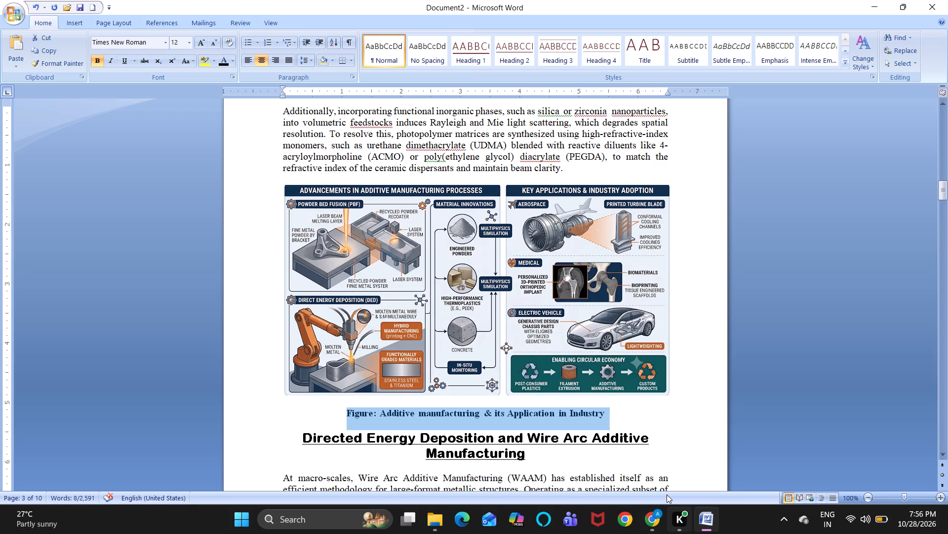
left_click(121, 57)
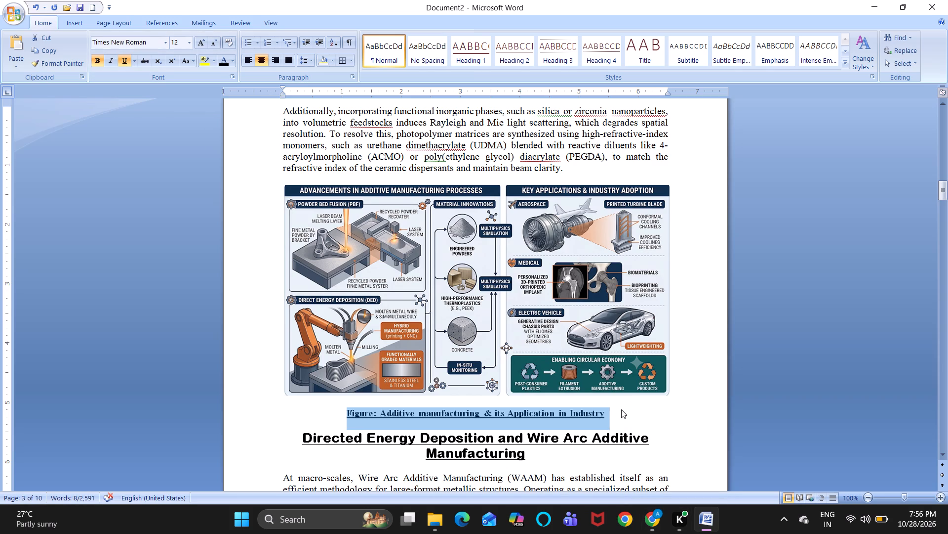
Add a blank line between the figure caption and the "Directed Energy Deposition and Wire Arc Additive Manufacturing" heading.
left_click(621, 411)
key("Return")
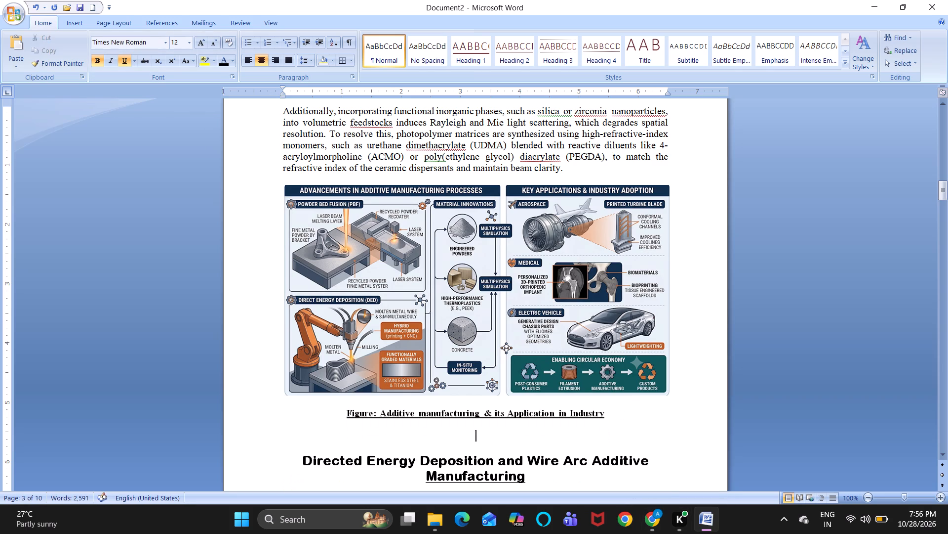
Look through the report from the cover page to the "Material Systems and Microstructural Engineering" section, reviewing its layout, headings and captioned figure.
scroll(621, 411, "down", 2)
scroll(621, 411, "up", 4)
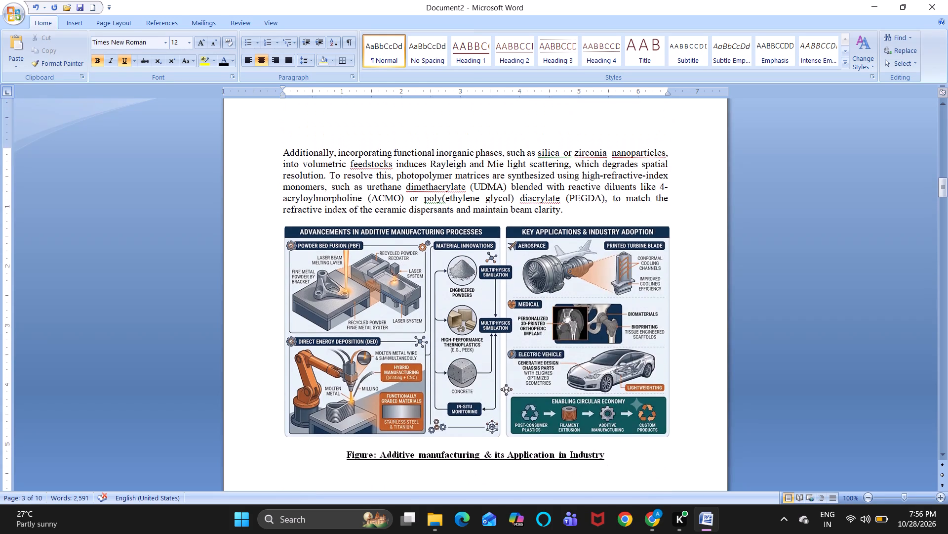
scroll(621, 411, "up", 13)
scroll(621, 411, "down", 3)
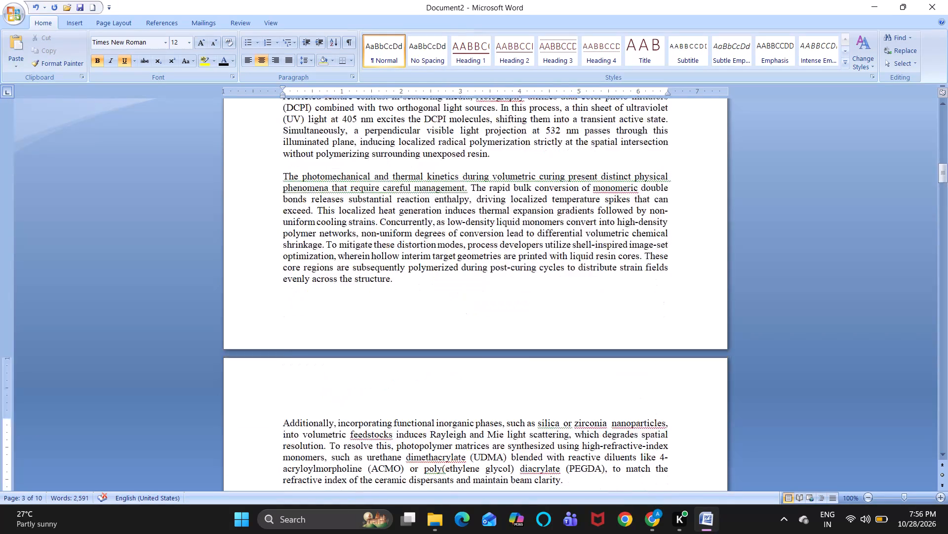
scroll(621, 411, "down", 10)
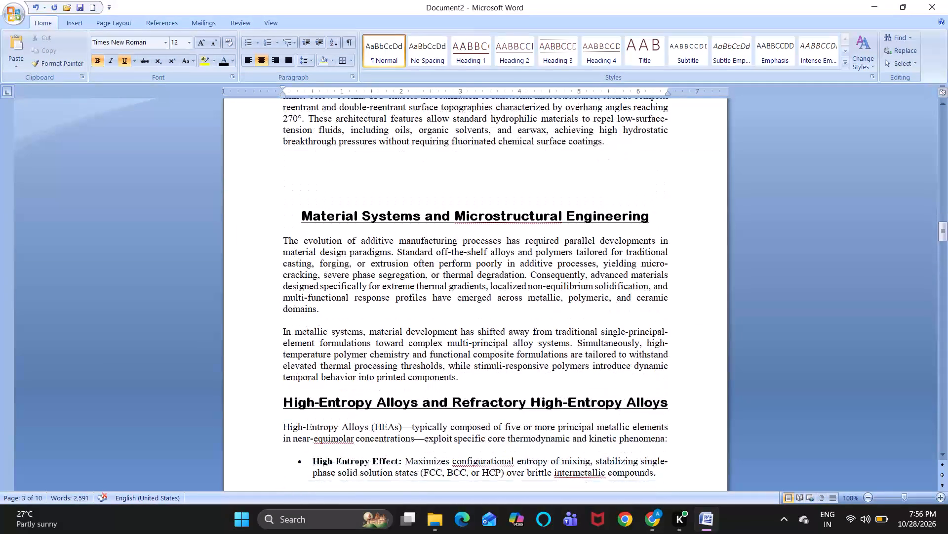
scroll(621, 411, "down", 2)
scroll(621, 411, "up", 10)
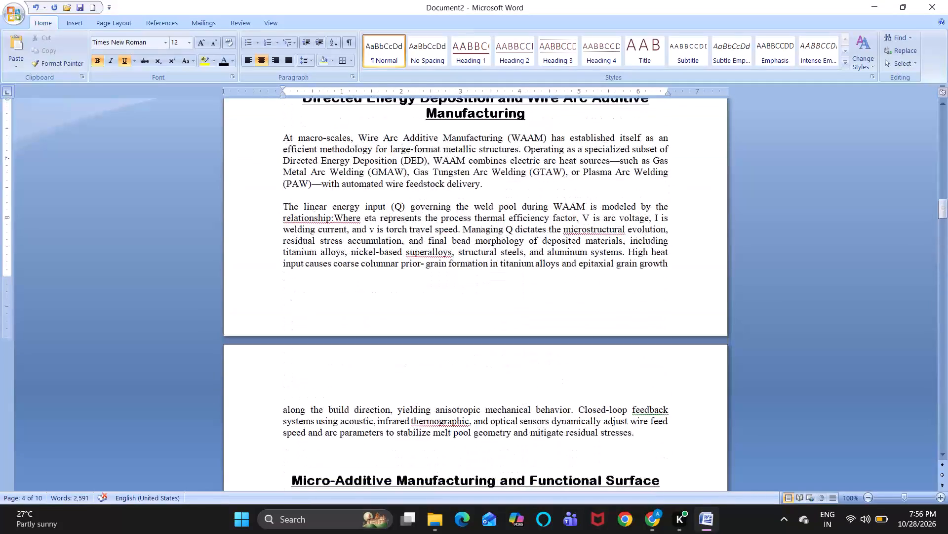
scroll(621, 411, "up", 4)
scroll(621, 411, "down", 2)
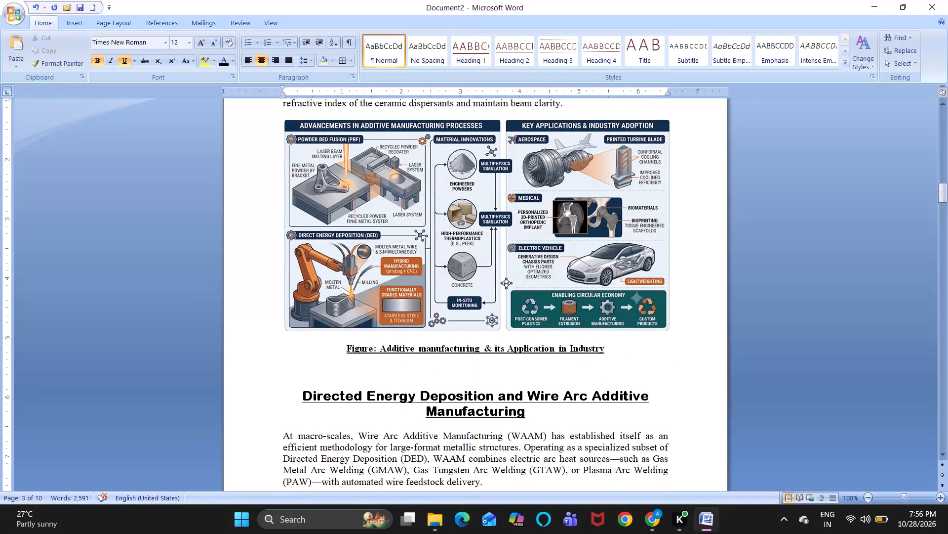
scroll(621, 411, "up", 7)
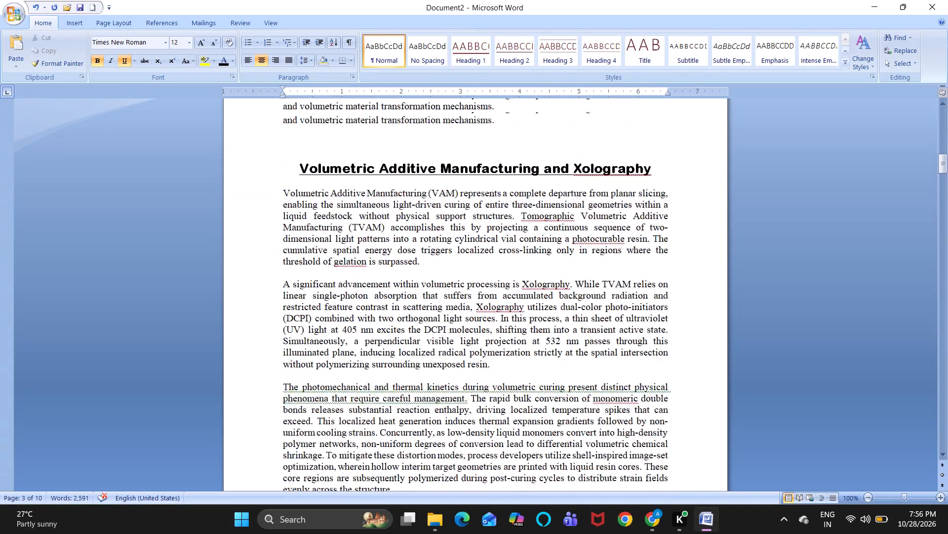
scroll(621, 411, "up", 4)
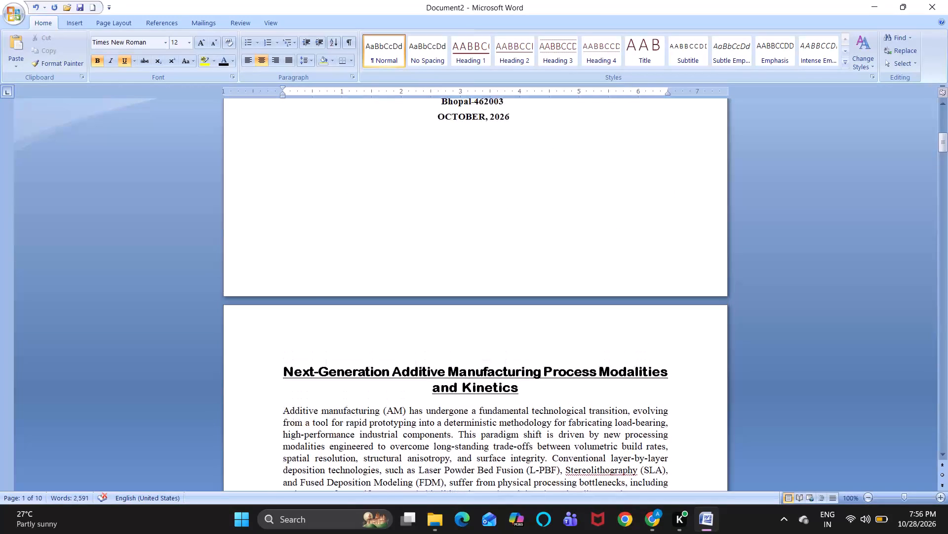
scroll(621, 411, "down", 1)
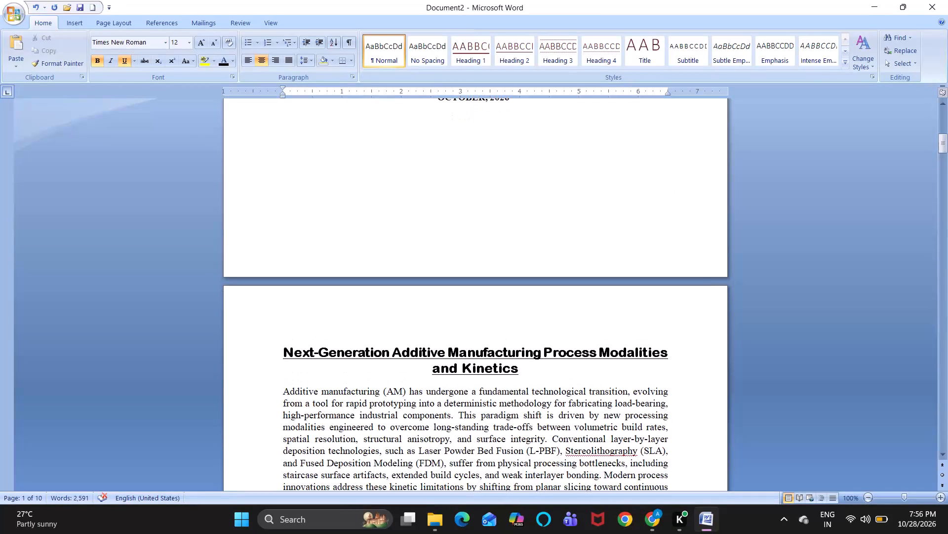
scroll(621, 411, "down", 3)
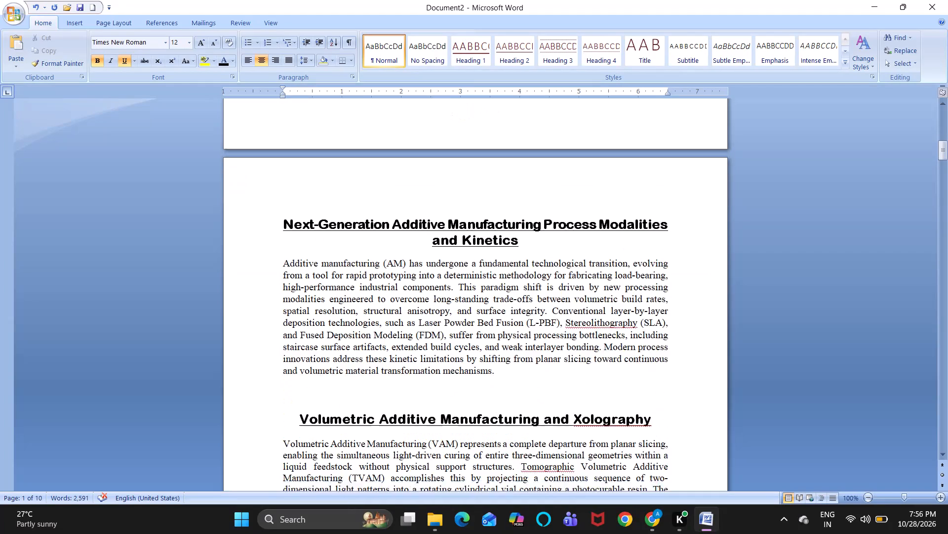
scroll(621, 411, "up", 9)
scroll(621, 411, "down", 4)
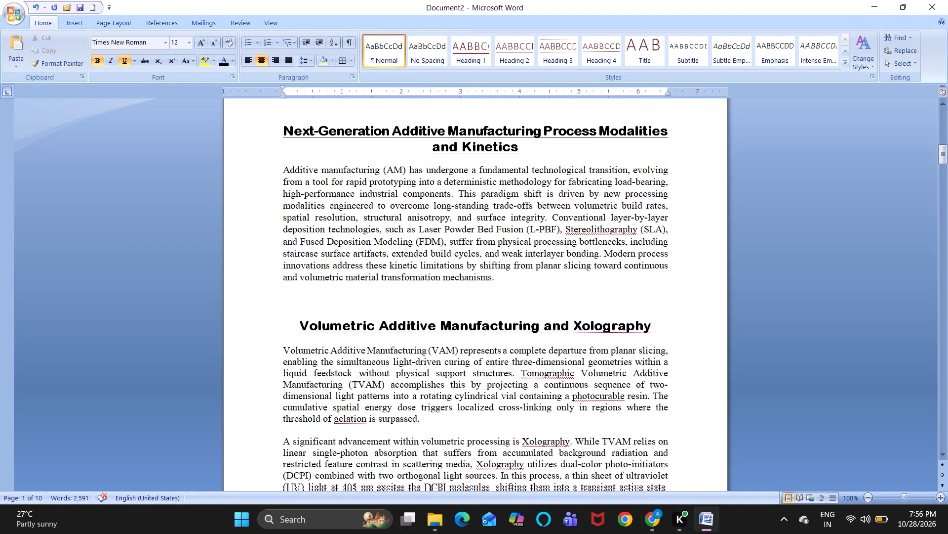
Apply a Box page border to the whole document, keeping the thin solid ½ pt line.
scroll(621, 411, "up", 11)
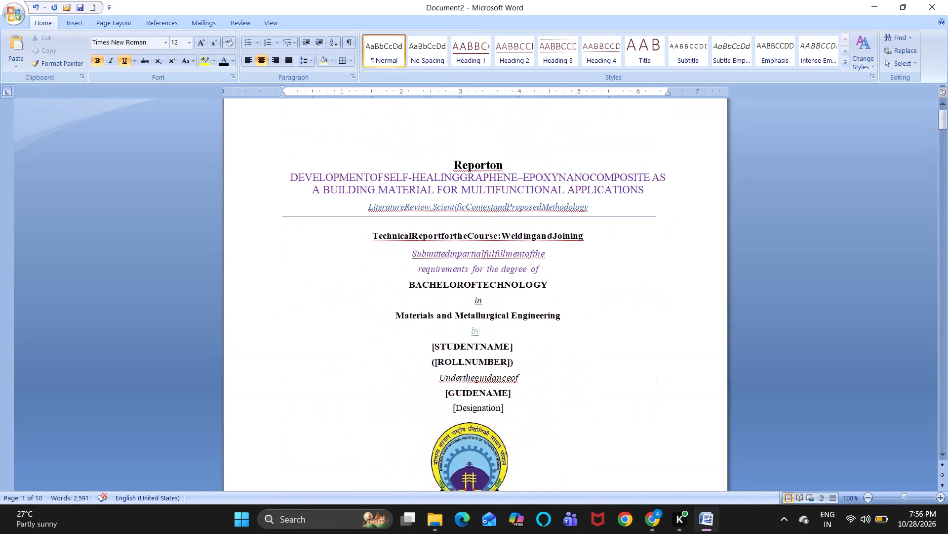
left_click(98, 21)
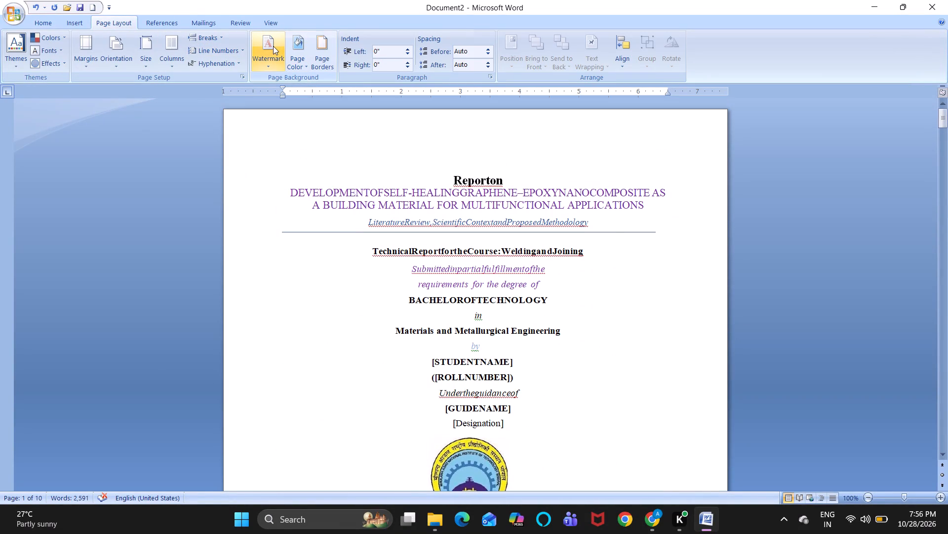
left_click(330, 53)
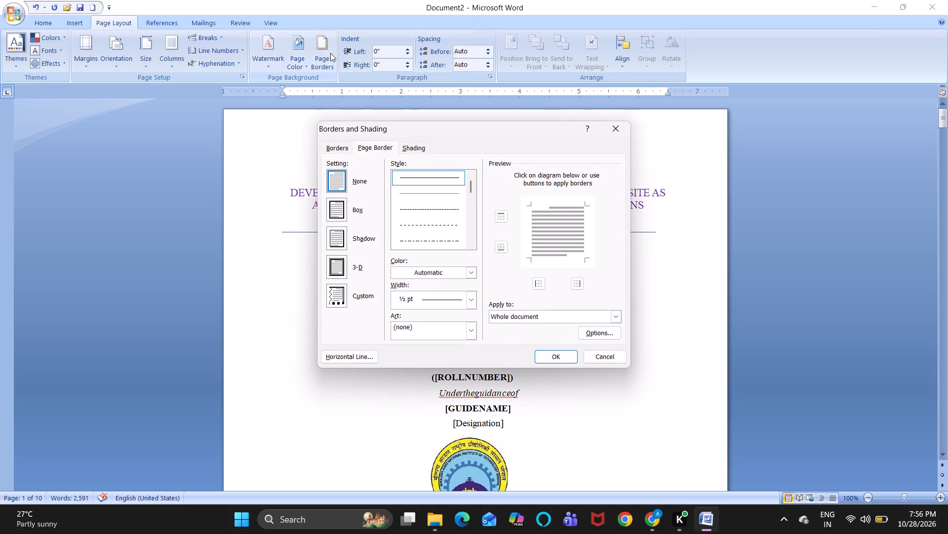
left_click(336, 207)
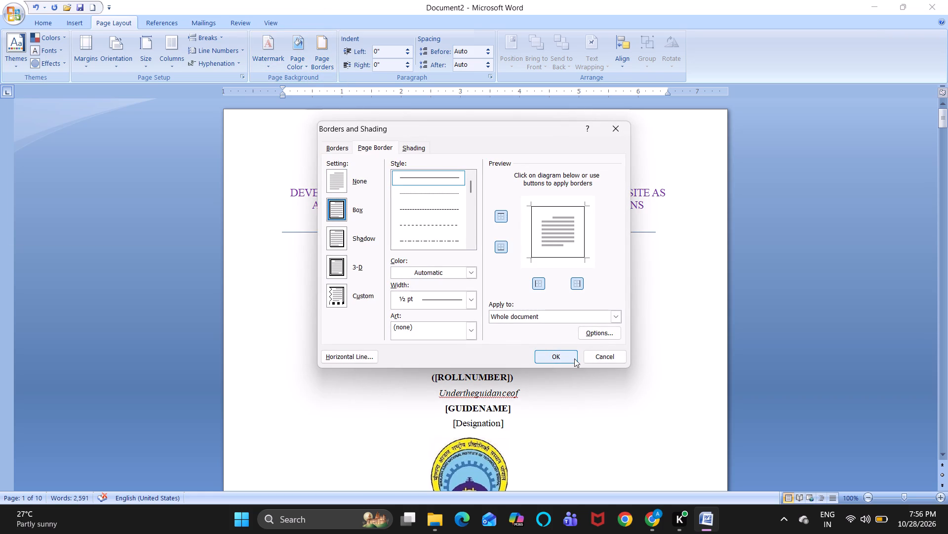
left_click(567, 356)
Examine the page border and layout from the cover page through to the "High-Performance Polymers and Preceramic Composites" section.
scroll(530, 419, "down", 1)
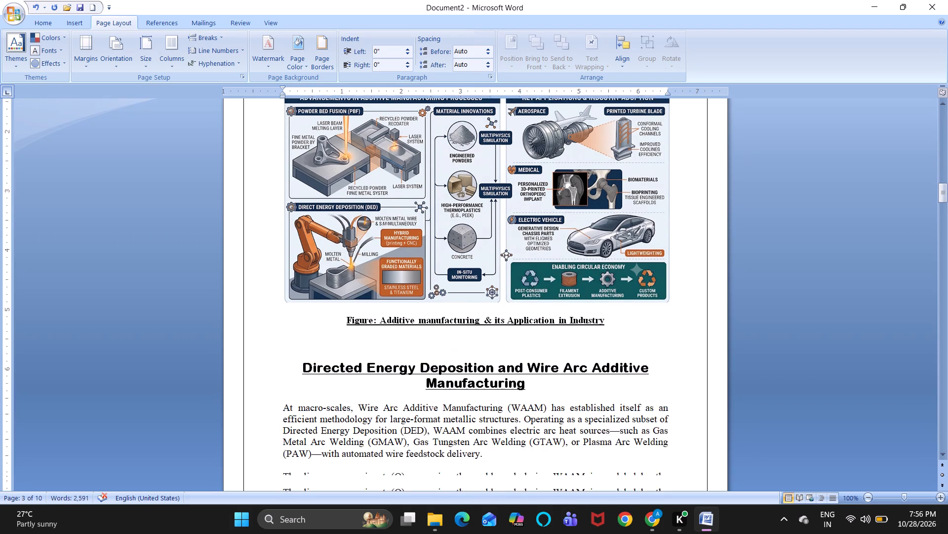
scroll(530, 419, "down", 1)
scroll(530, 419, "up", 16)
scroll(530, 419, "up", 5)
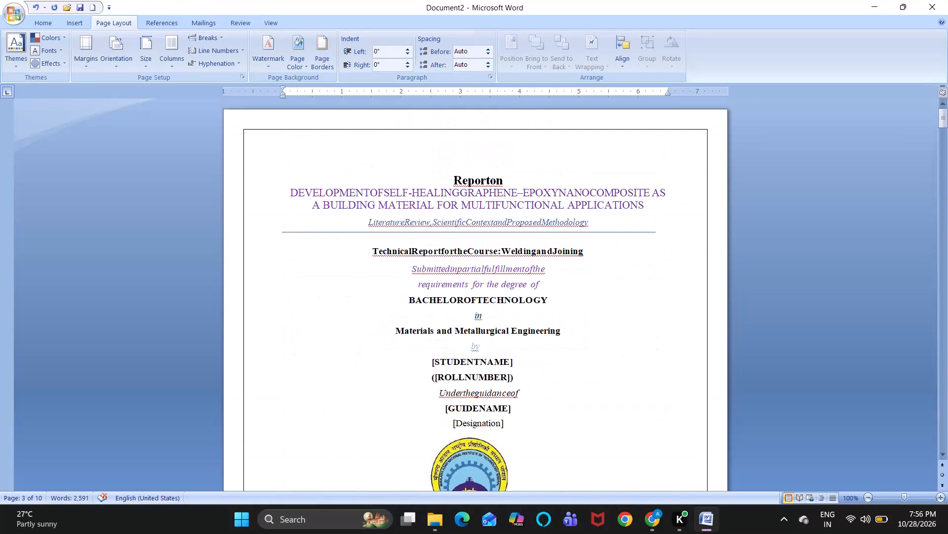
scroll(530, 419, "down", 15)
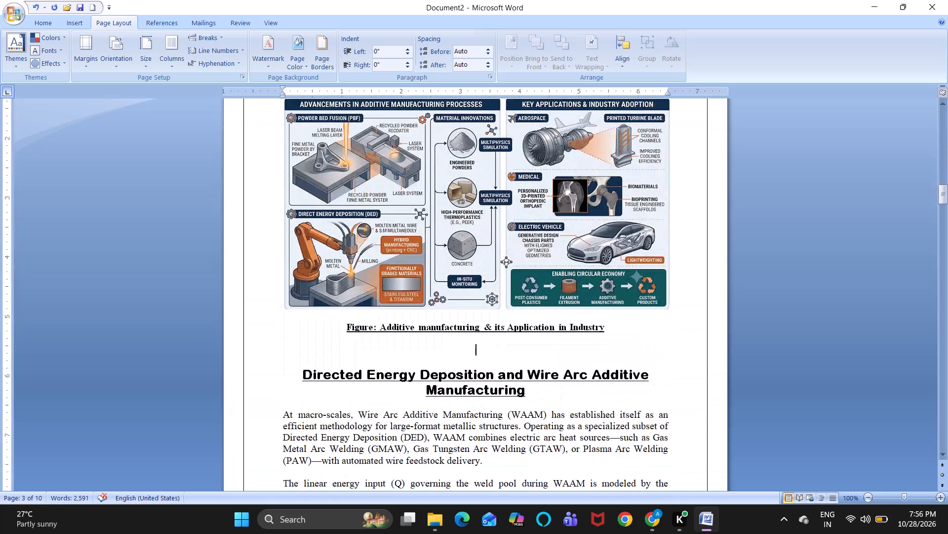
scroll(530, 419, "down", 3)
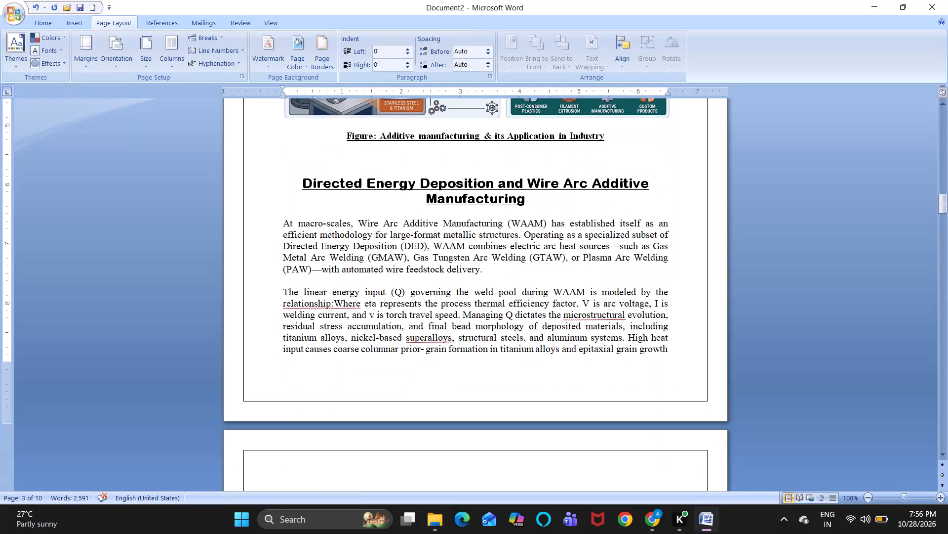
scroll(530, 419, "down", 4)
scroll(530, 419, "up", 1)
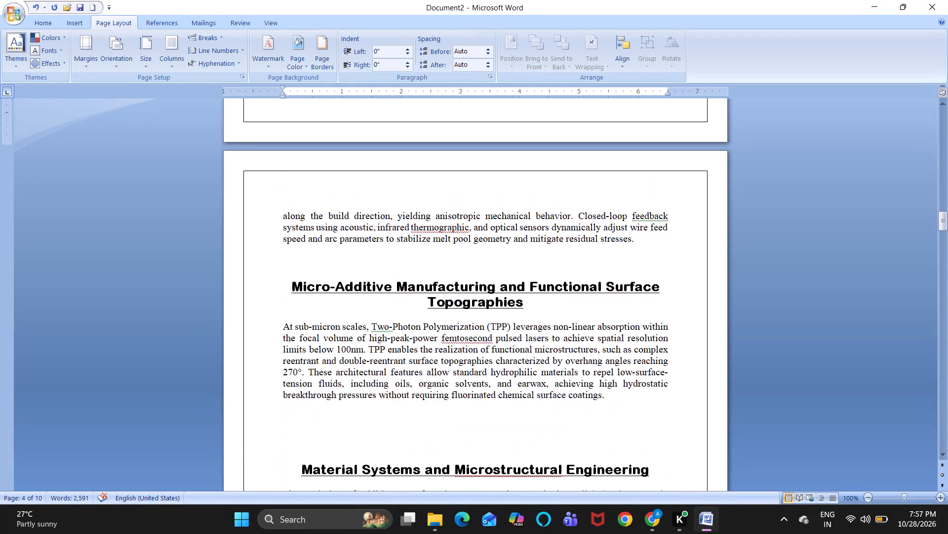
scroll(530, 419, "up", 2)
scroll(530, 419, "right", 1)
scroll(530, 419, "down", 1)
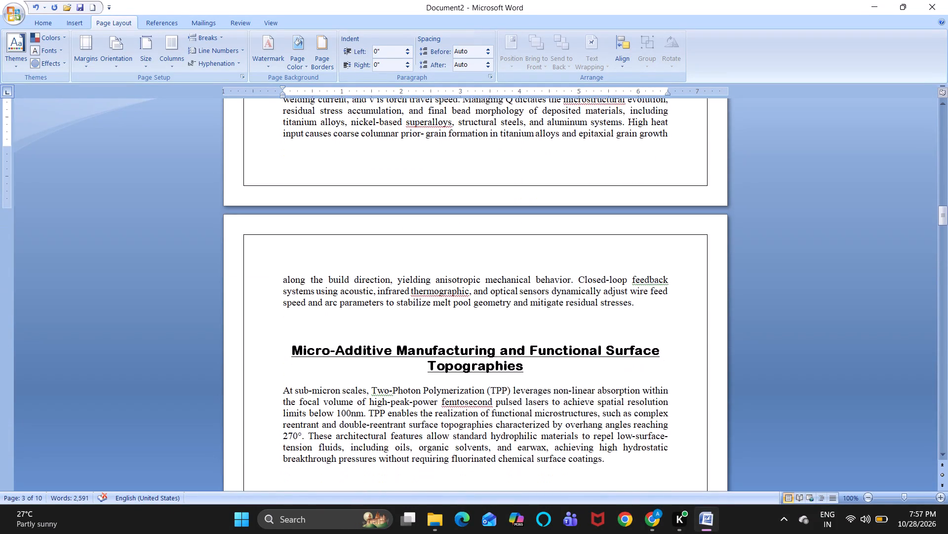
scroll(530, 419, "down", 3)
scroll(530, 419, "up", 1)
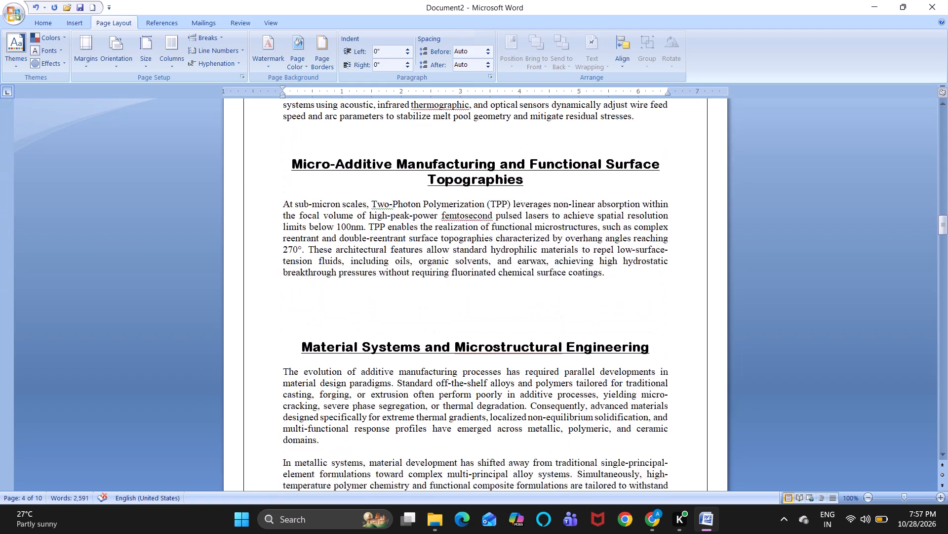
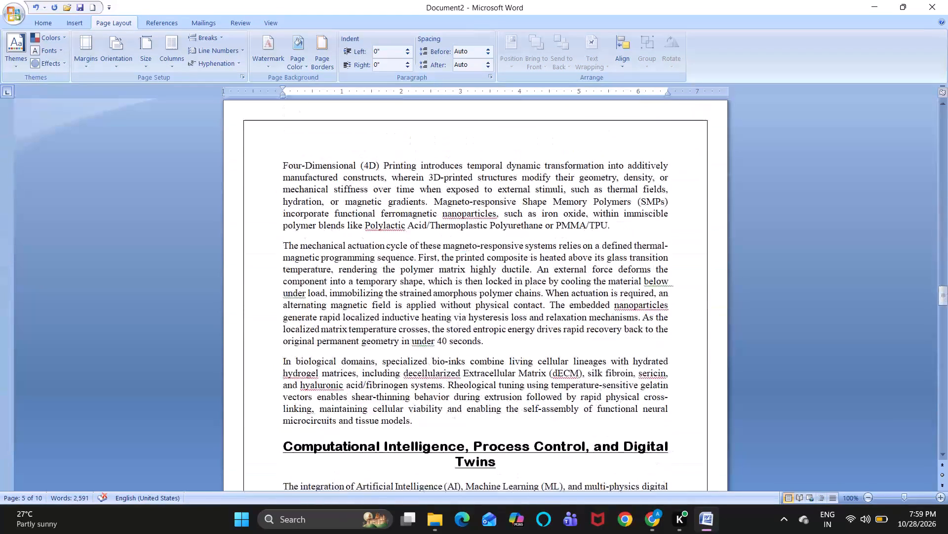
scroll(561, 304, "down", 18)
scroll(561, 304, "up", 2)
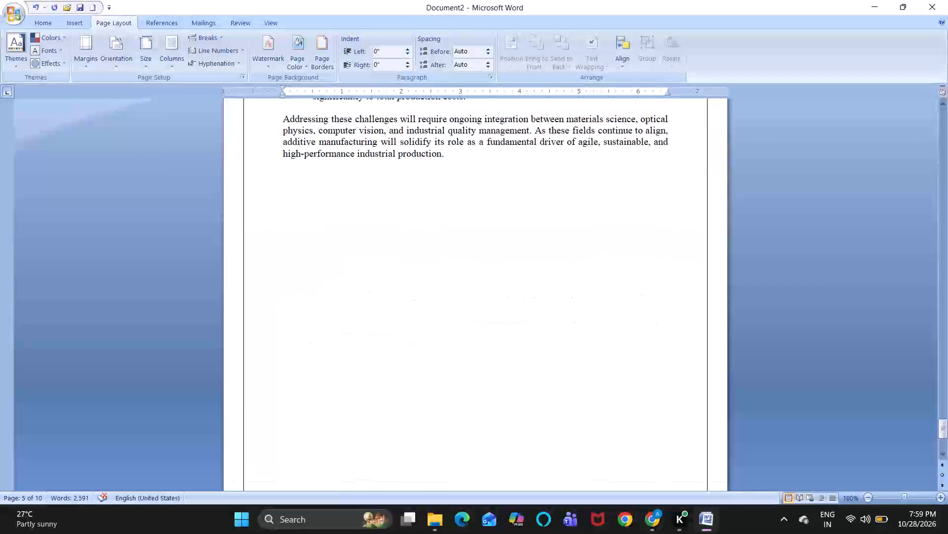
left_click(561, 304)
key("ctrl+v")
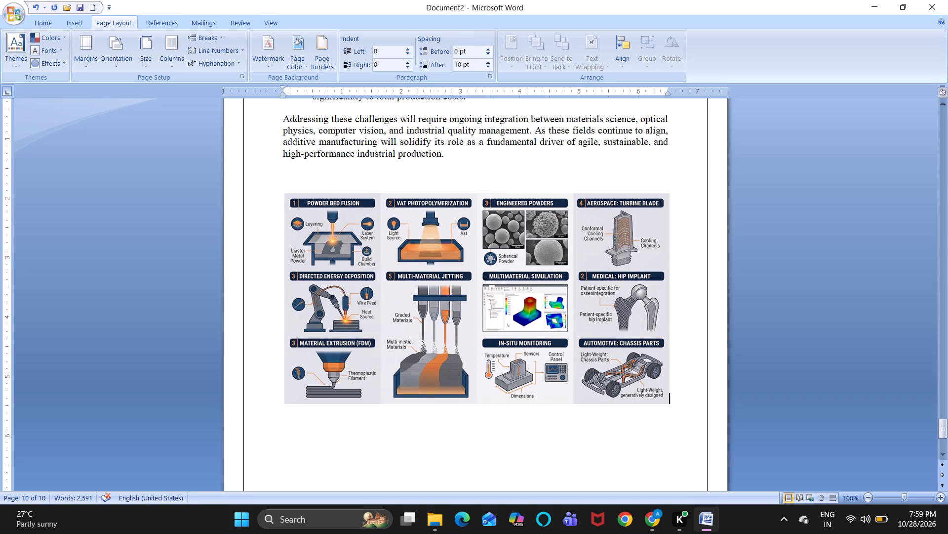
Delete the extra blank lines between the industrial certification paragraph and the "Critical Synthesis and Strategic Outlook" heading.
scroll(625, 333, "up", 11)
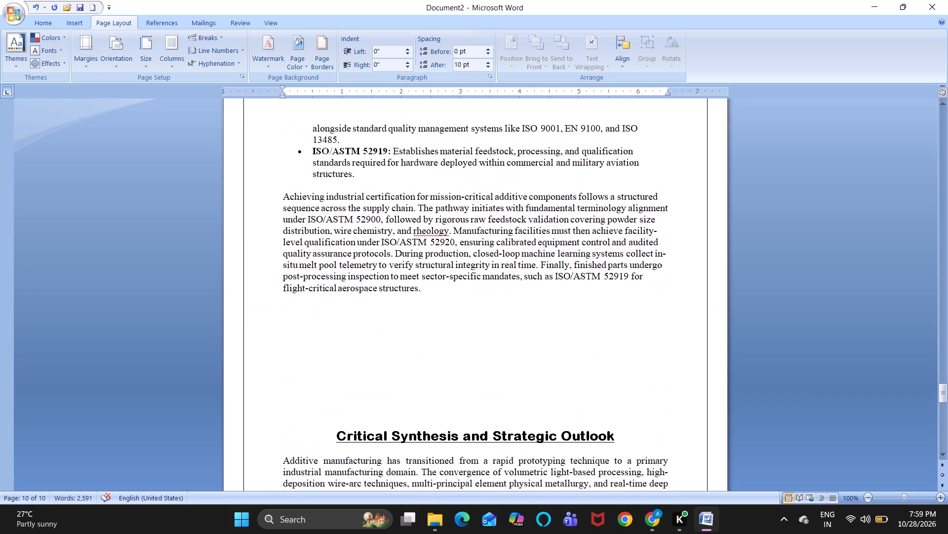
scroll(625, 333, "up", 1)
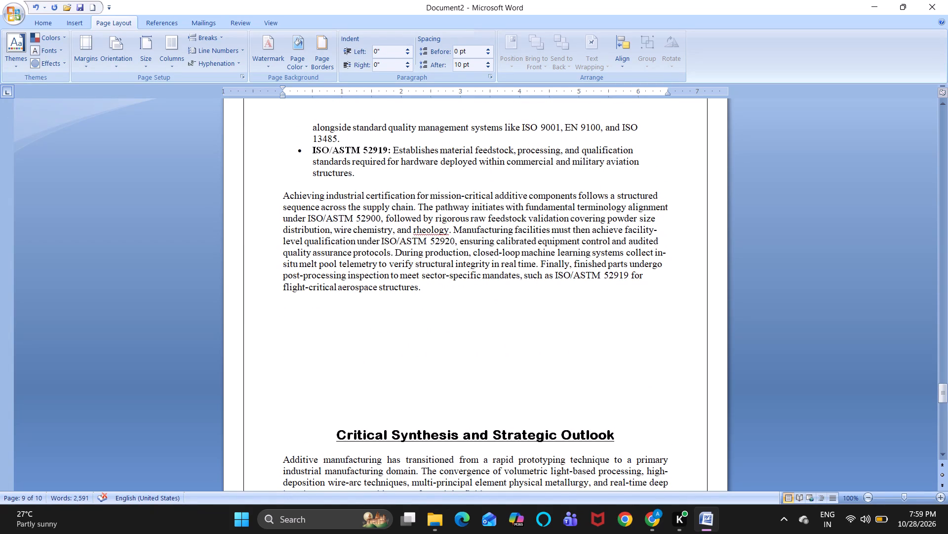
left_click(357, 404)
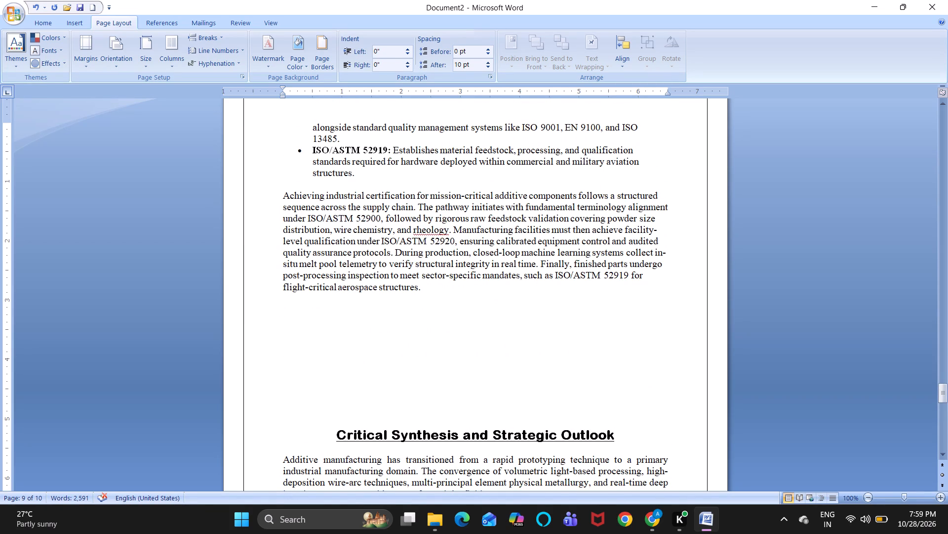
key("BackSpace")
key("BackSpace")
key("BackSpace")
key("BackSpace")
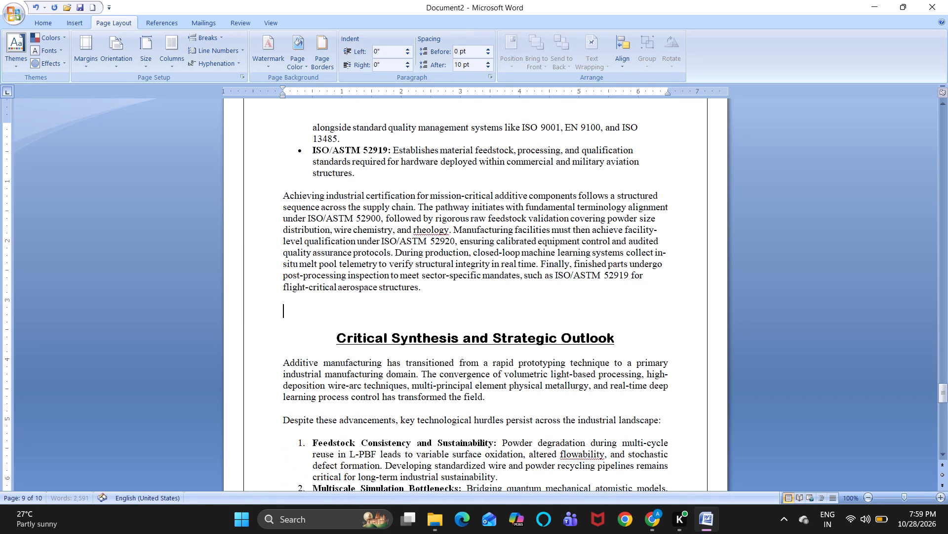
Examine the page layout from the "Critical Synthesis and Strategic Outlook" section back through the report to the cover page.
scroll(357, 404, "down", 2)
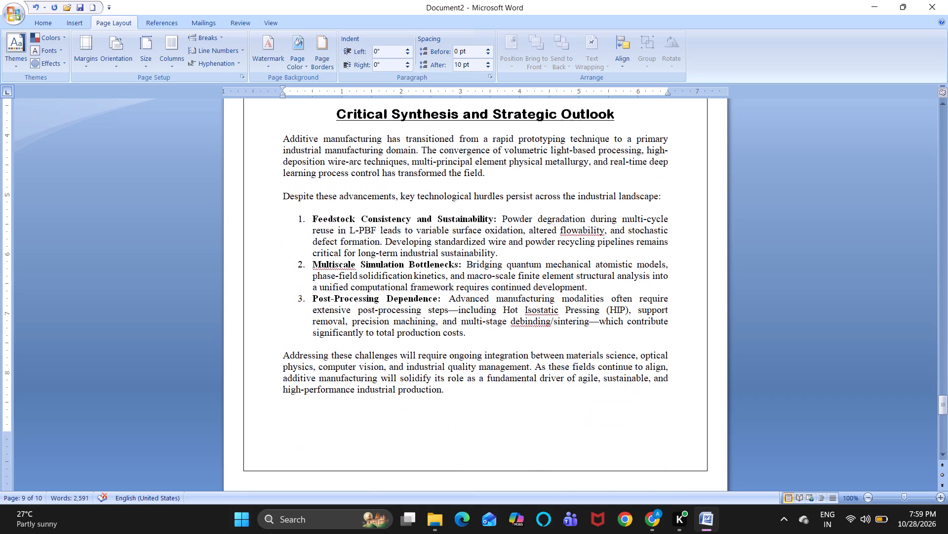
scroll(357, 404, "down", 3)
scroll(357, 404, "up", 10)
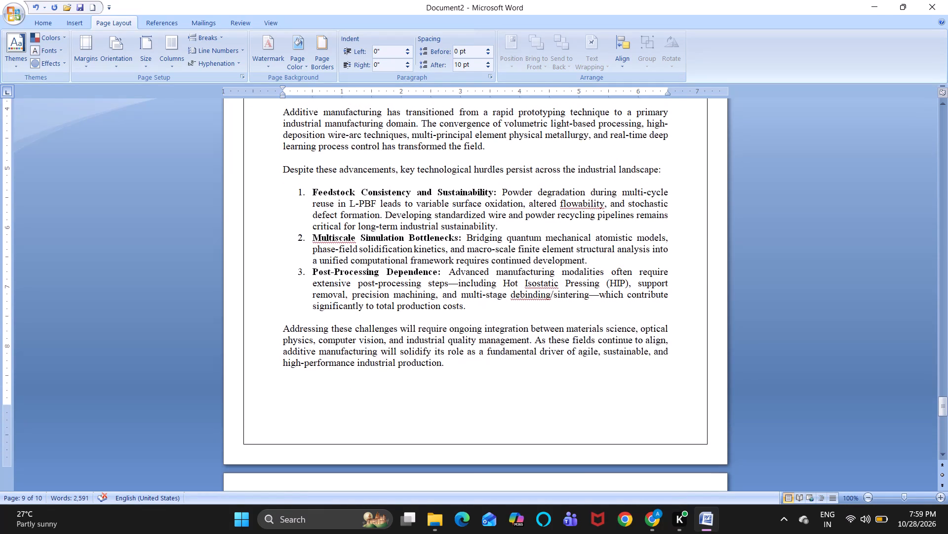
scroll(357, 404, "down", 2)
scroll(357, 404, "up", 14)
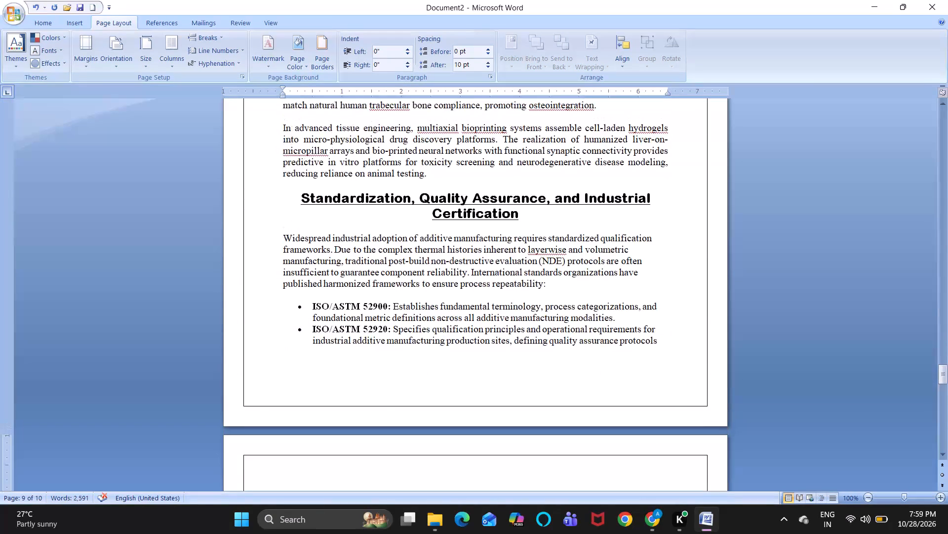
scroll(357, 404, "up", 2)
scroll(357, 404, "up", 20)
scroll(357, 404, "up", 4)
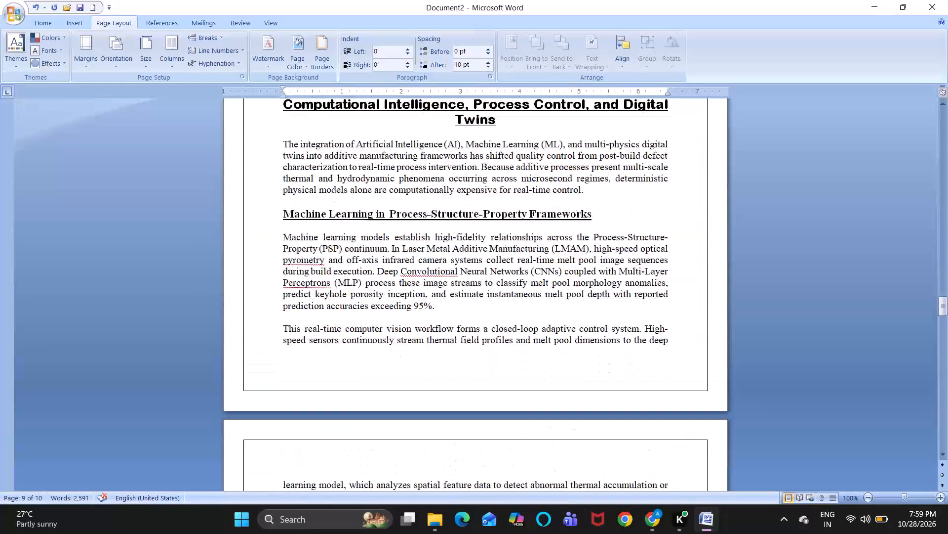
scroll(357, 404, "up", 20)
scroll(357, 404, "up", 12)
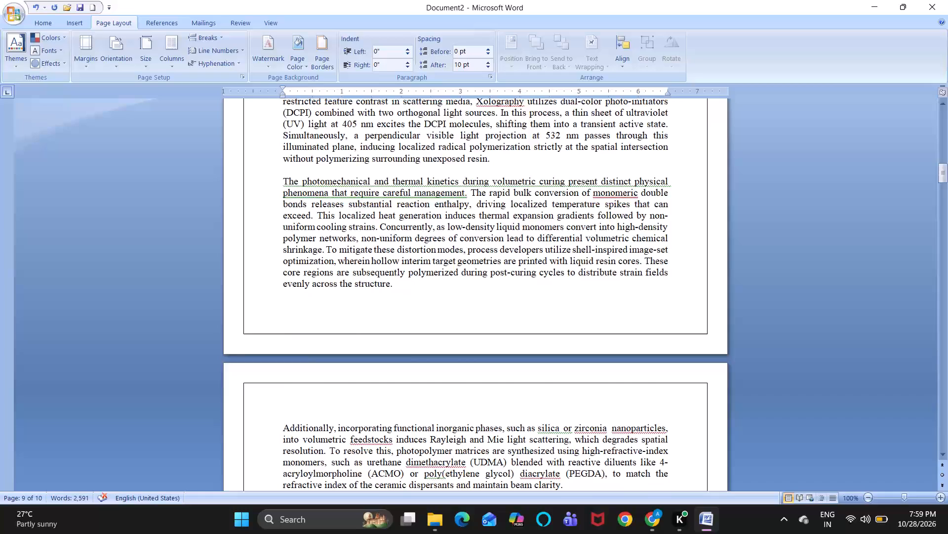
scroll(357, 404, "up", 14)
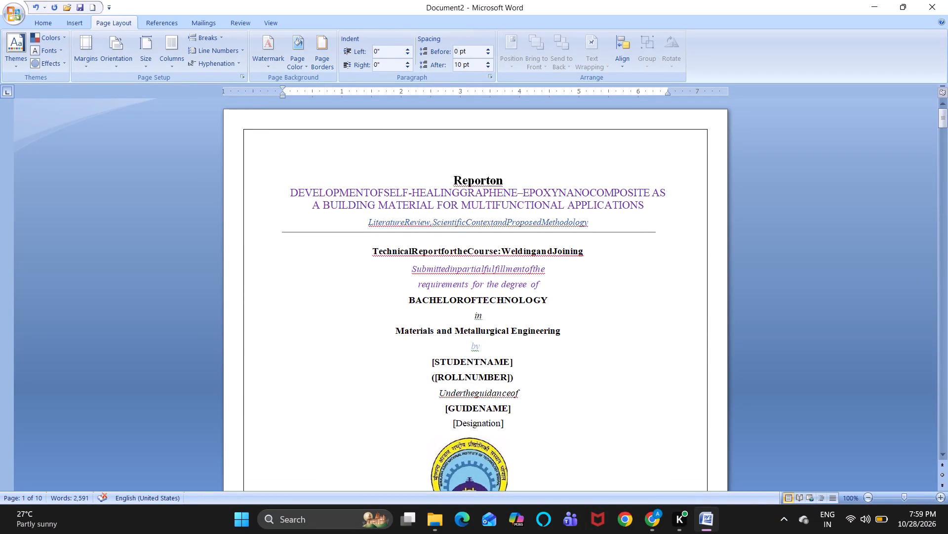
Review the whole report from the cover page to the concluding section, checking its figures, headings and page layout.
scroll(403, 412, "down", 3)
scroll(403, 412, "right", 1)
scroll(403, 412, "down", 12)
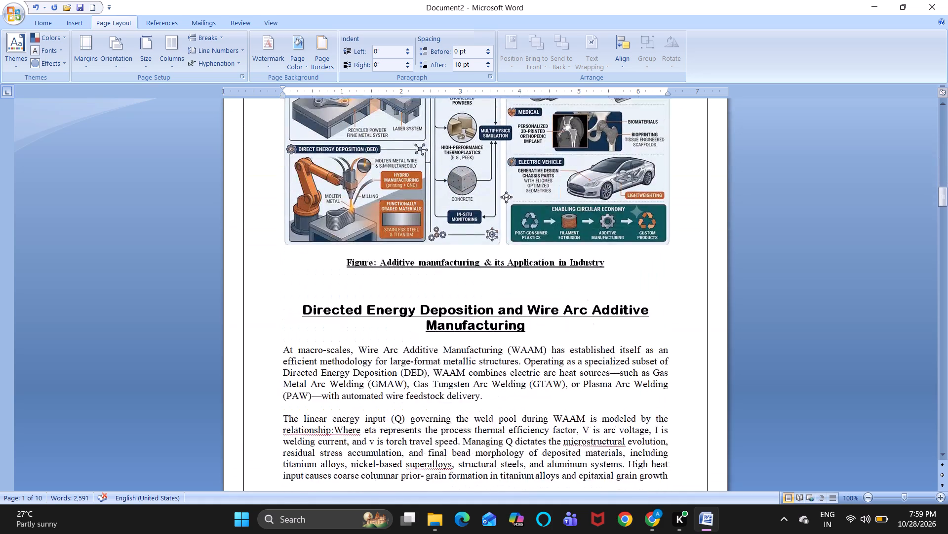
scroll(403, 412, "down", 11)
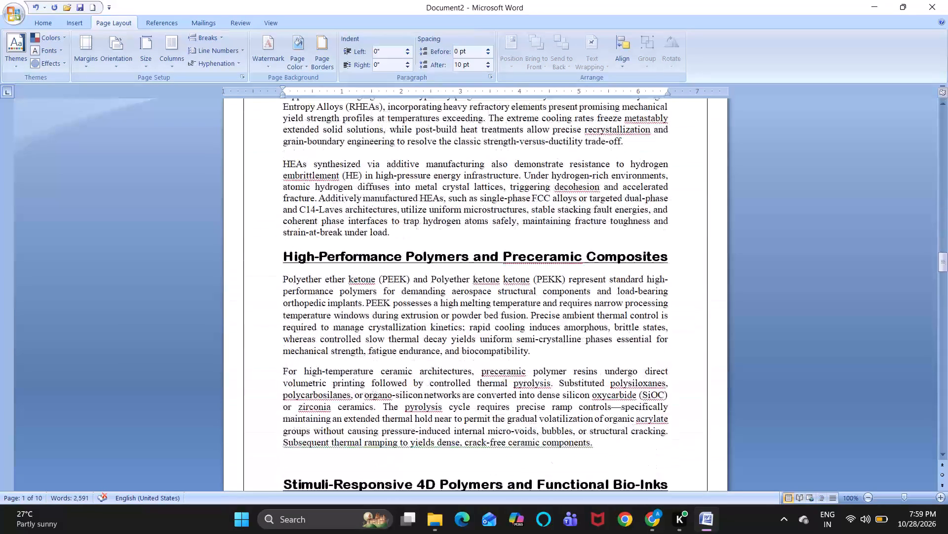
scroll(403, 412, "down", 18)
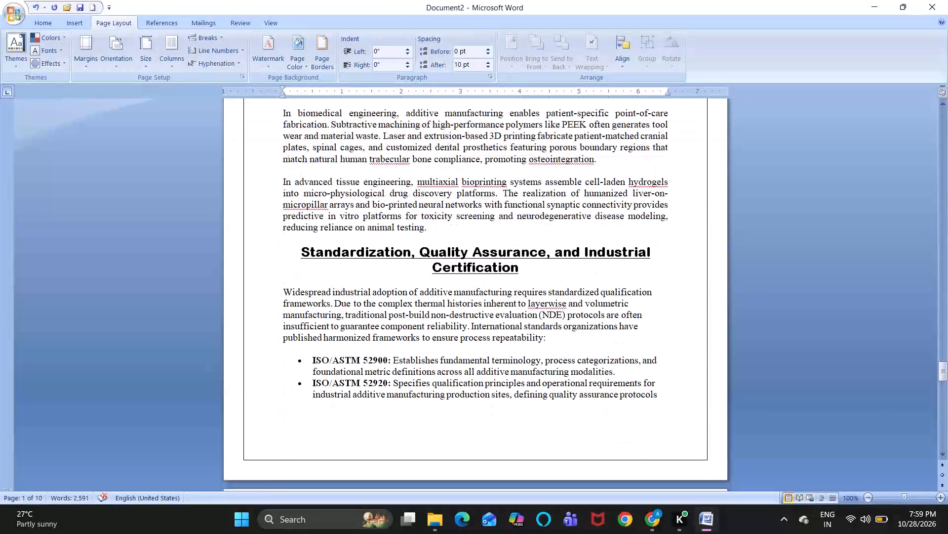
scroll(403, 412, "down", 12)
scroll(403, 412, "up", 1)
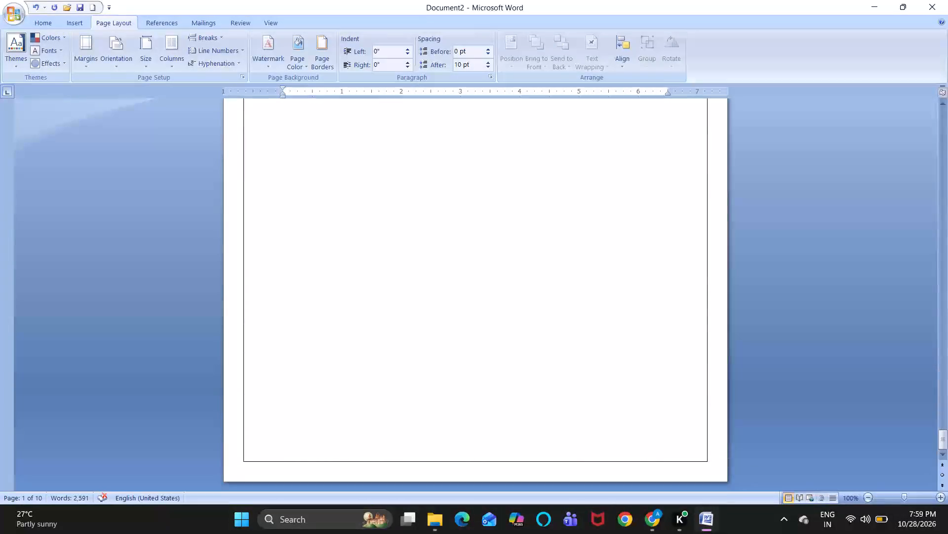
scroll(403, 412, "up", 7)
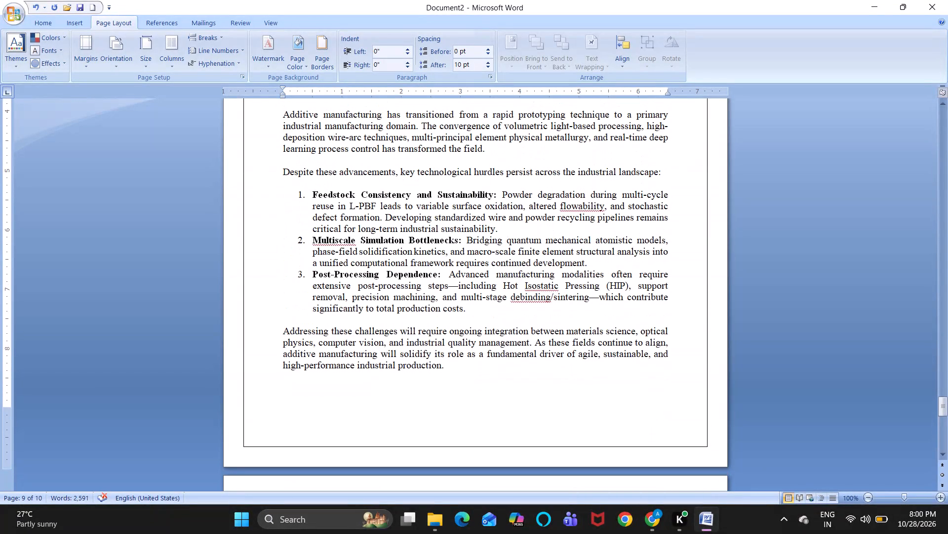
scroll(403, 412, "up", 17)
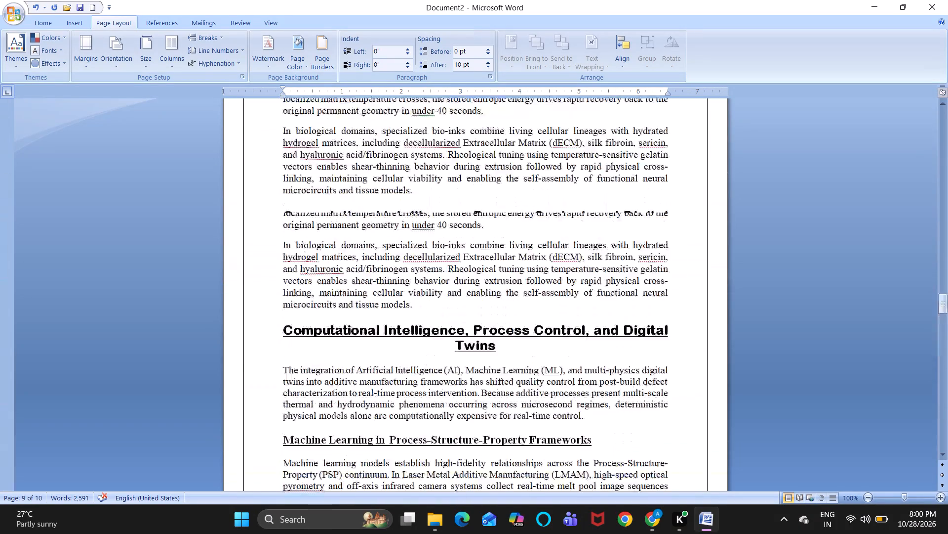
scroll(403, 412, "up", 16)
scroll(403, 412, "up", 20)
scroll(403, 412, "up", 6)
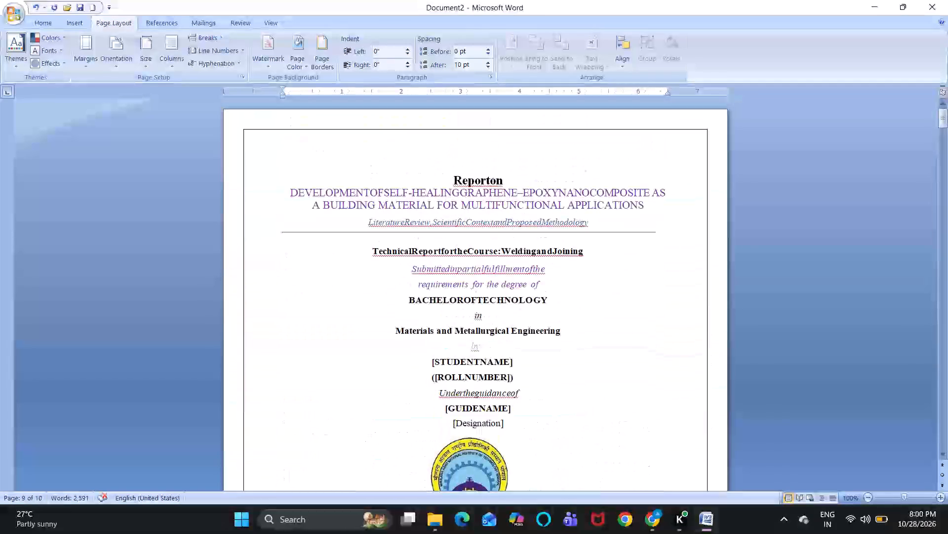